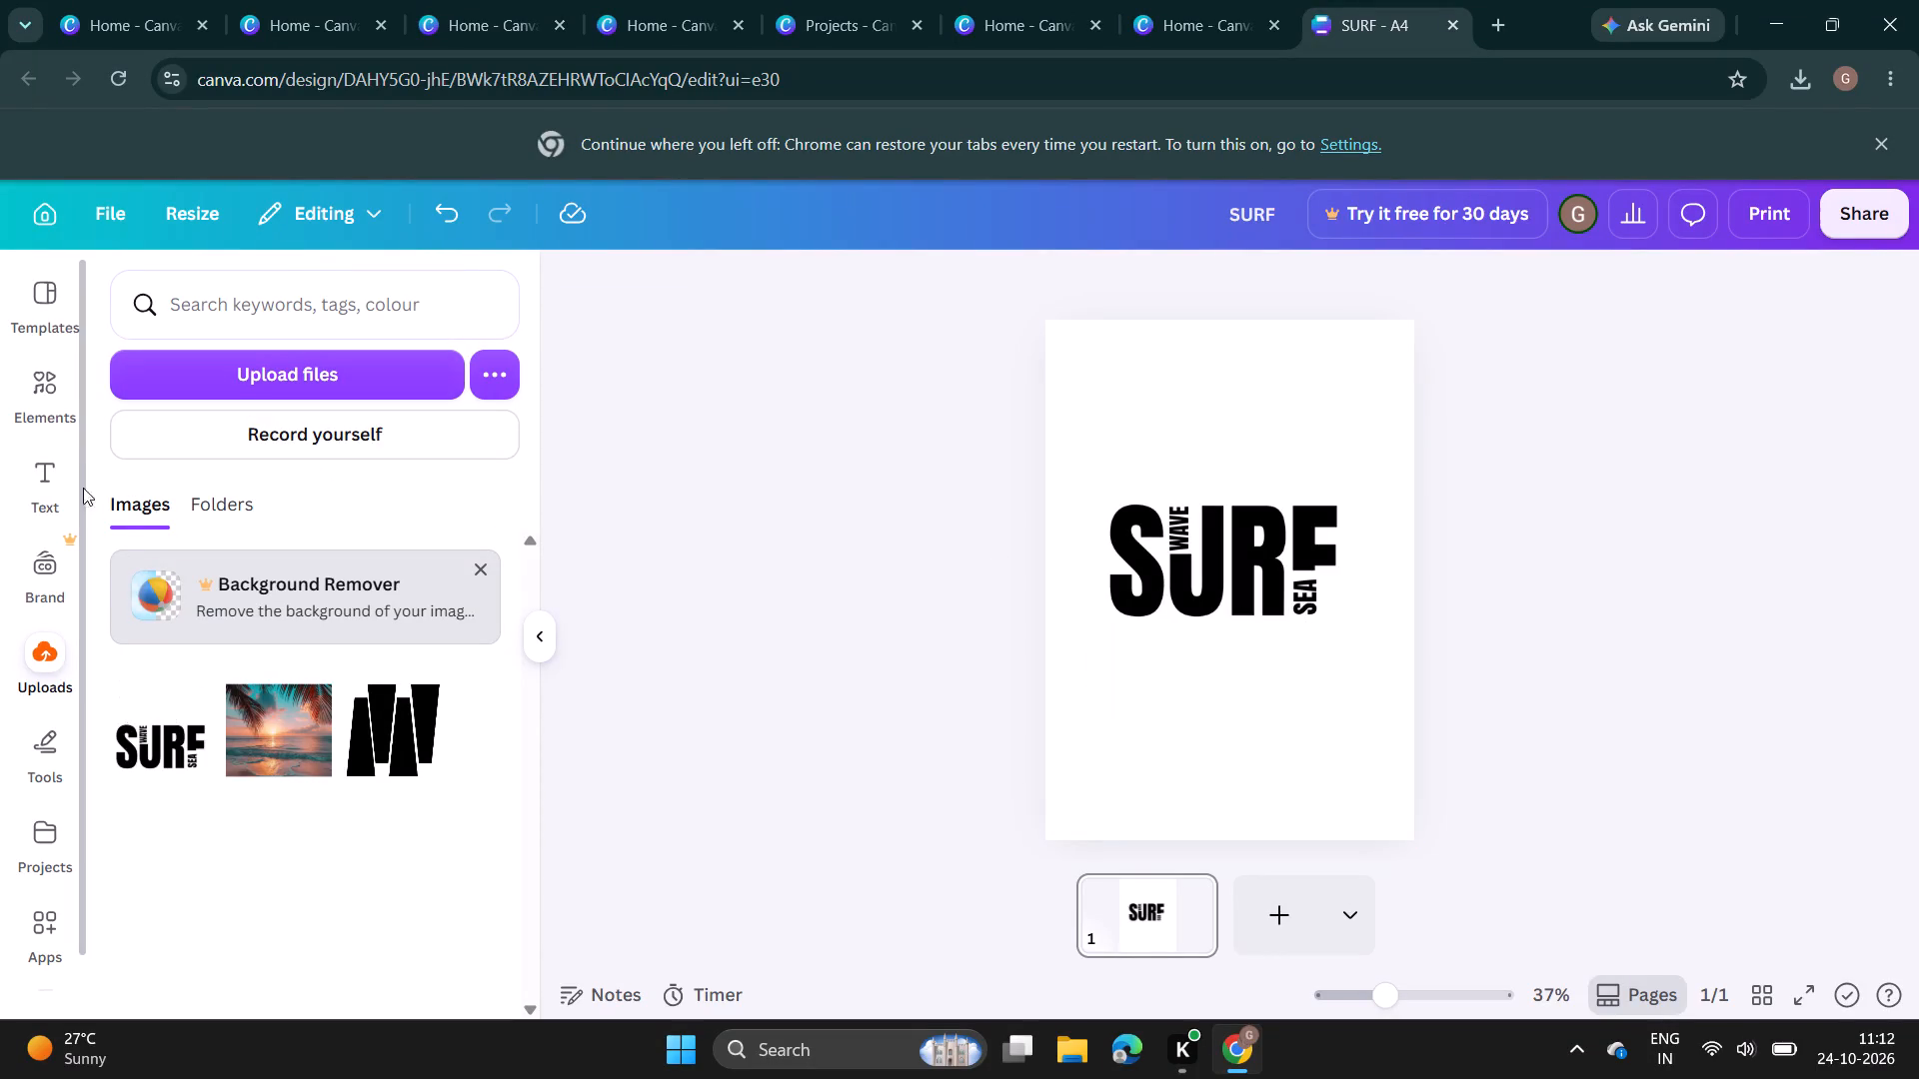
Insert the SUNRISE photo with blue sky and sun rays breaking through clouds onto the SURF page.
{"action": "left_click", "coordinate": [50, 416]}
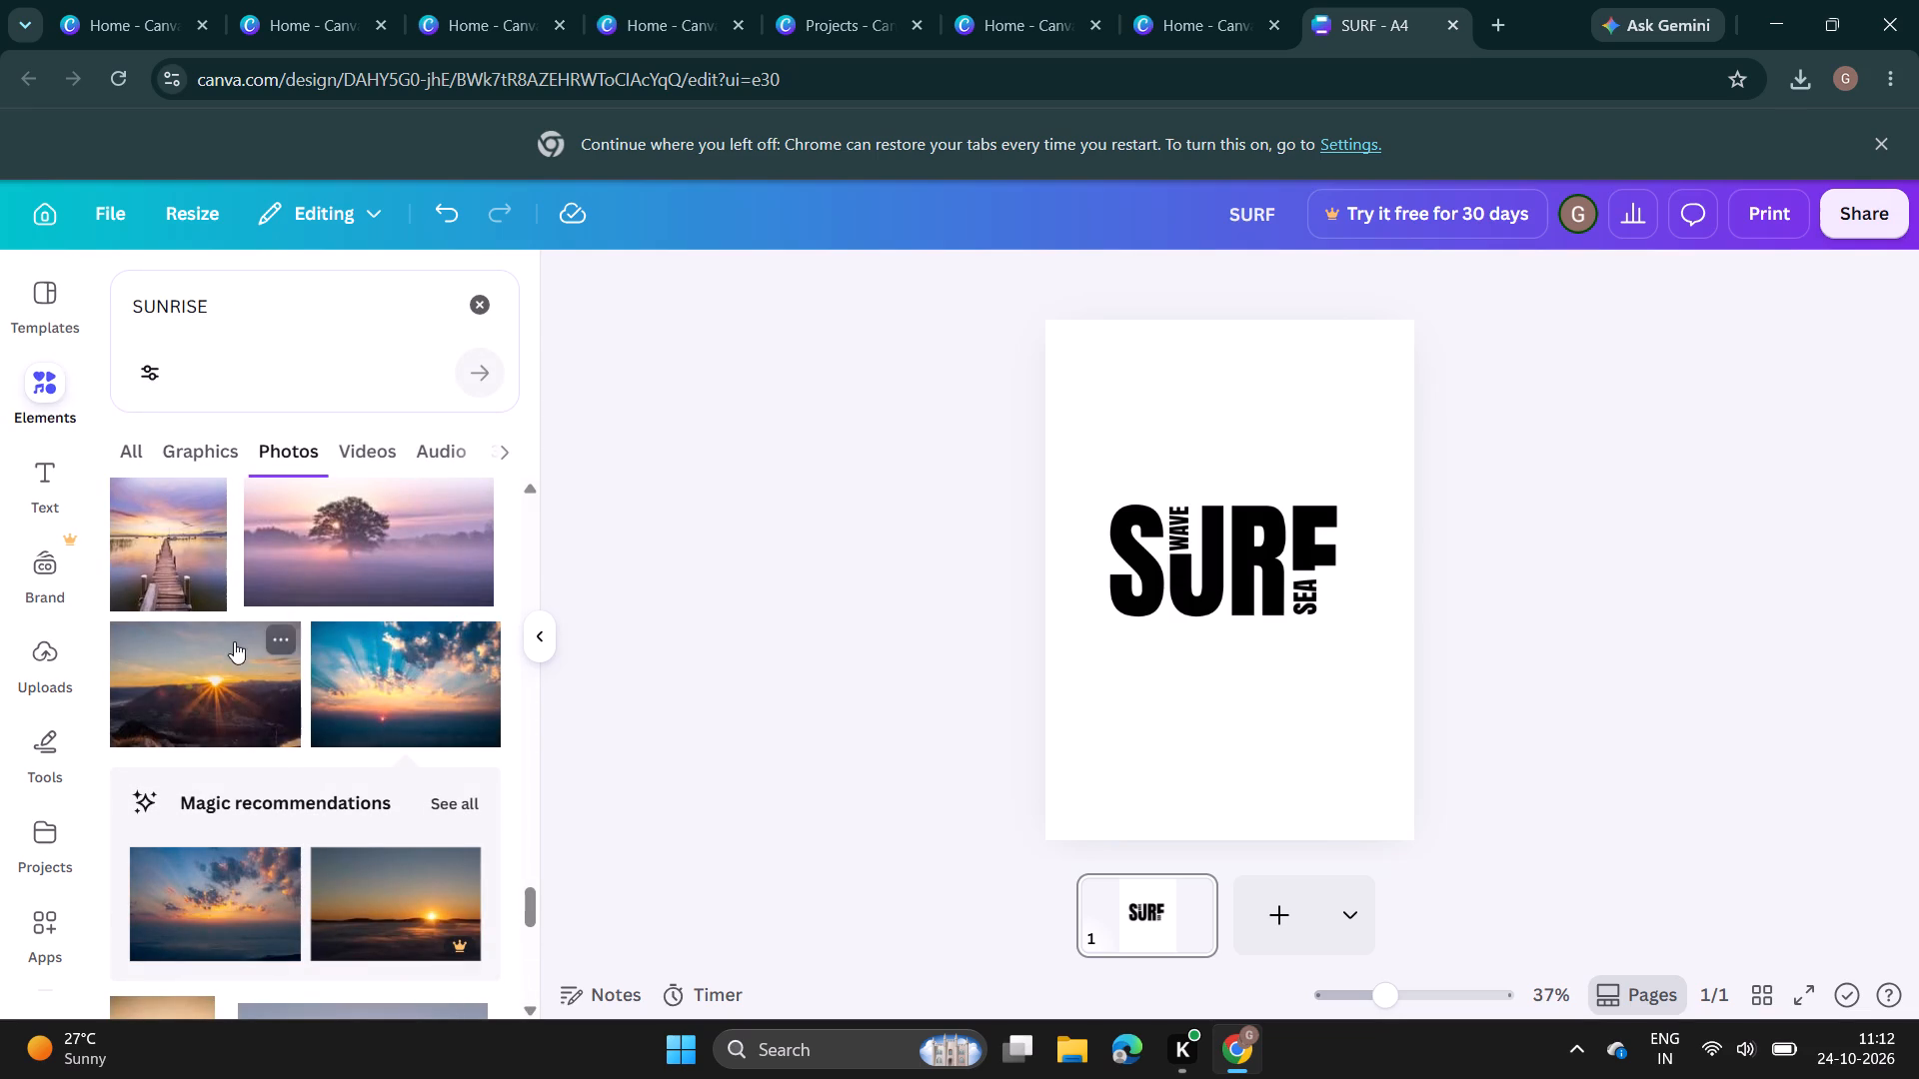
{"action": "left_click", "coordinate": [410, 677]}
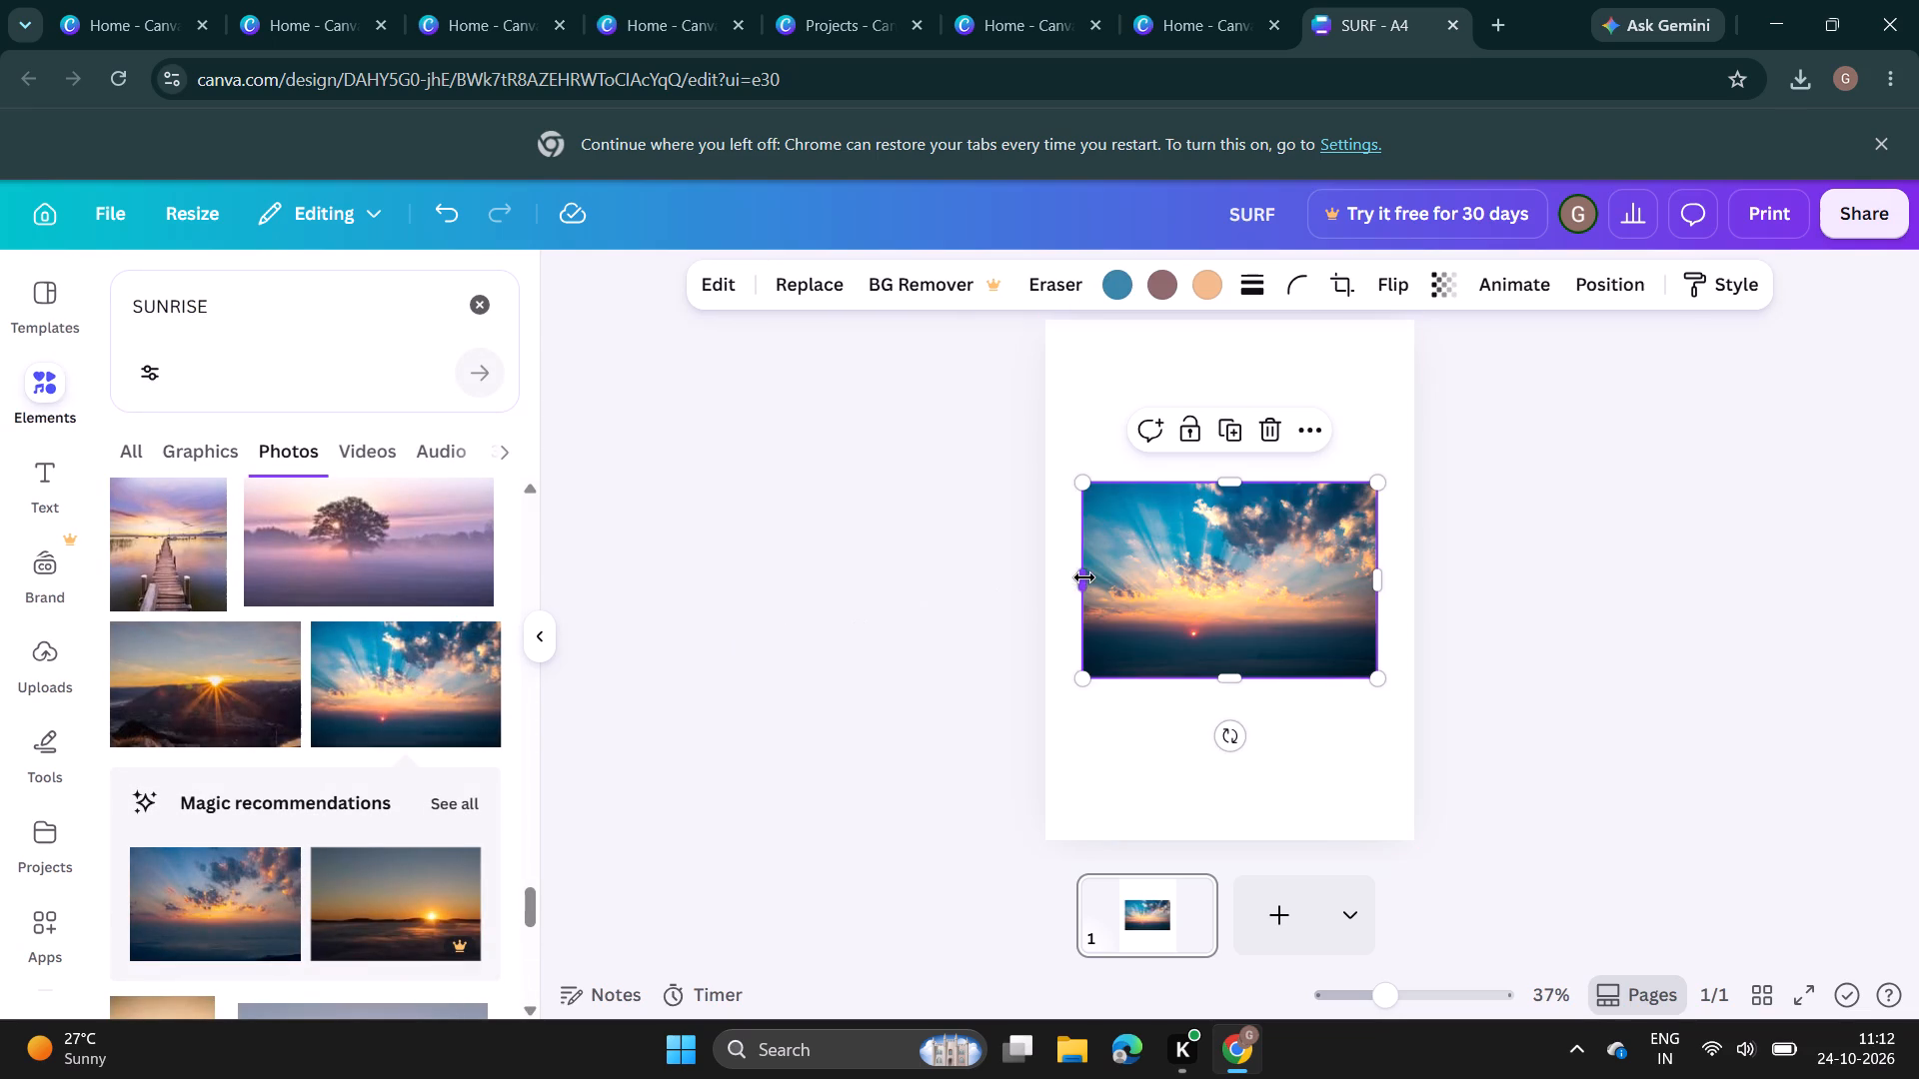
Stretch the sunrise photo across the full page width and extend its height to cover most of the page.
{"action": "left_click_drag", "start_coordinate": [1084, 575], "coordinate": [1049, 552]}
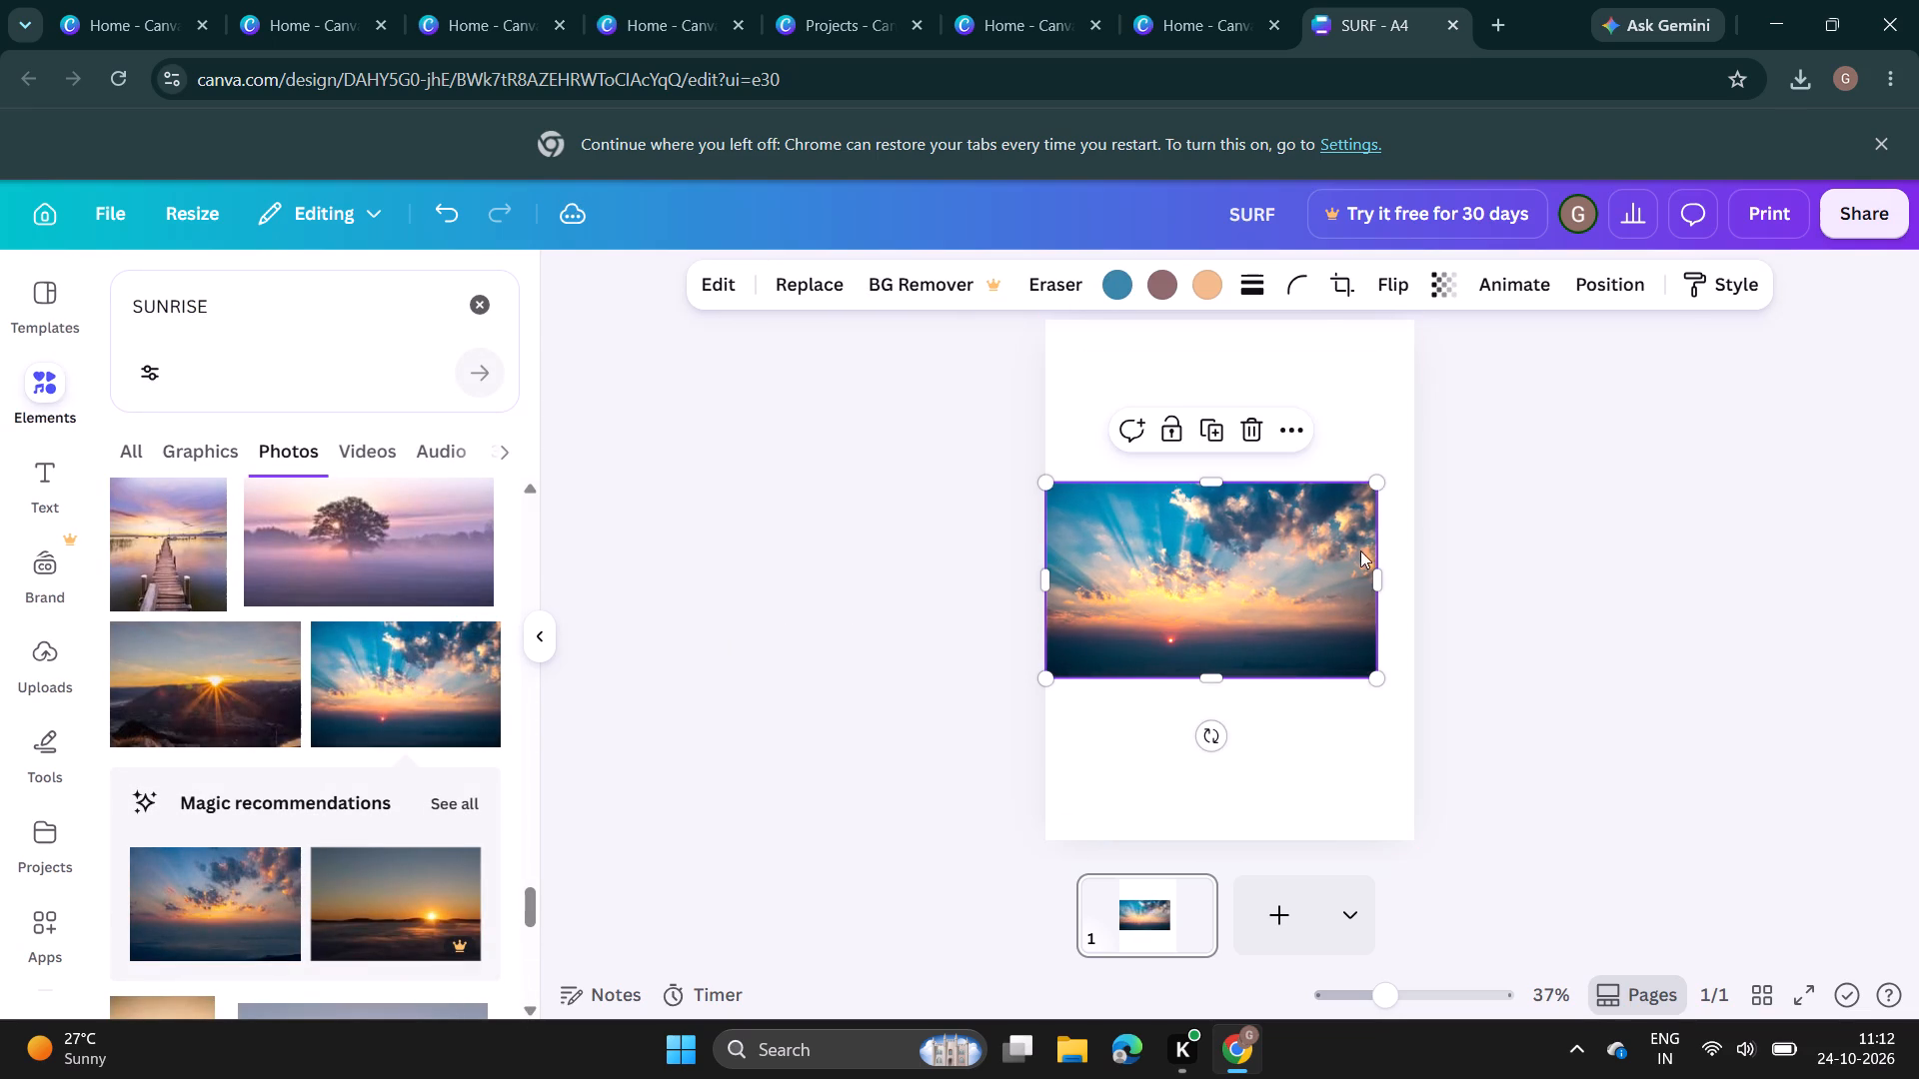
{"action": "left_click_drag", "start_coordinate": [1372, 578], "coordinate": [1420, 569]}
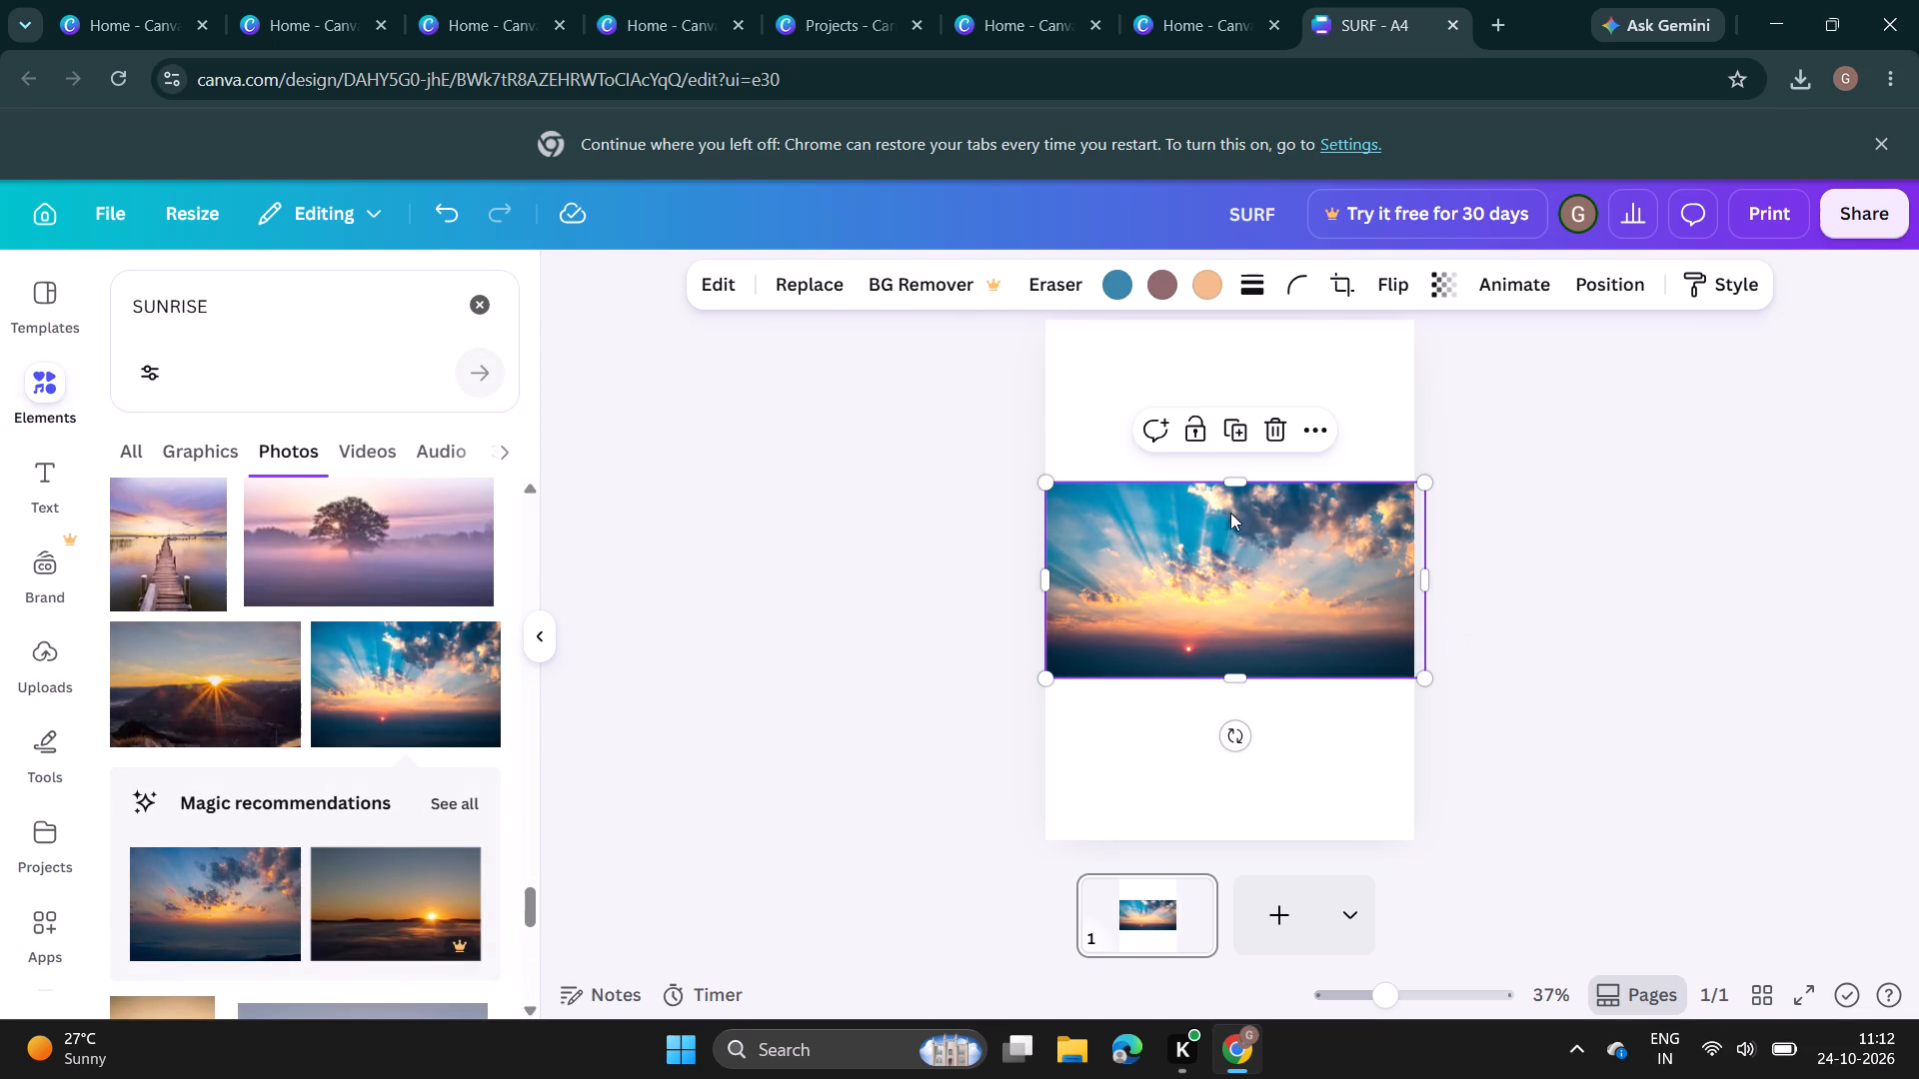
{"action": "left_click_drag", "start_coordinate": [1233, 481], "coordinate": [1240, 460]}
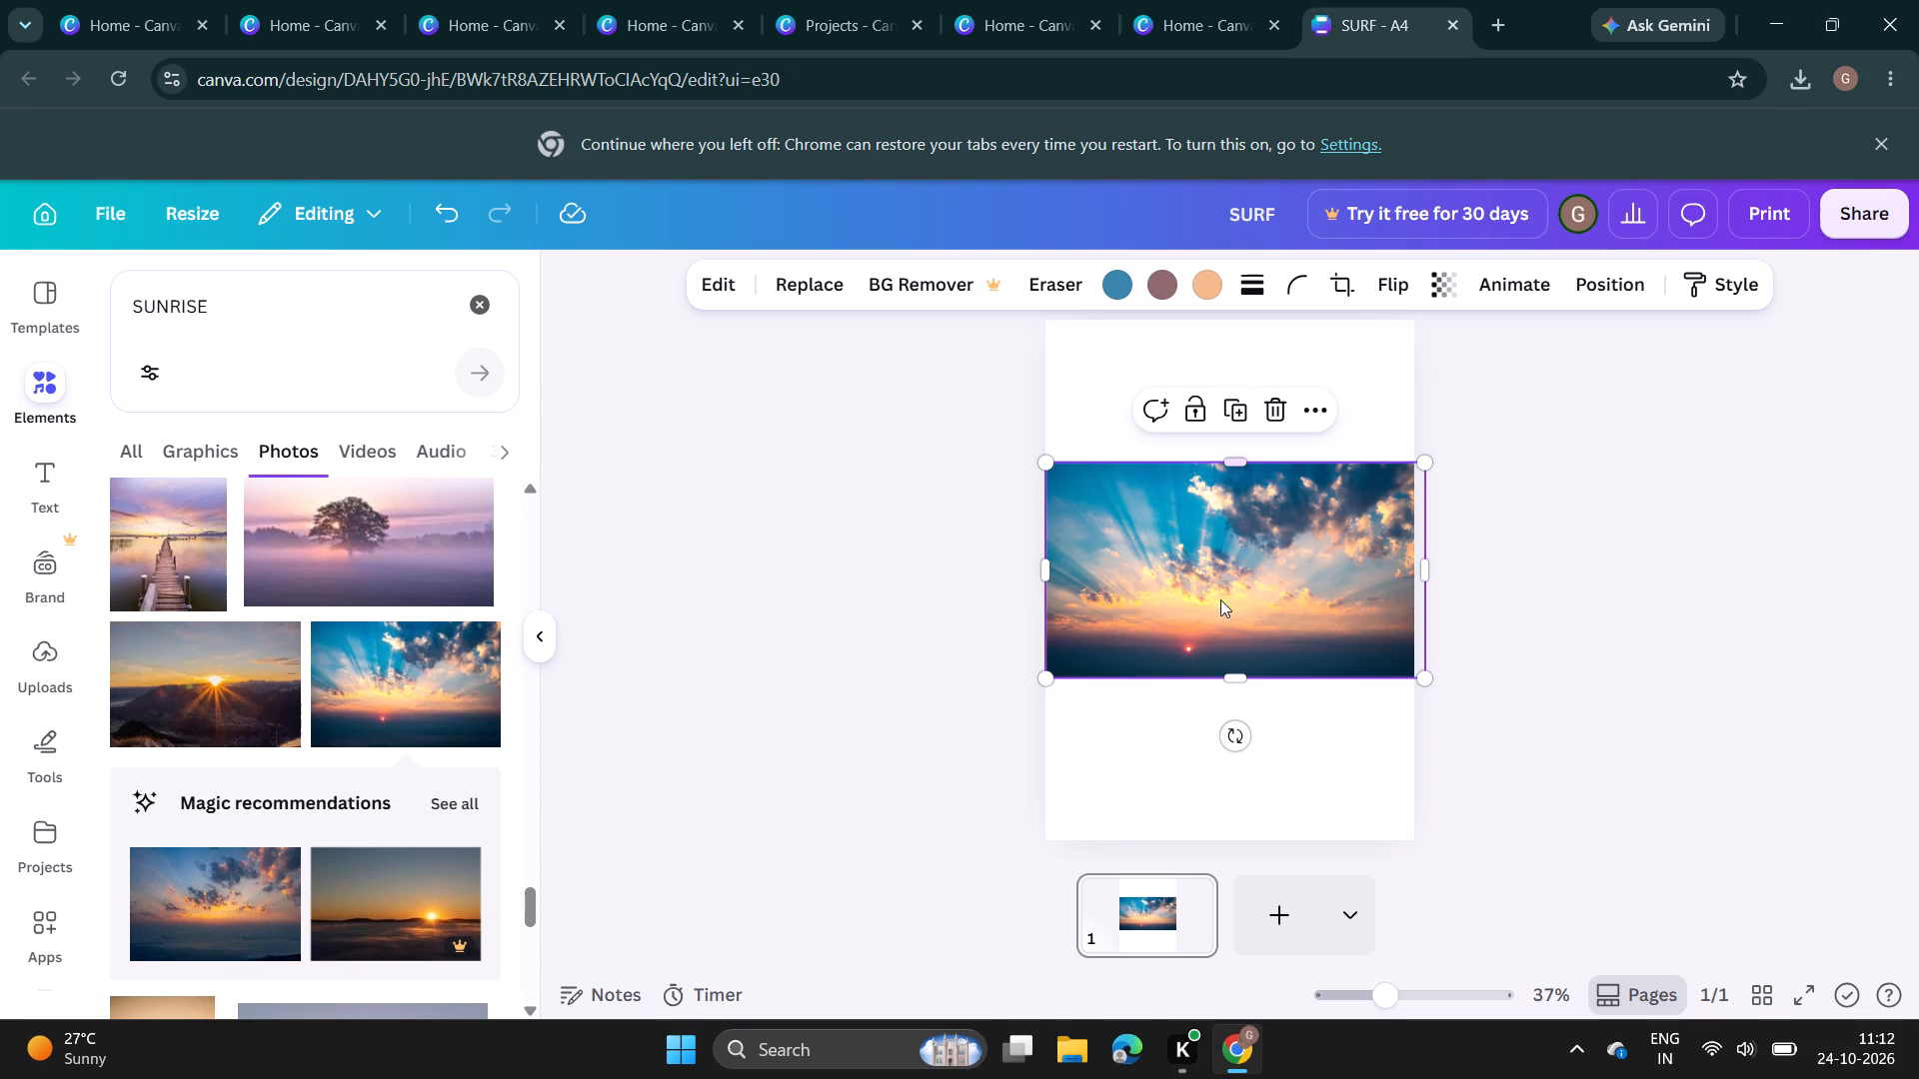
{"action": "left_click_drag", "start_coordinate": [1230, 673], "coordinate": [1239, 641]}
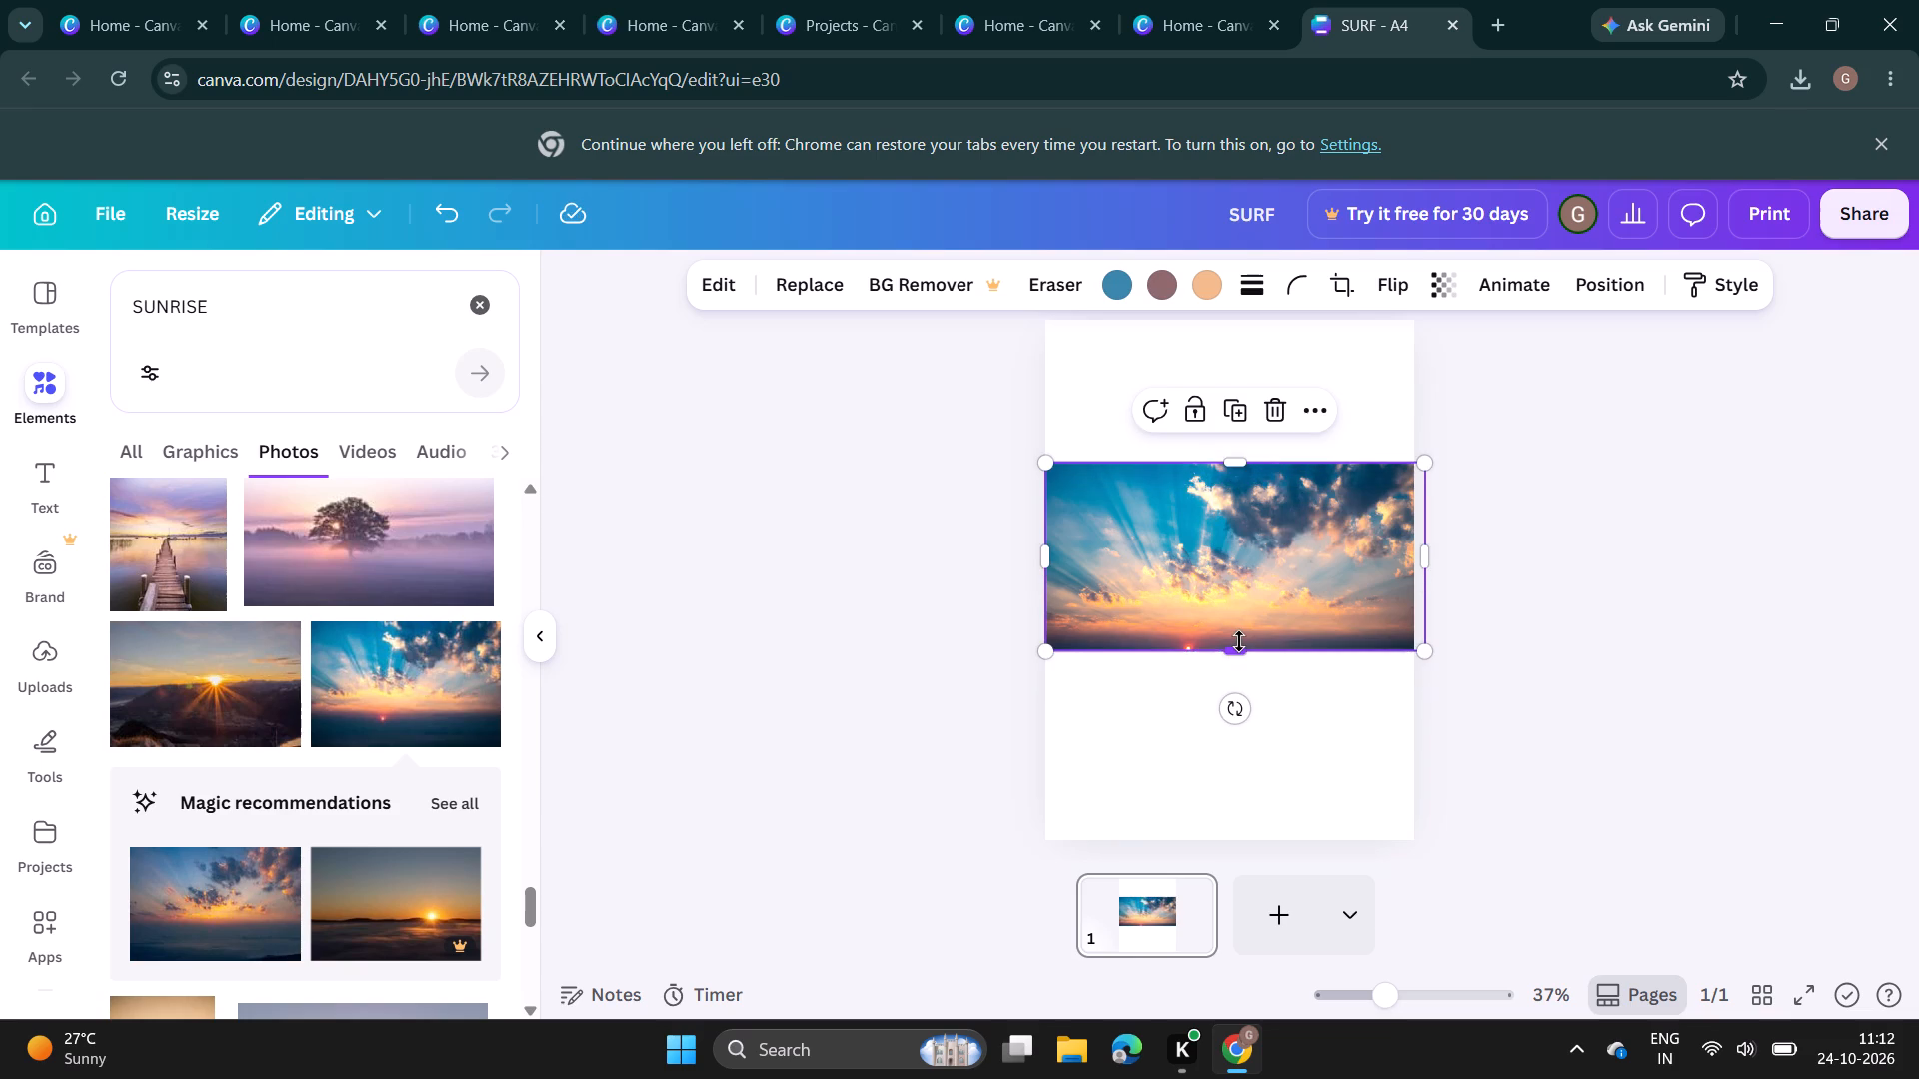
{"action": "left_click", "coordinate": [1222, 572]}
{"action": "left_click", "coordinate": [1231, 643]}
{"action": "left_click_drag", "start_coordinate": [1231, 643], "coordinate": [1250, 770]}
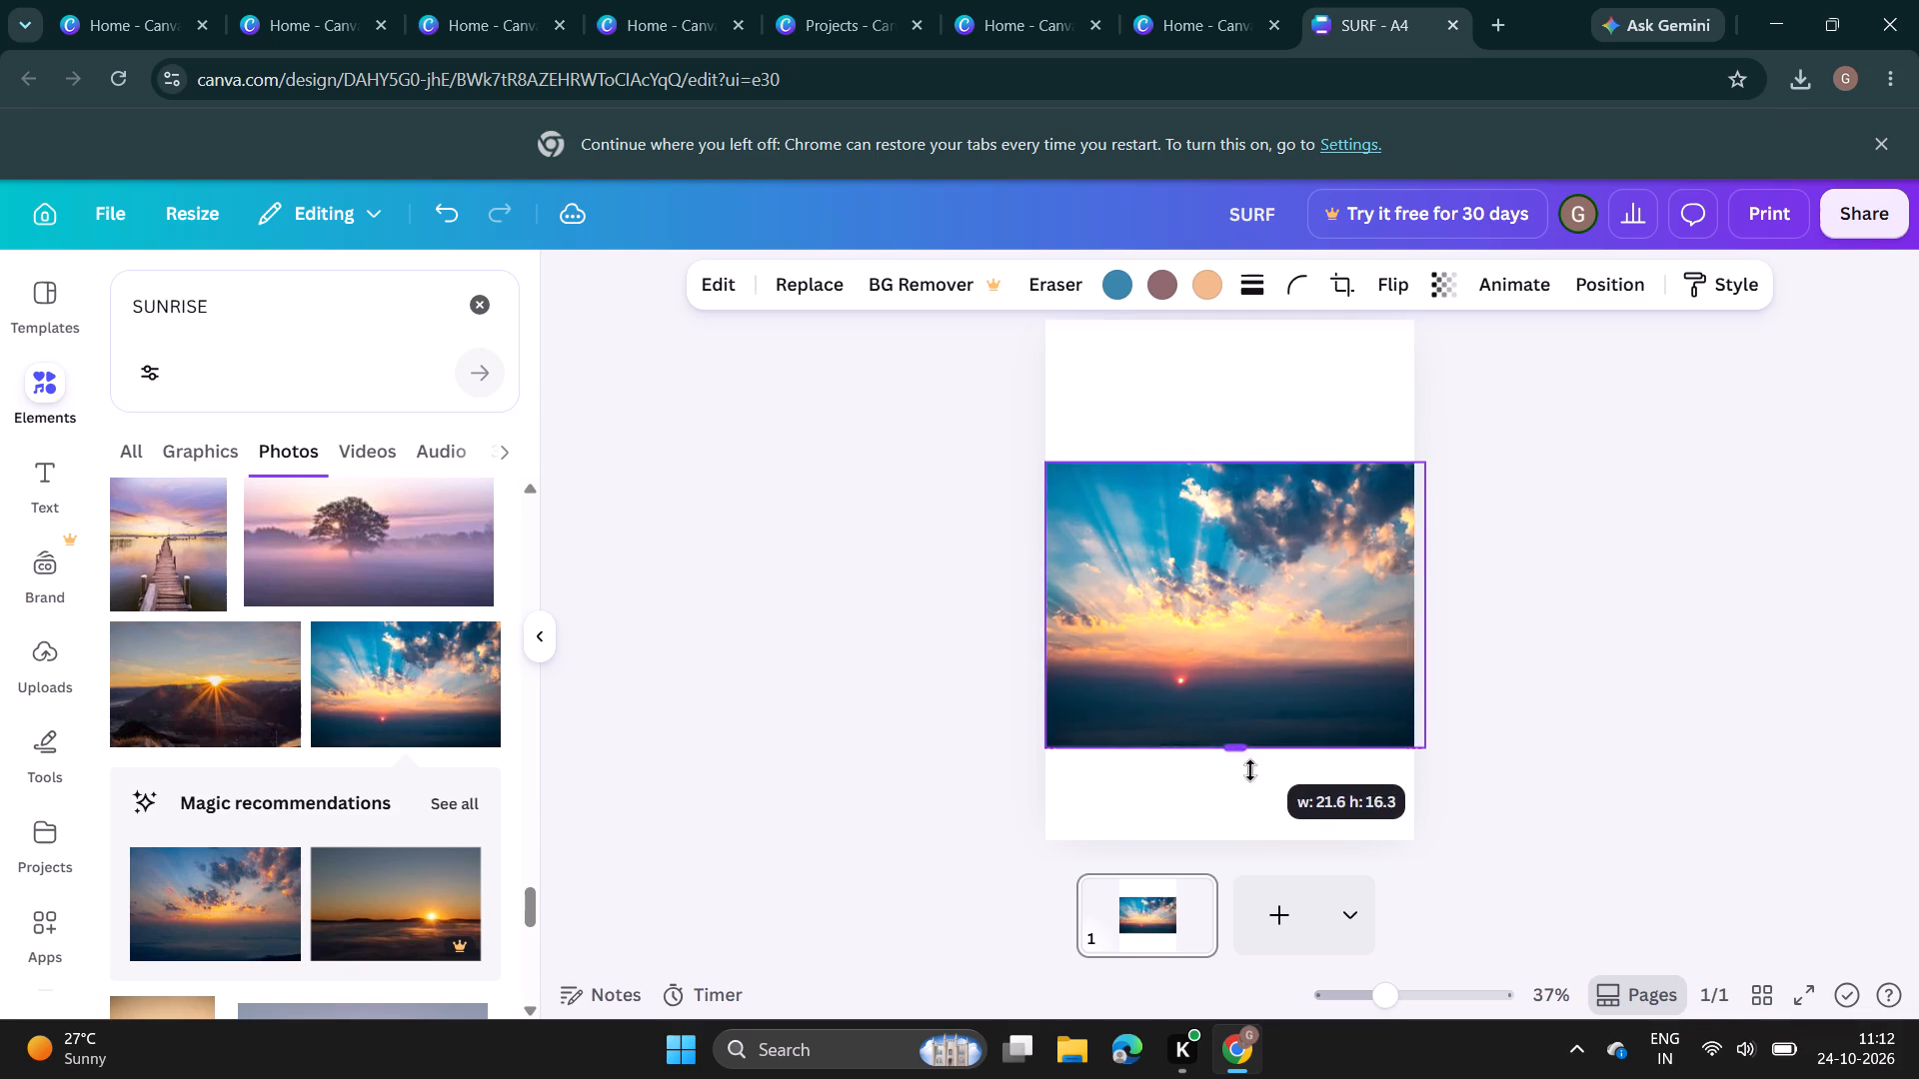
{"action": "left_click_drag", "start_coordinate": [1250, 770], "coordinate": [1286, 706]}
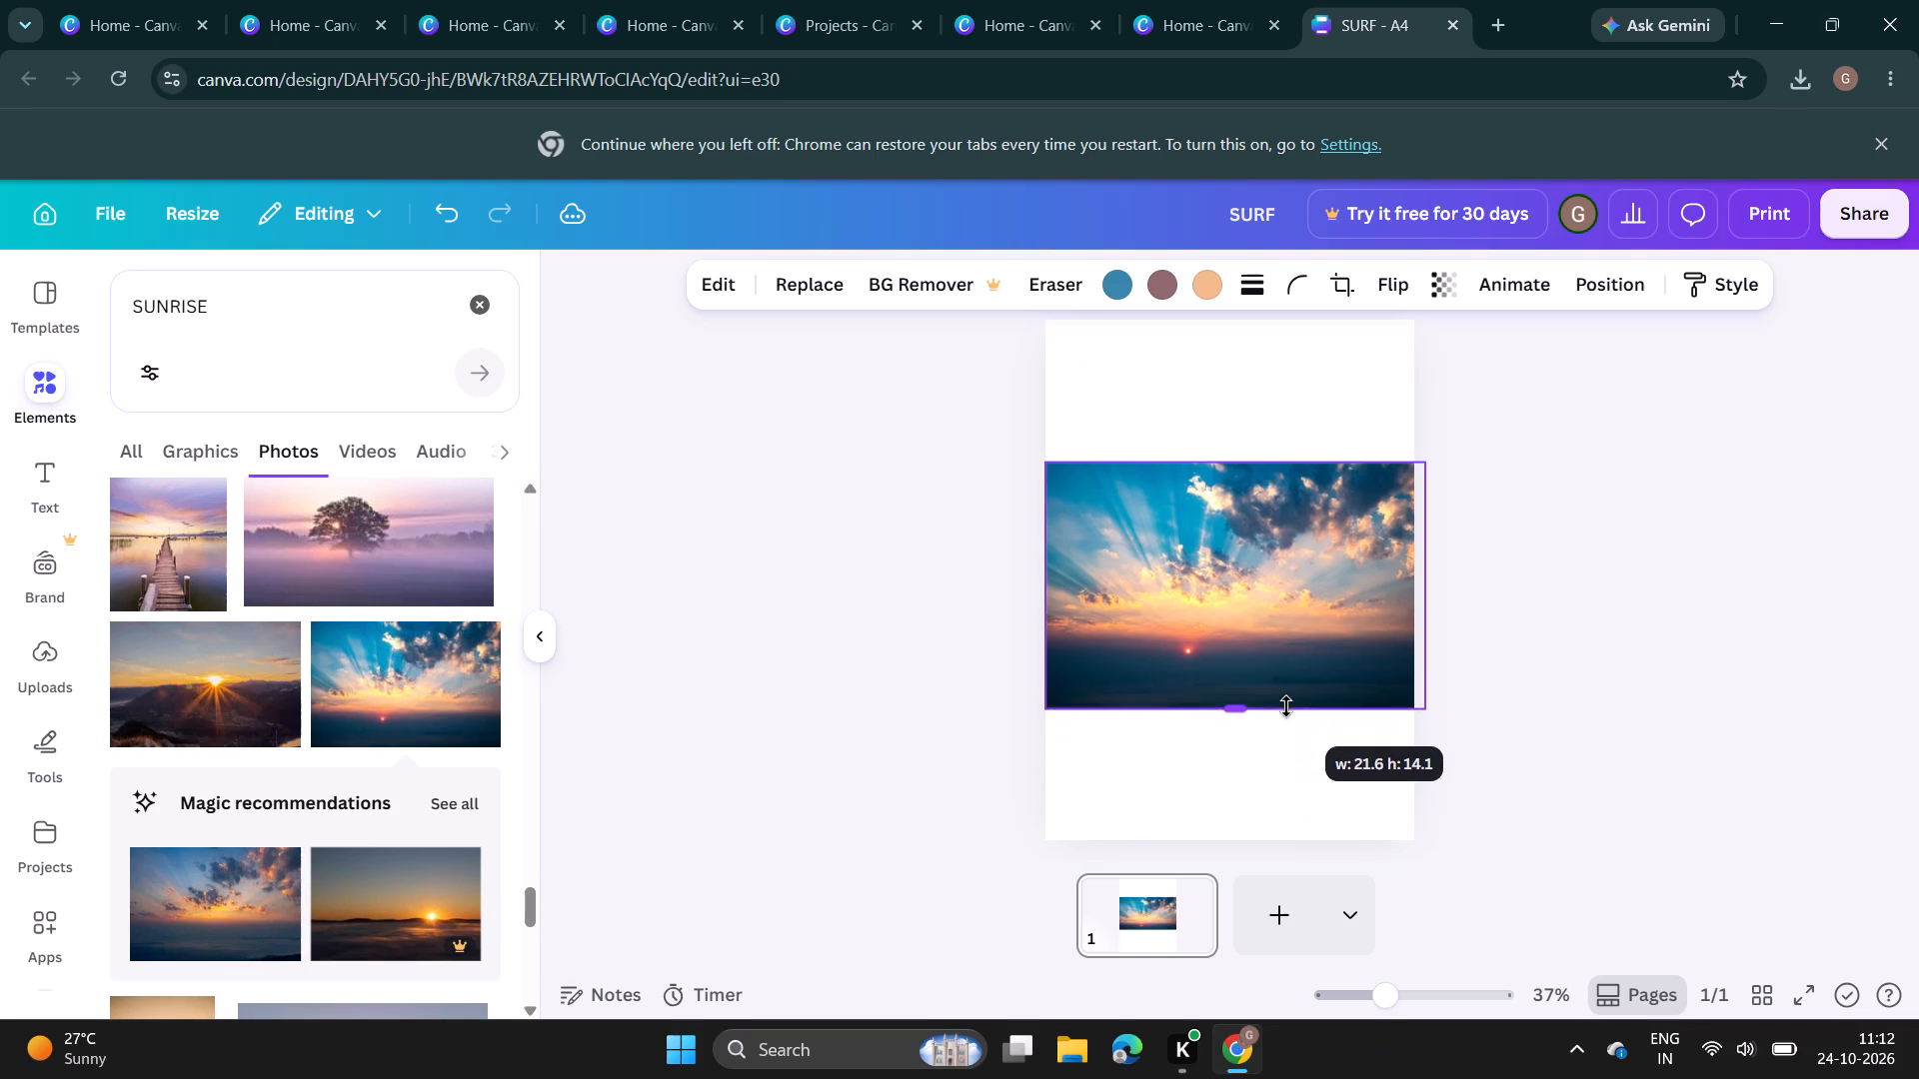
{"action": "left_click_drag", "start_coordinate": [1286, 706], "coordinate": [1286, 704]}
{"action": "left_click_drag", "start_coordinate": [1237, 464], "coordinate": [1247, 373]}
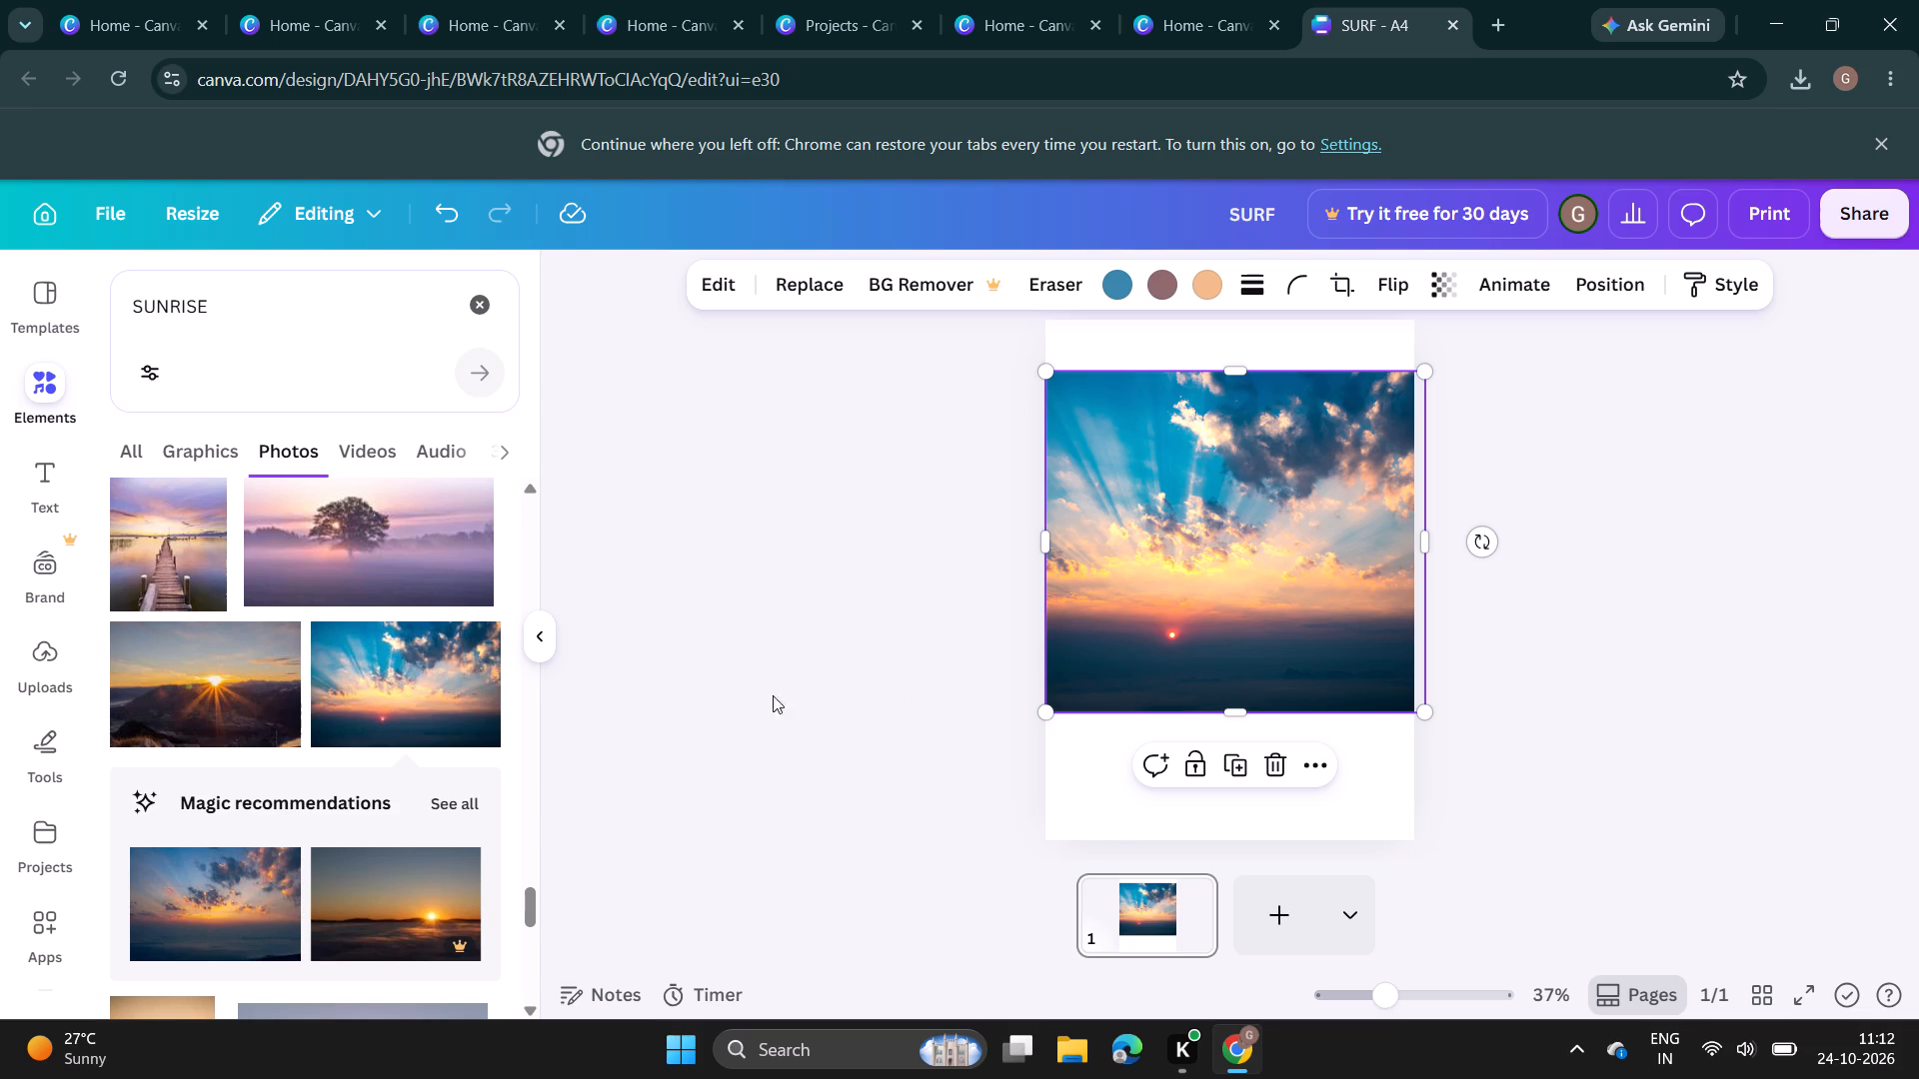
Search the Canva apps for BLEND IMAGE.
{"action": "left_click", "coordinate": [36, 905]}
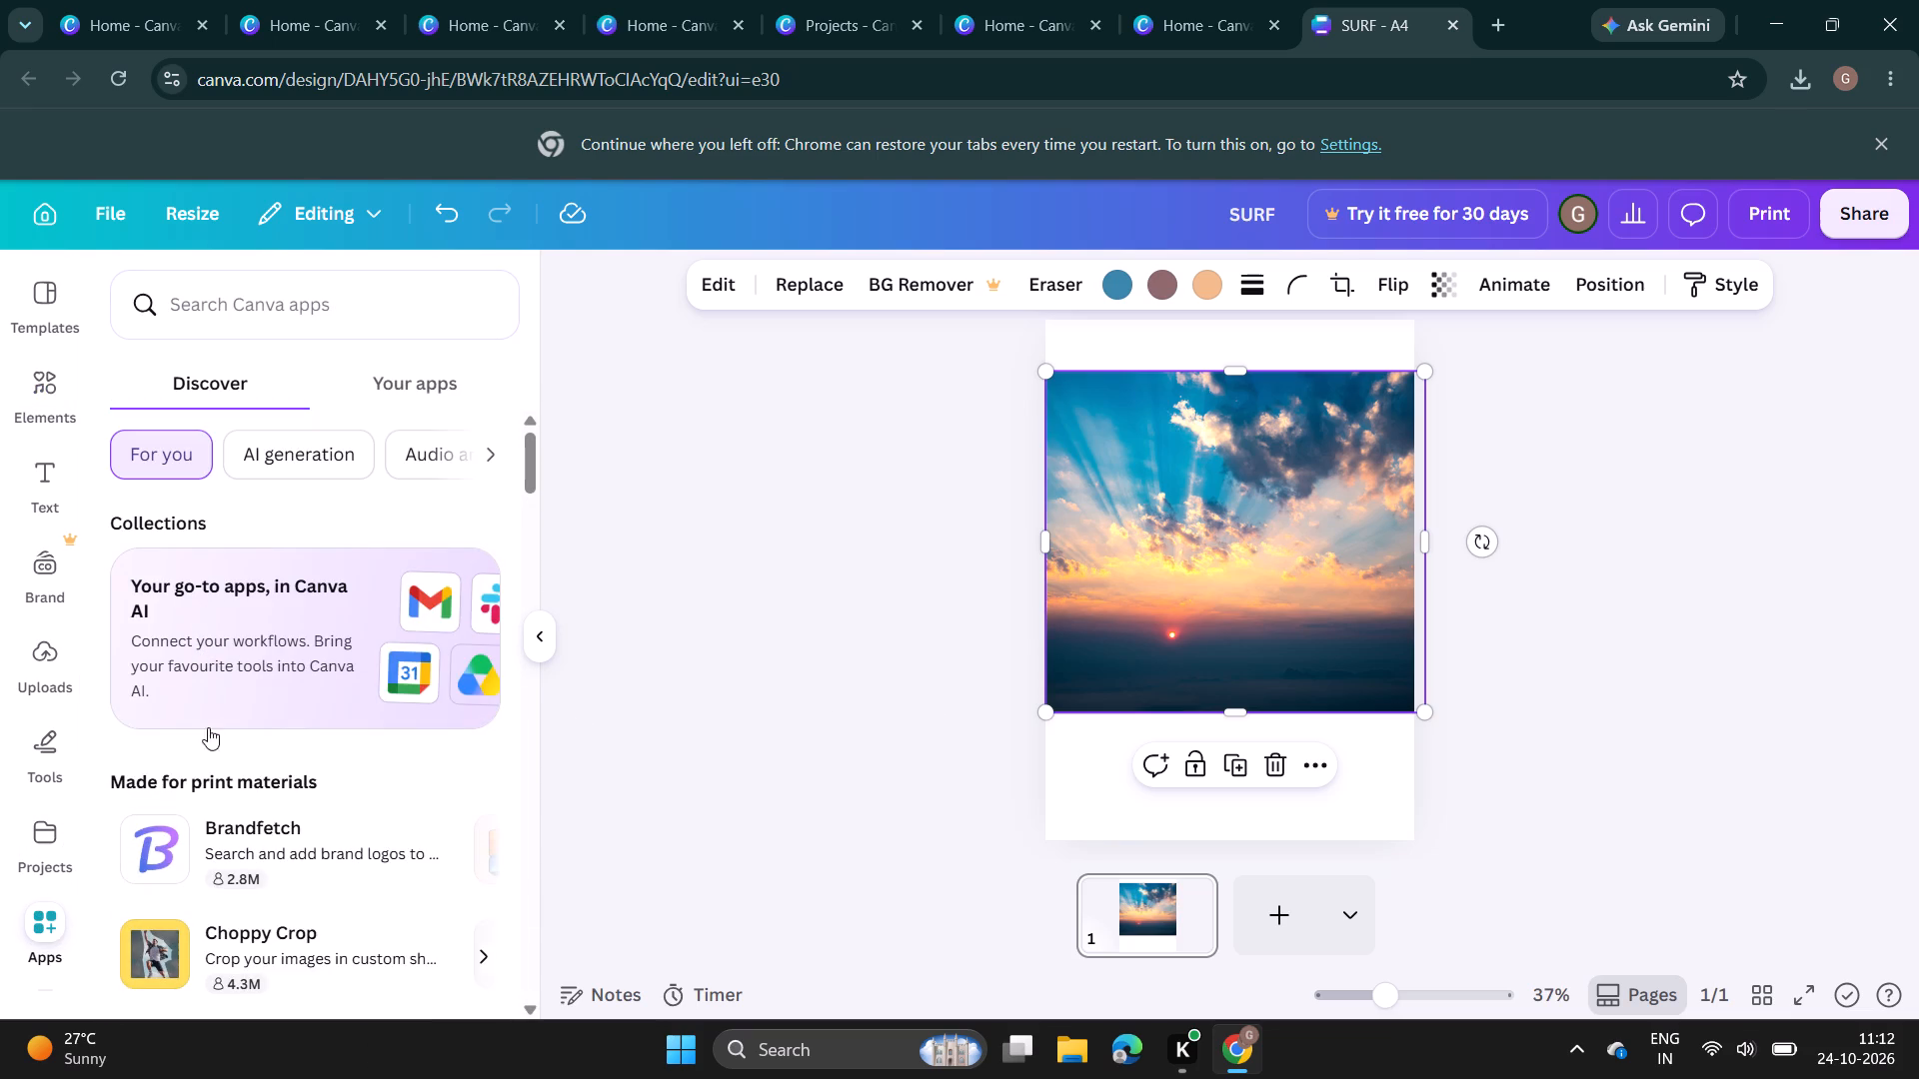
{"action": "left_click", "coordinate": [360, 311]}
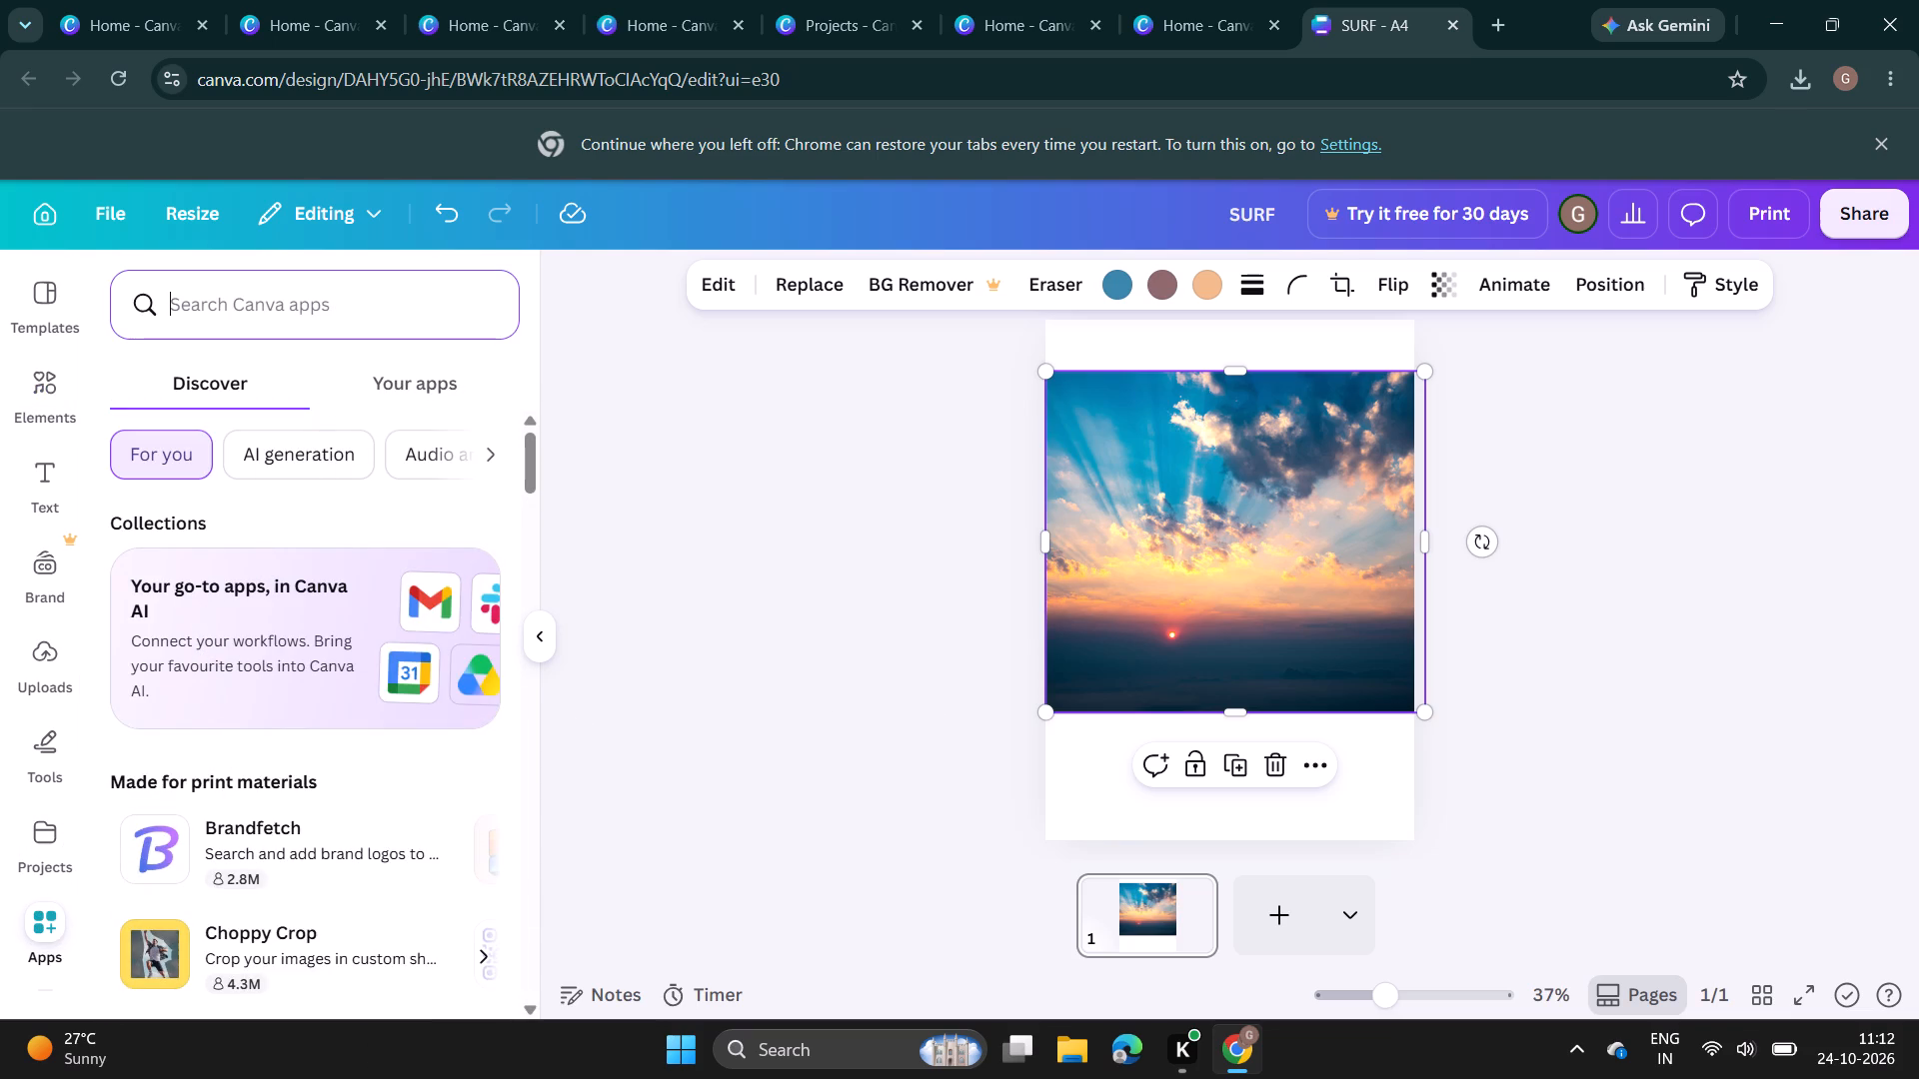
{"action": "type", "text": "BLR"}
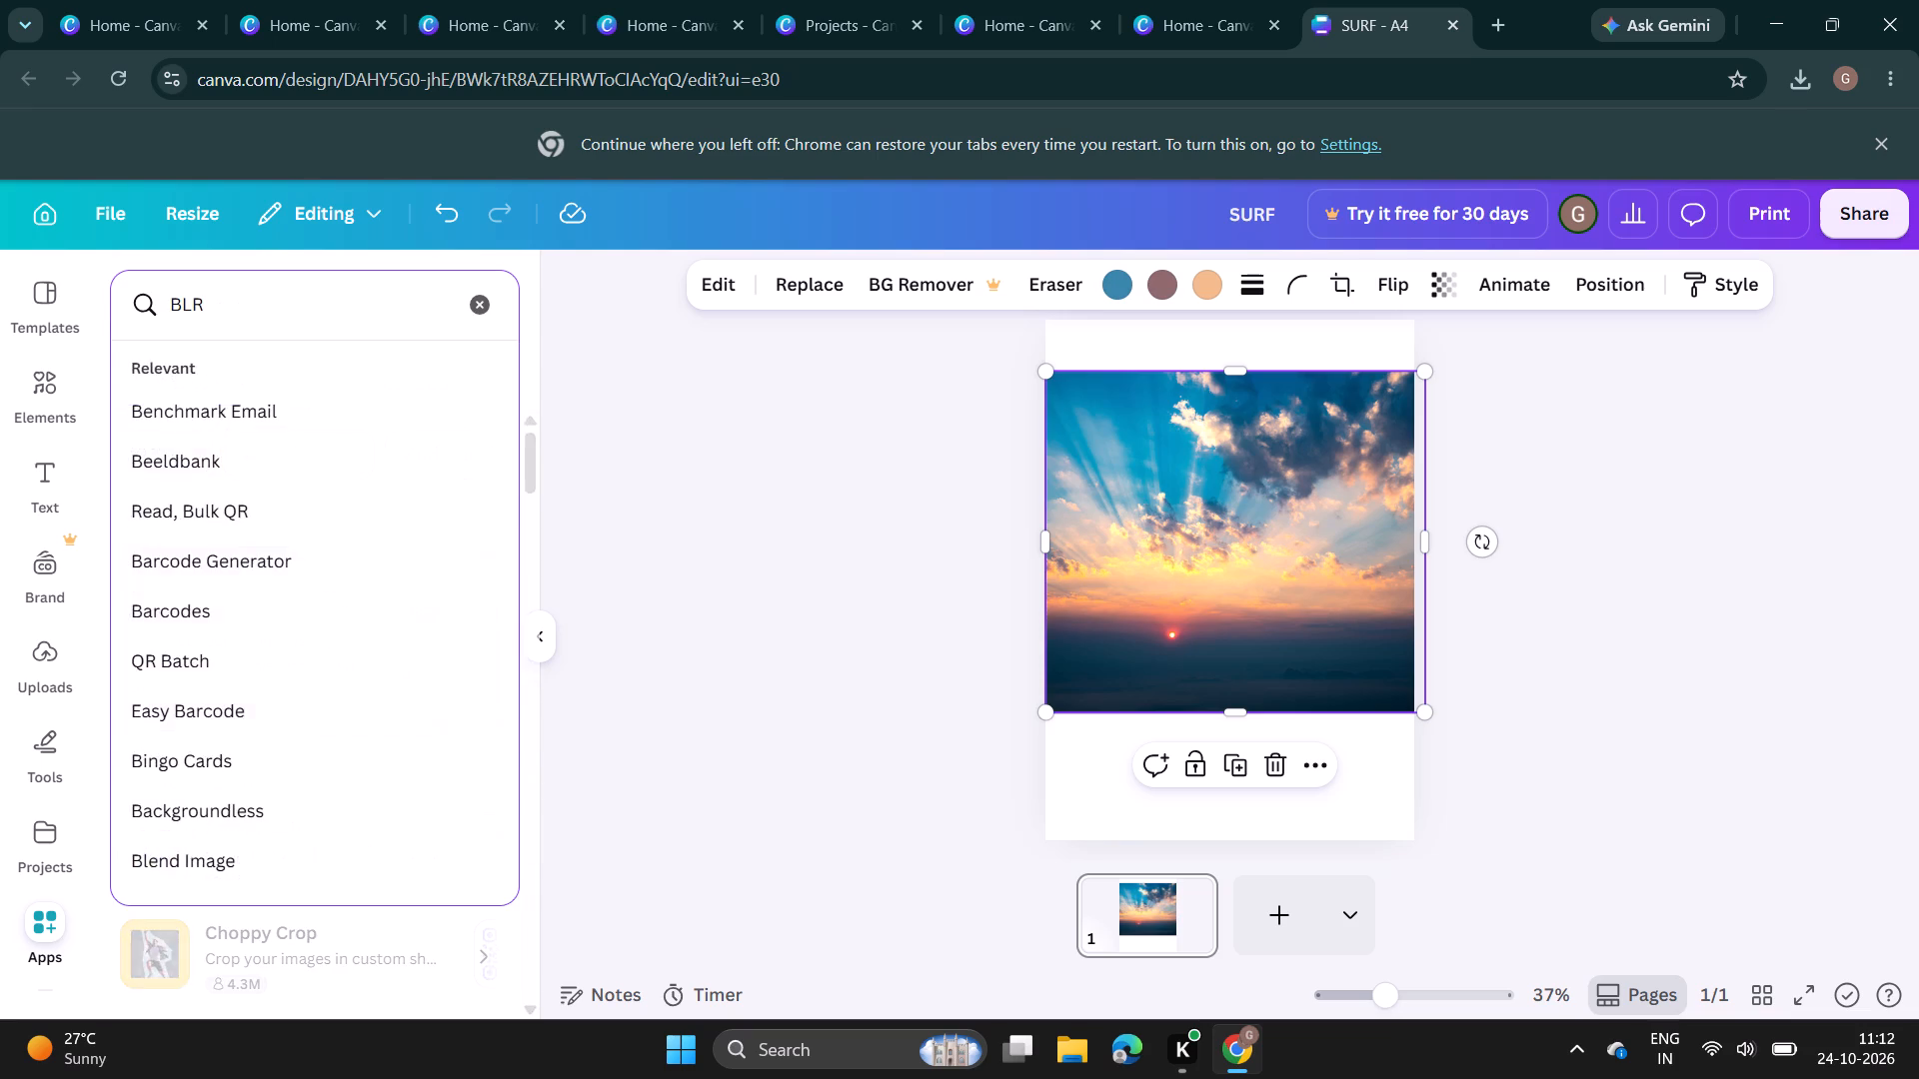
{"action": "key", "text": "BackSpace"}
{"action": "type", "text": "END IMAGE"}
{"action": "key", "text": "Return"}
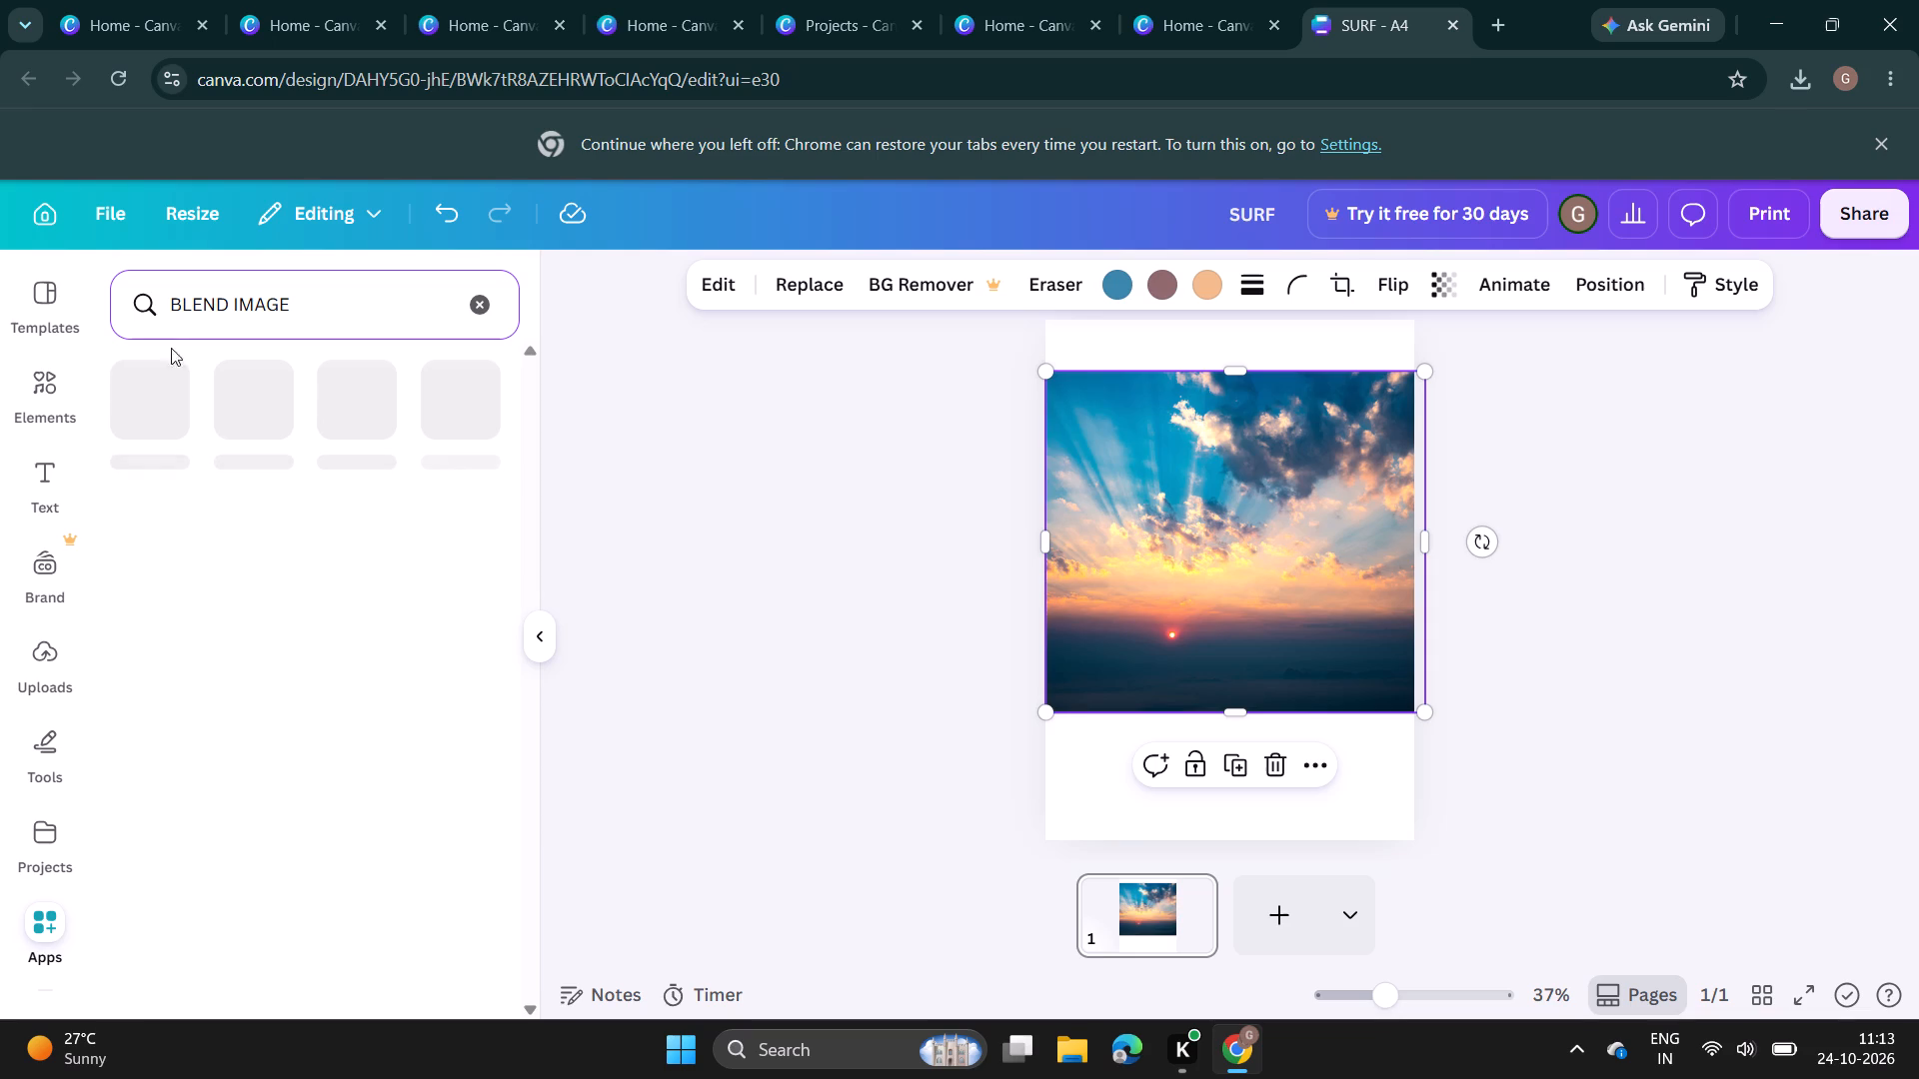
Shrink the sunrise photo slightly and move it to the top of the page, clear of most of the SURF lettering.
{"action": "left_click_drag", "start_coordinate": [1360, 607], "coordinate": [1287, 534]}
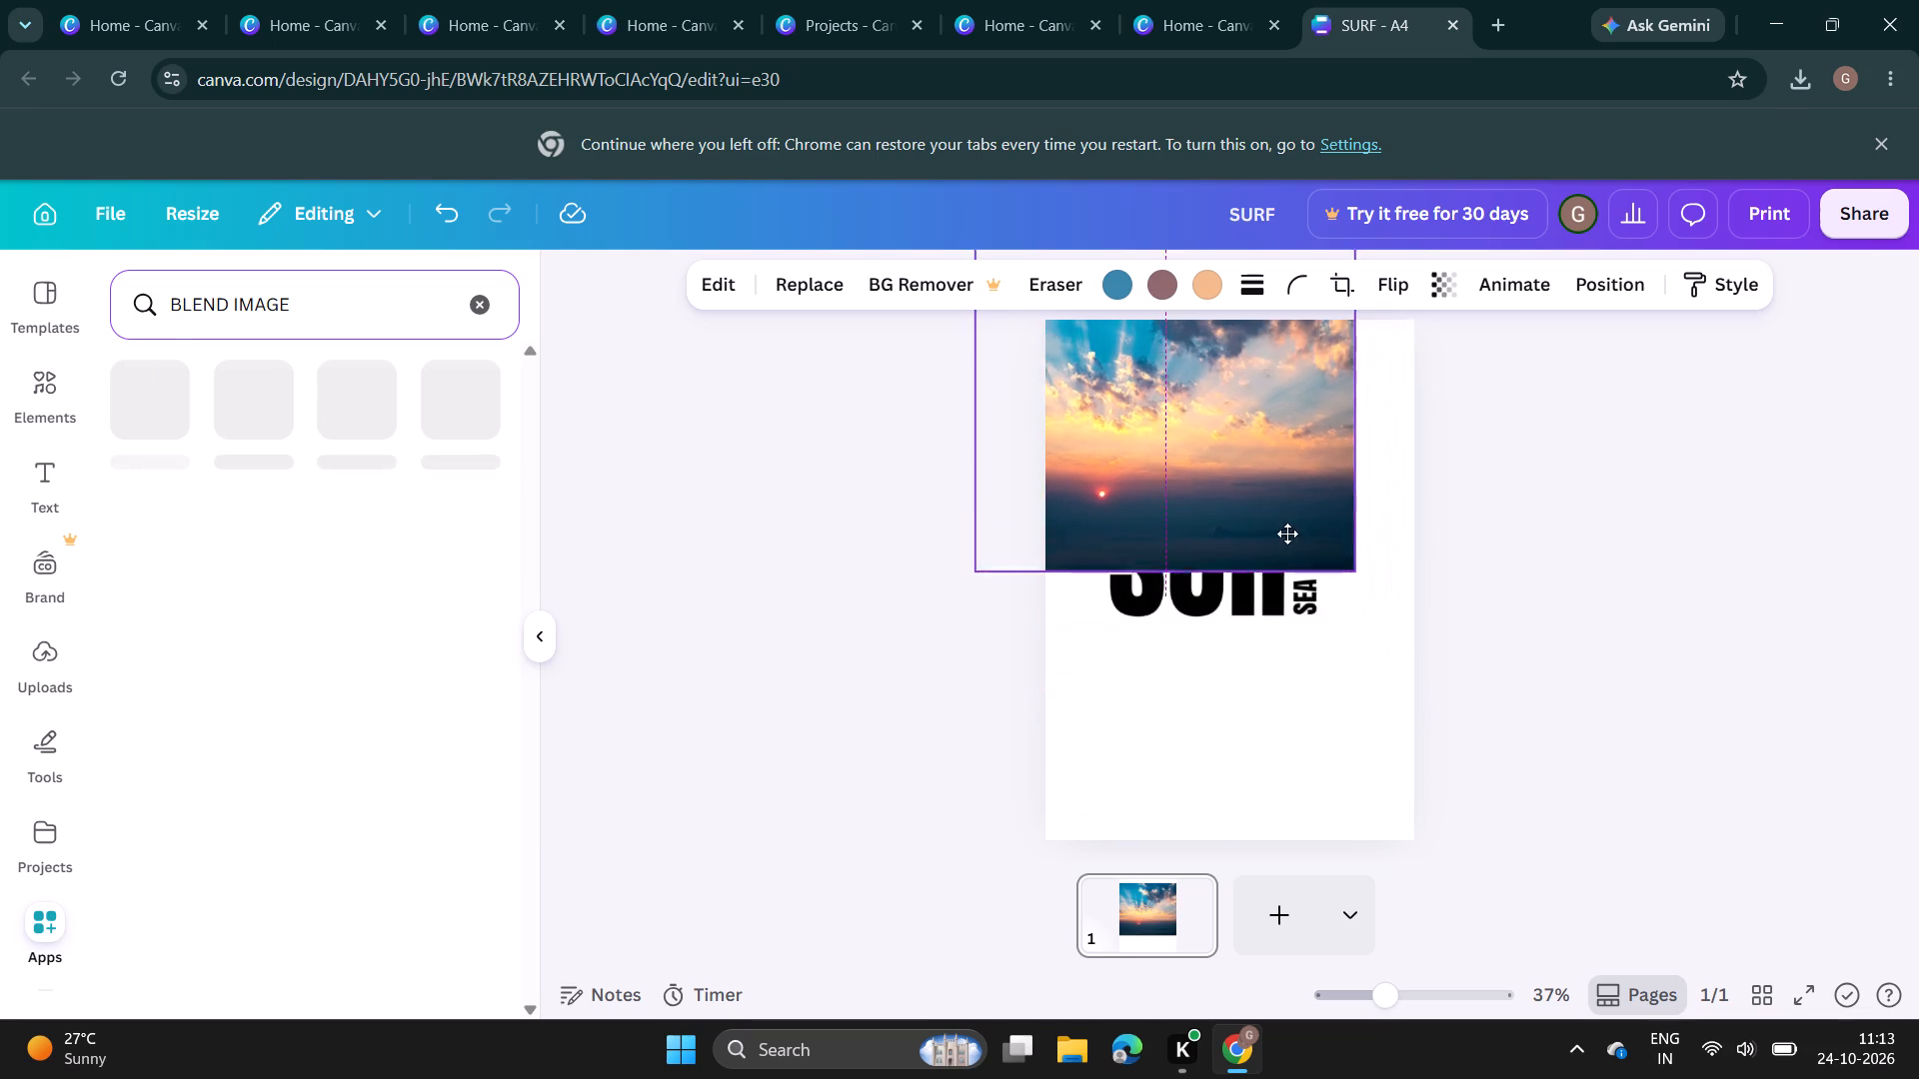
{"action": "left_click_drag", "start_coordinate": [1287, 534], "coordinate": [1284, 664]}
{"action": "left_click_drag", "start_coordinate": [1348, 761], "coordinate": [1349, 748]}
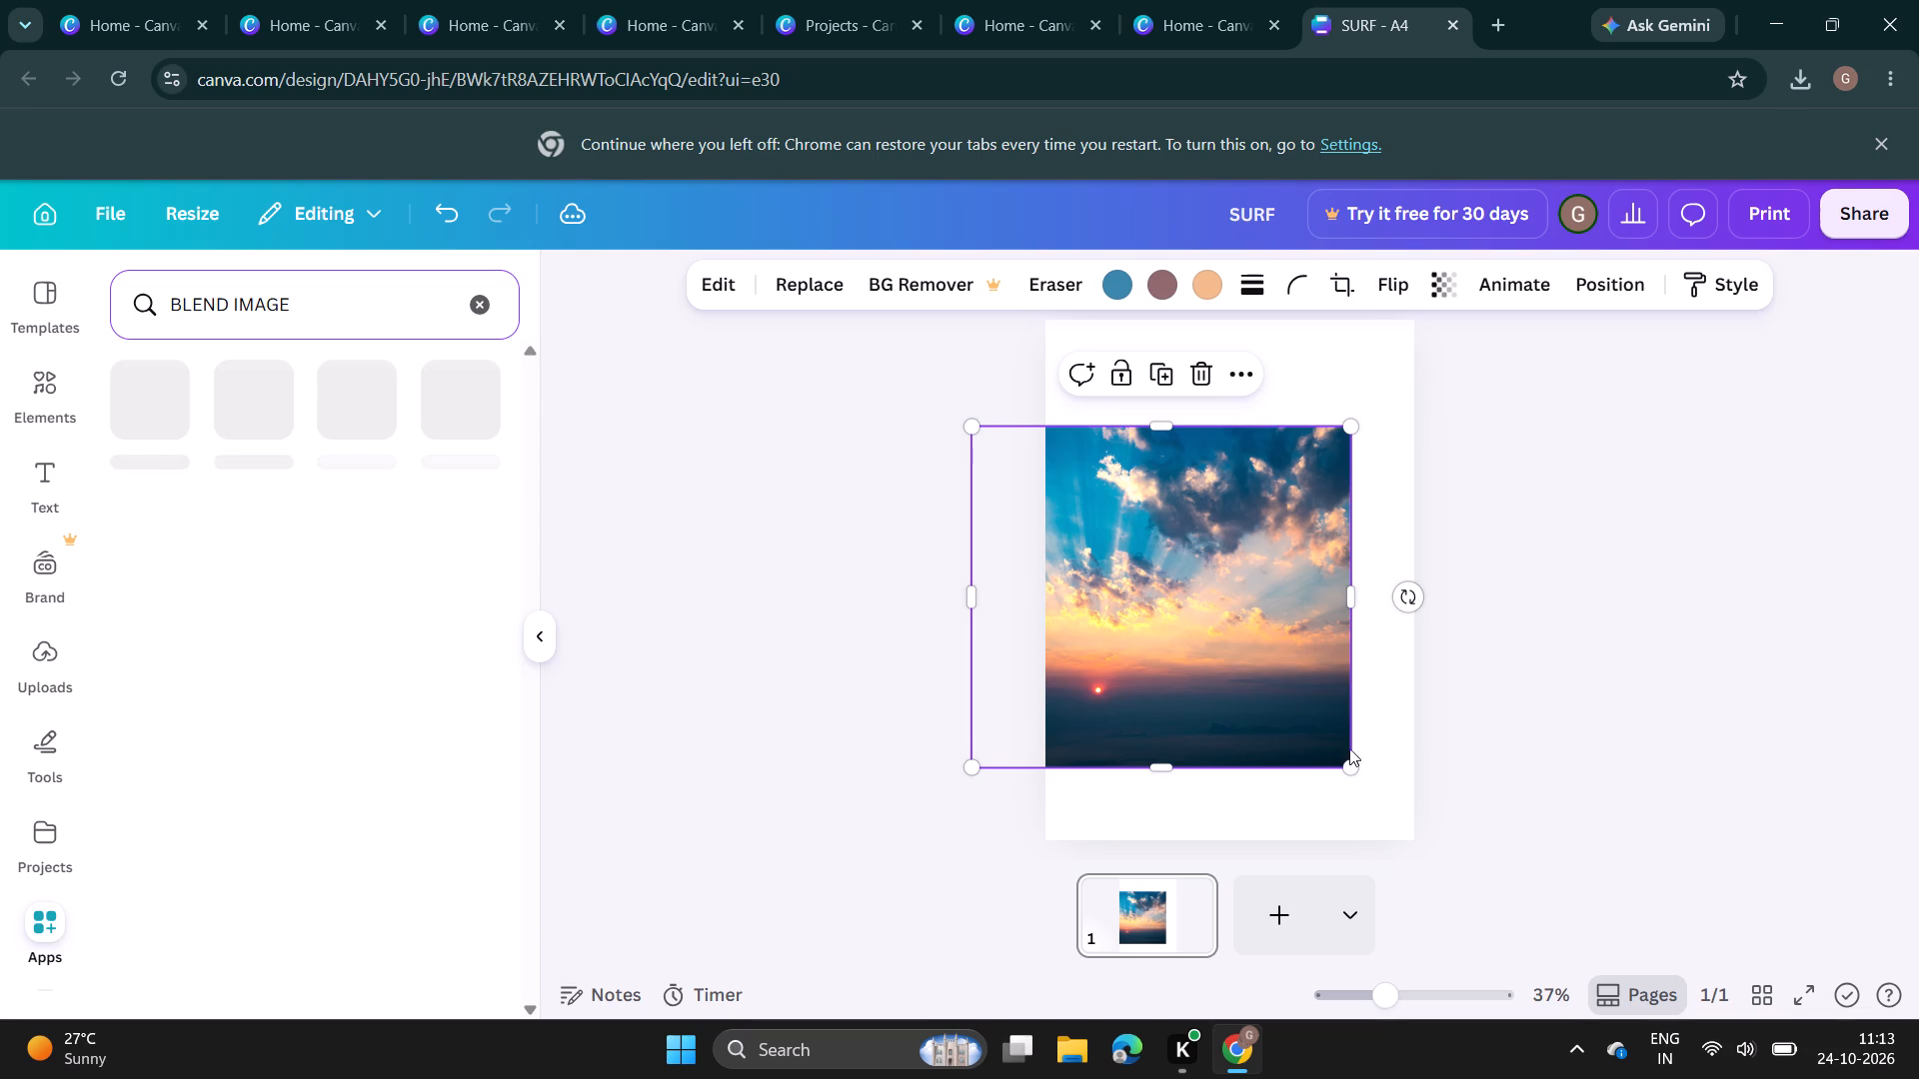
{"action": "left_click_drag", "start_coordinate": [1349, 748], "coordinate": [1347, 717]}
{"action": "left_click_drag", "start_coordinate": [1246, 631], "coordinate": [1277, 469]}
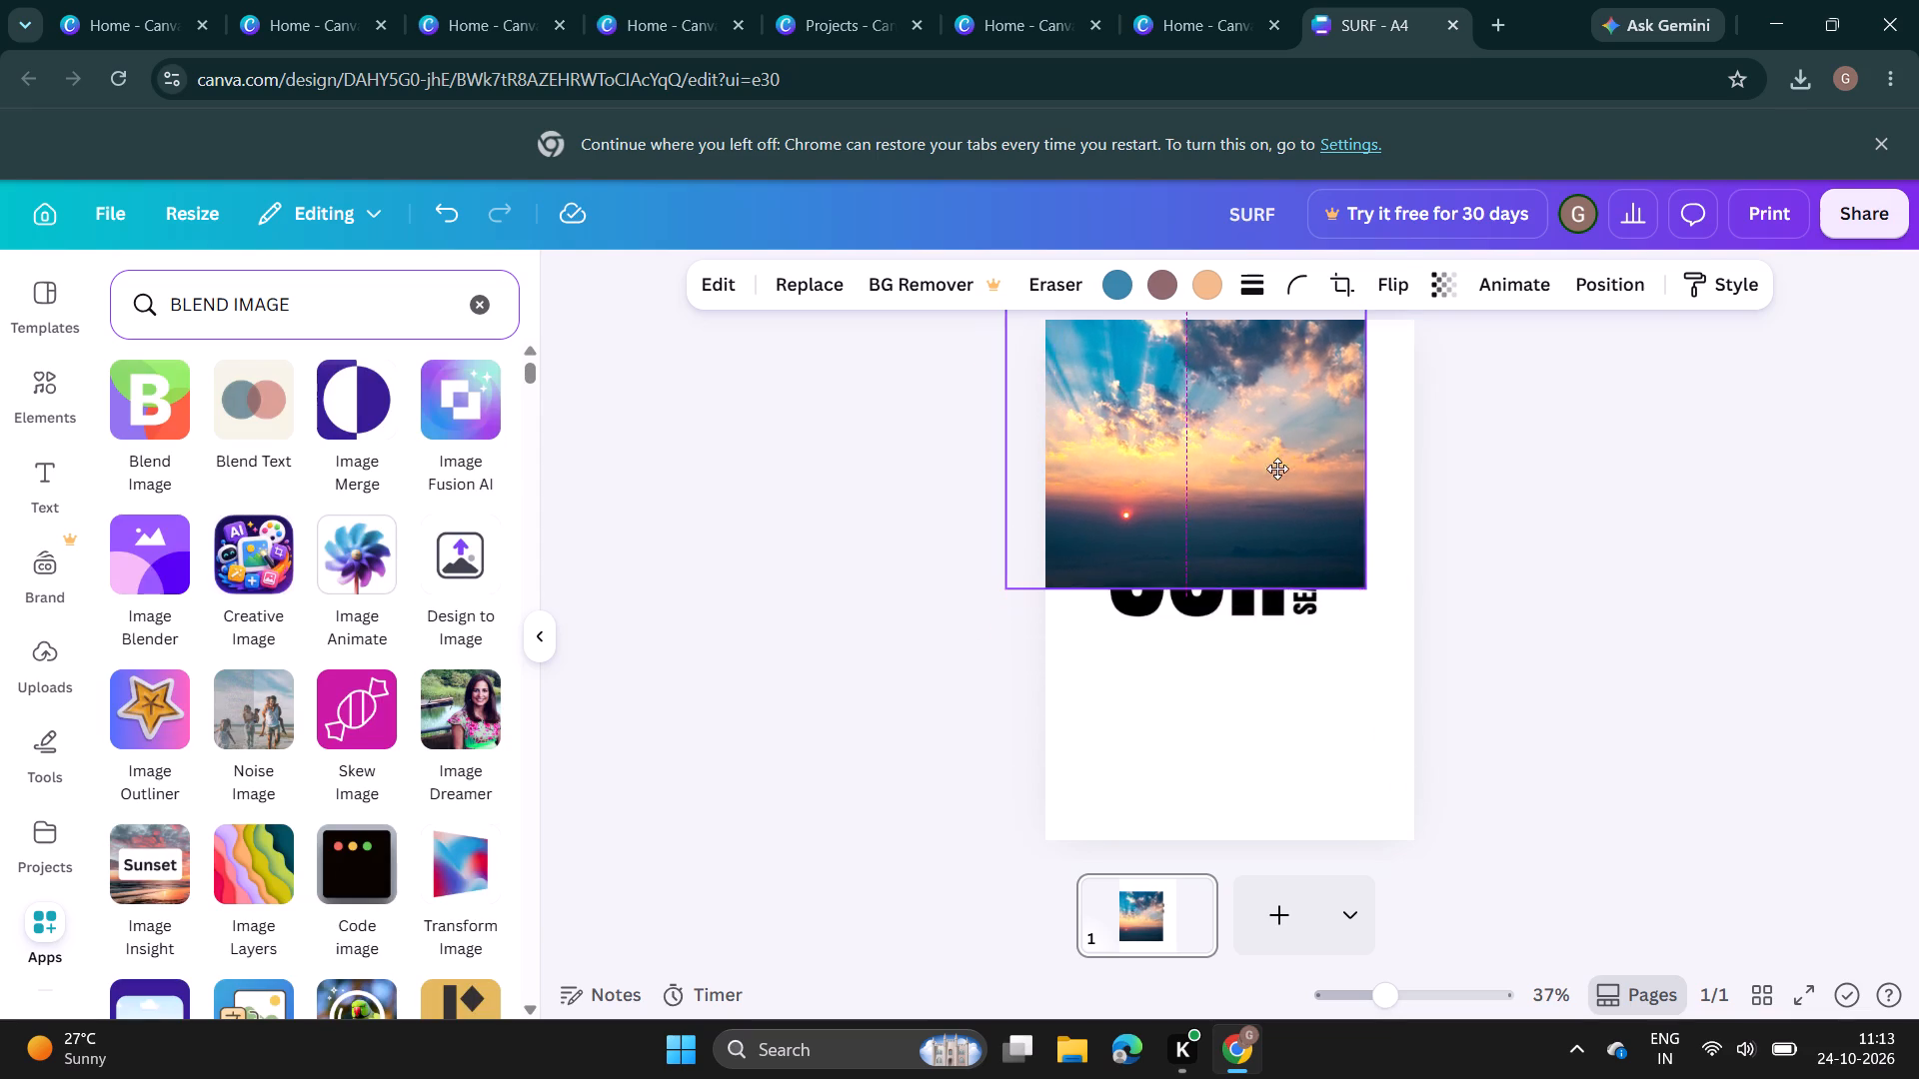
{"action": "left_click_drag", "start_coordinate": [1277, 469], "coordinate": [1325, 384]}
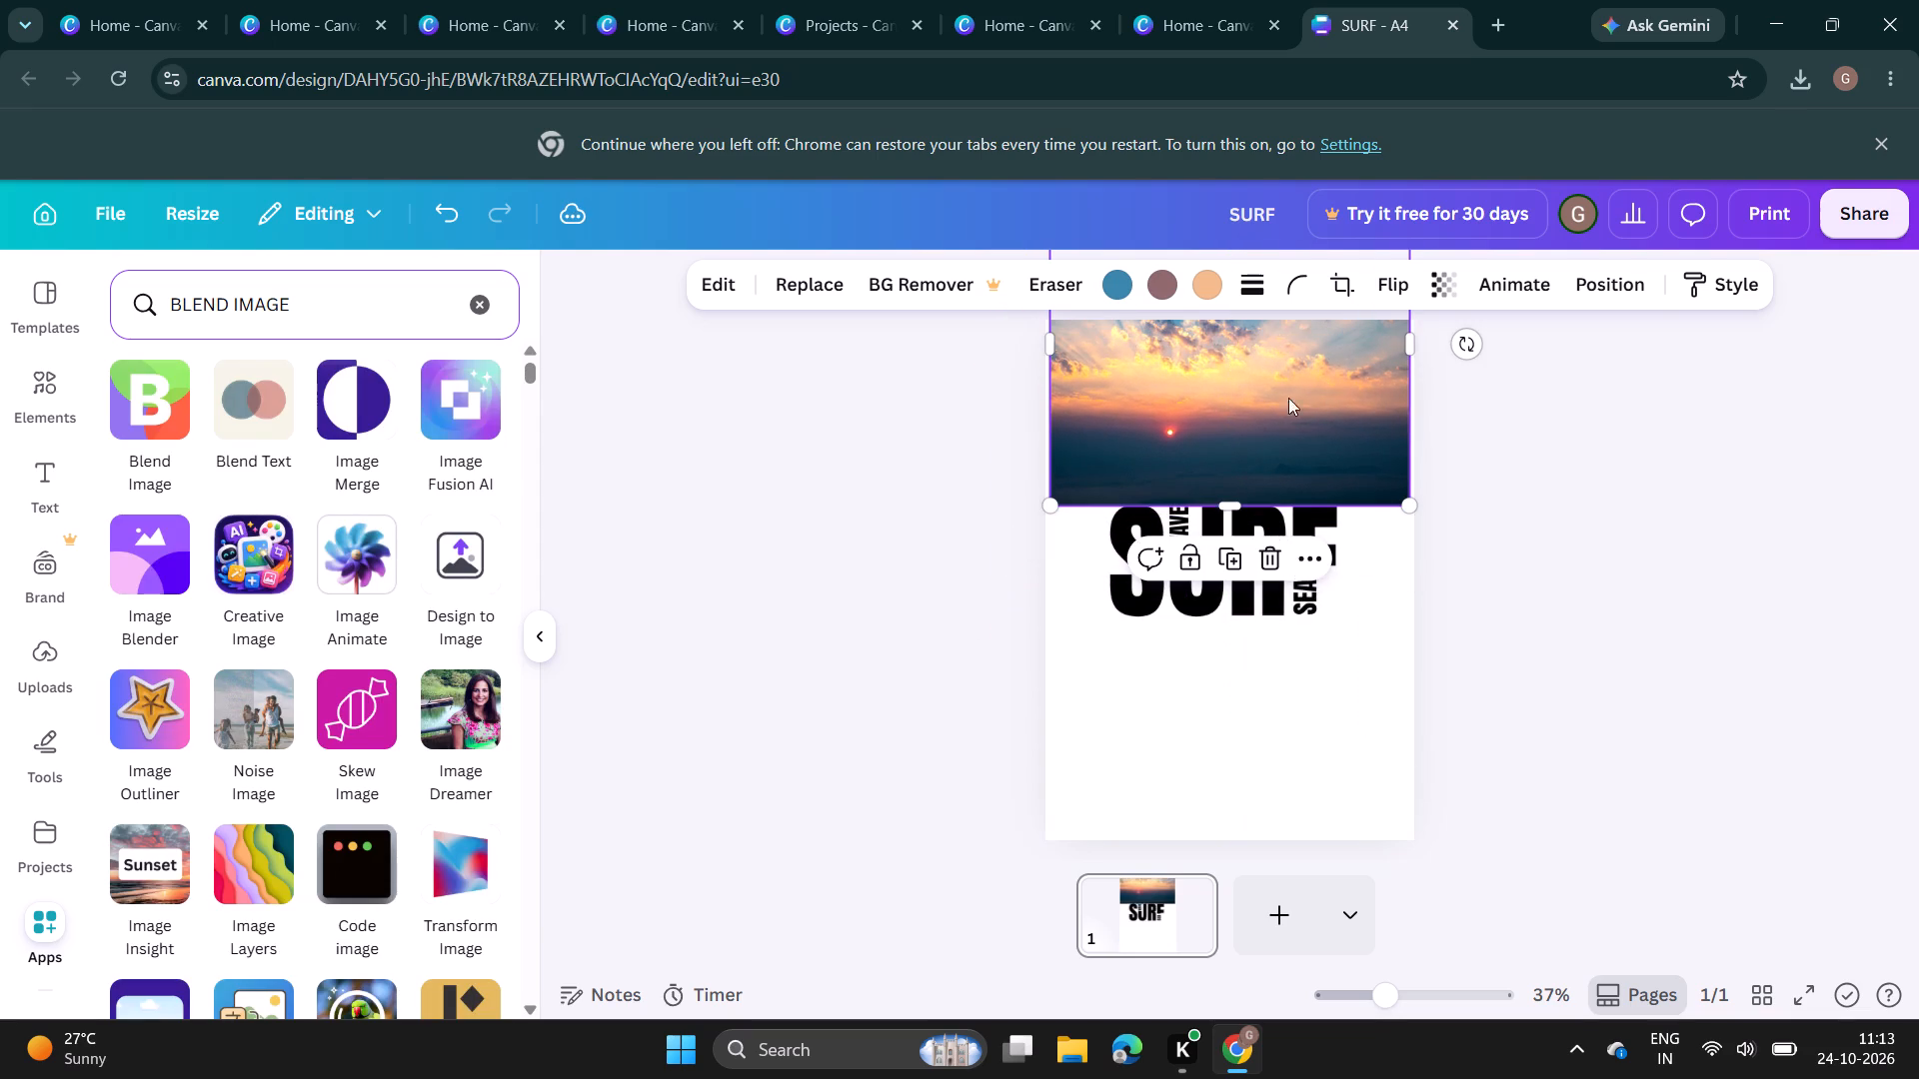
In the Blend Image app, set the SURF lettering as the top layer and the sunrise photo as the bottom layer.
{"action": "left_click", "coordinate": [119, 413]}
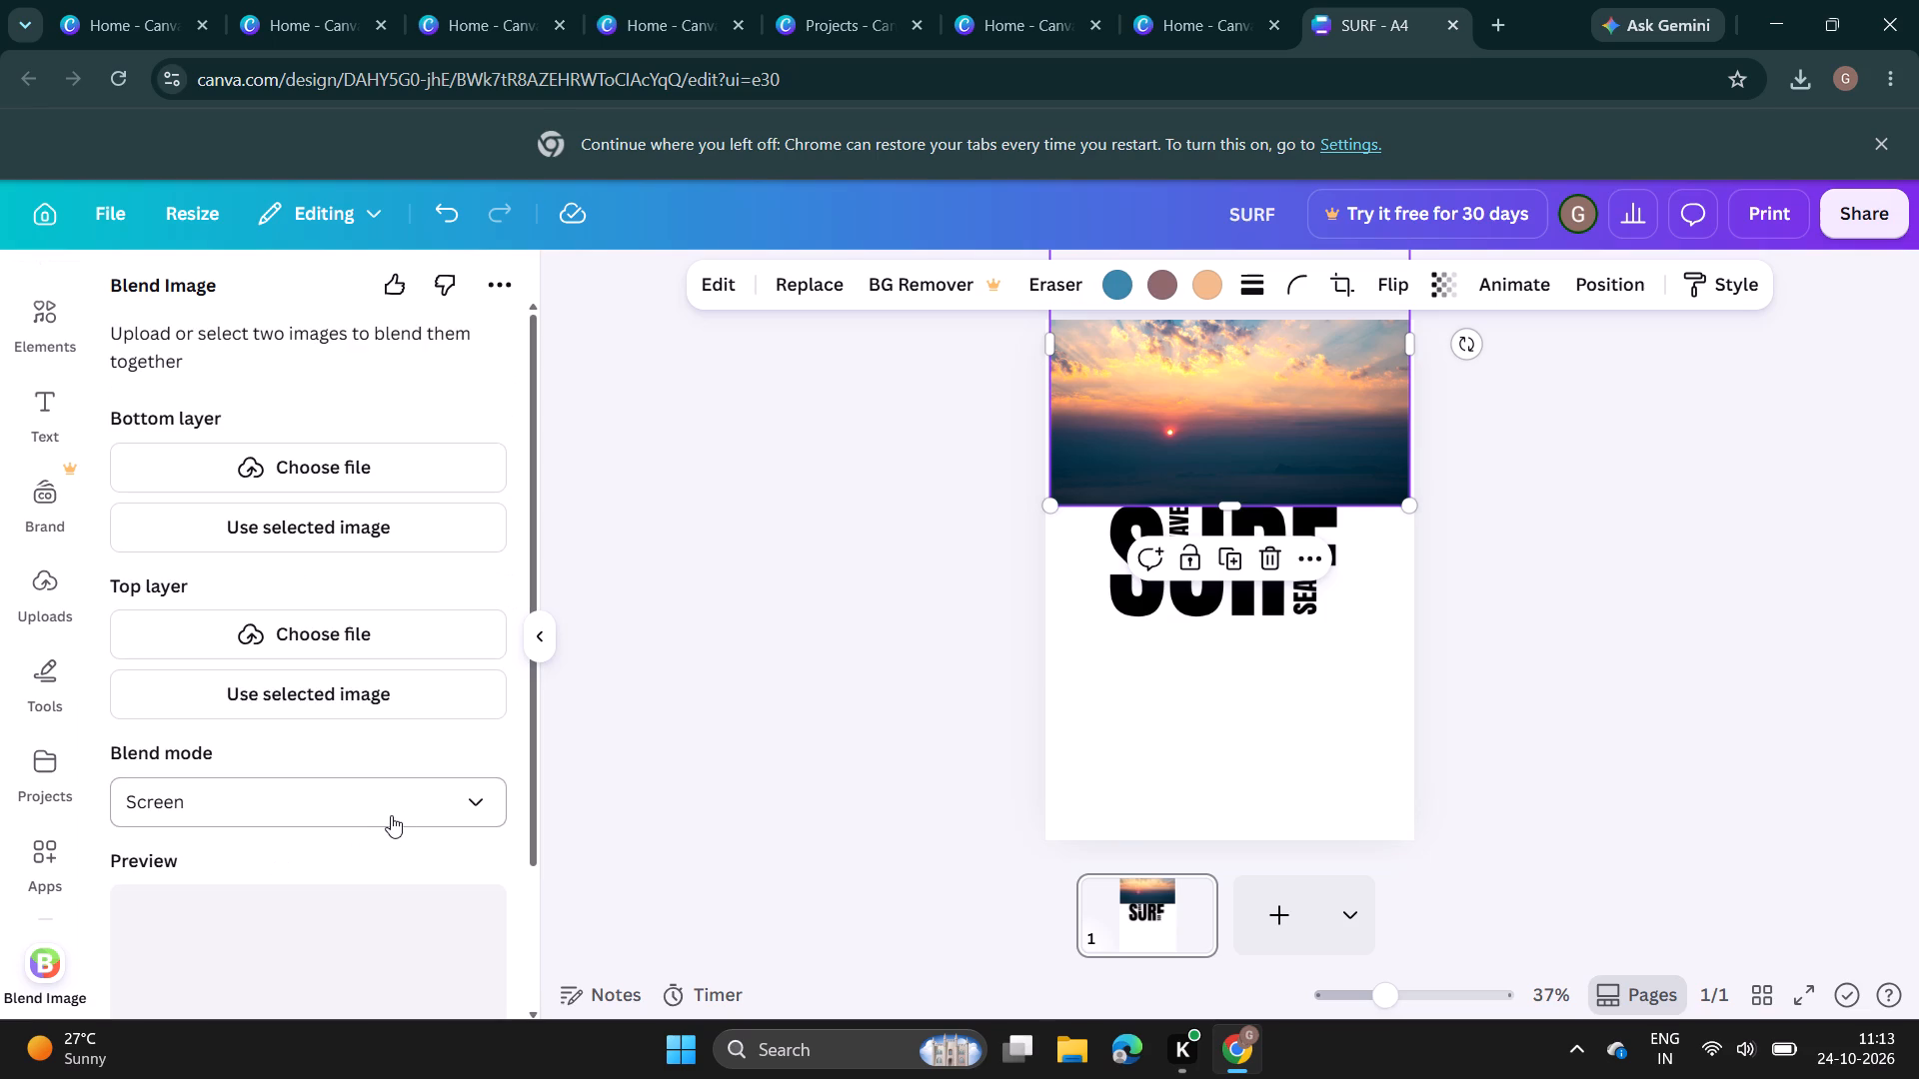
{"action": "left_click", "coordinate": [1250, 580]}
{"action": "left_click", "coordinate": [1245, 613]}
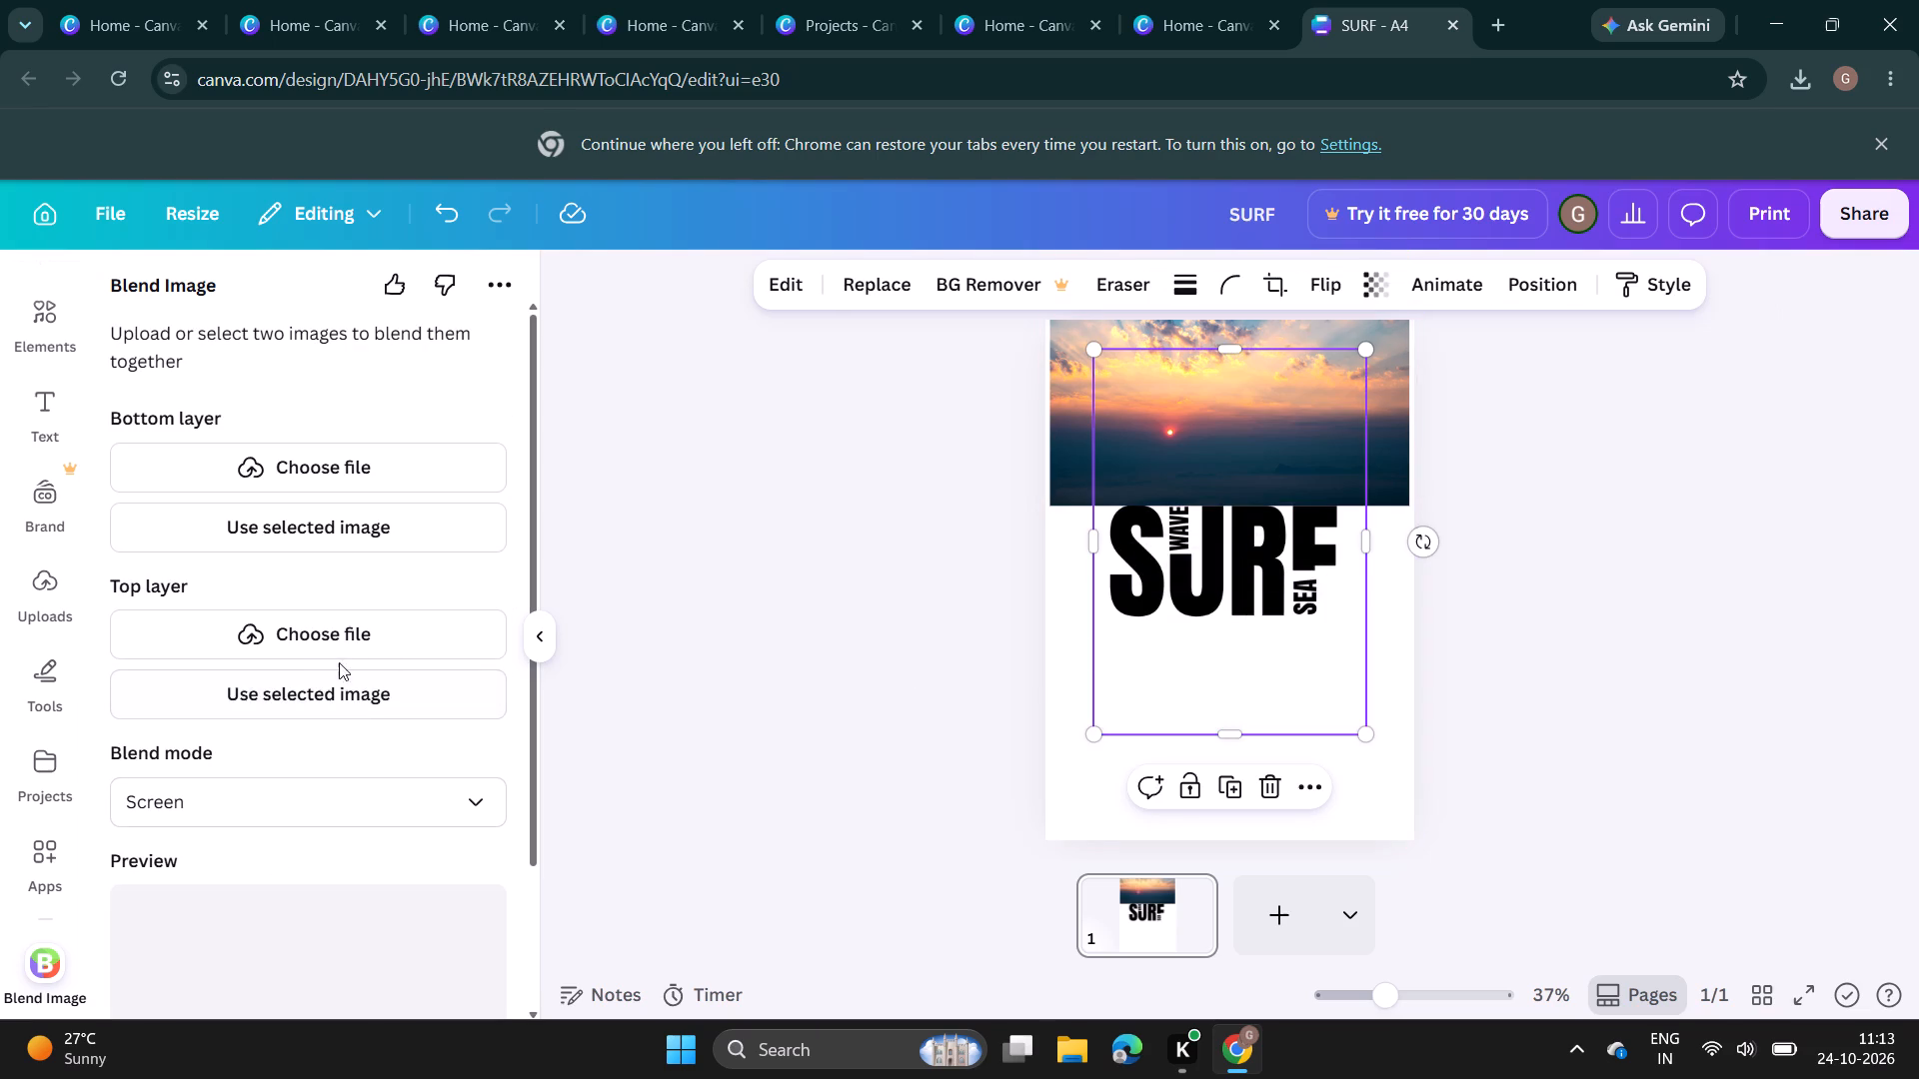
{"action": "left_click", "coordinate": [291, 714]}
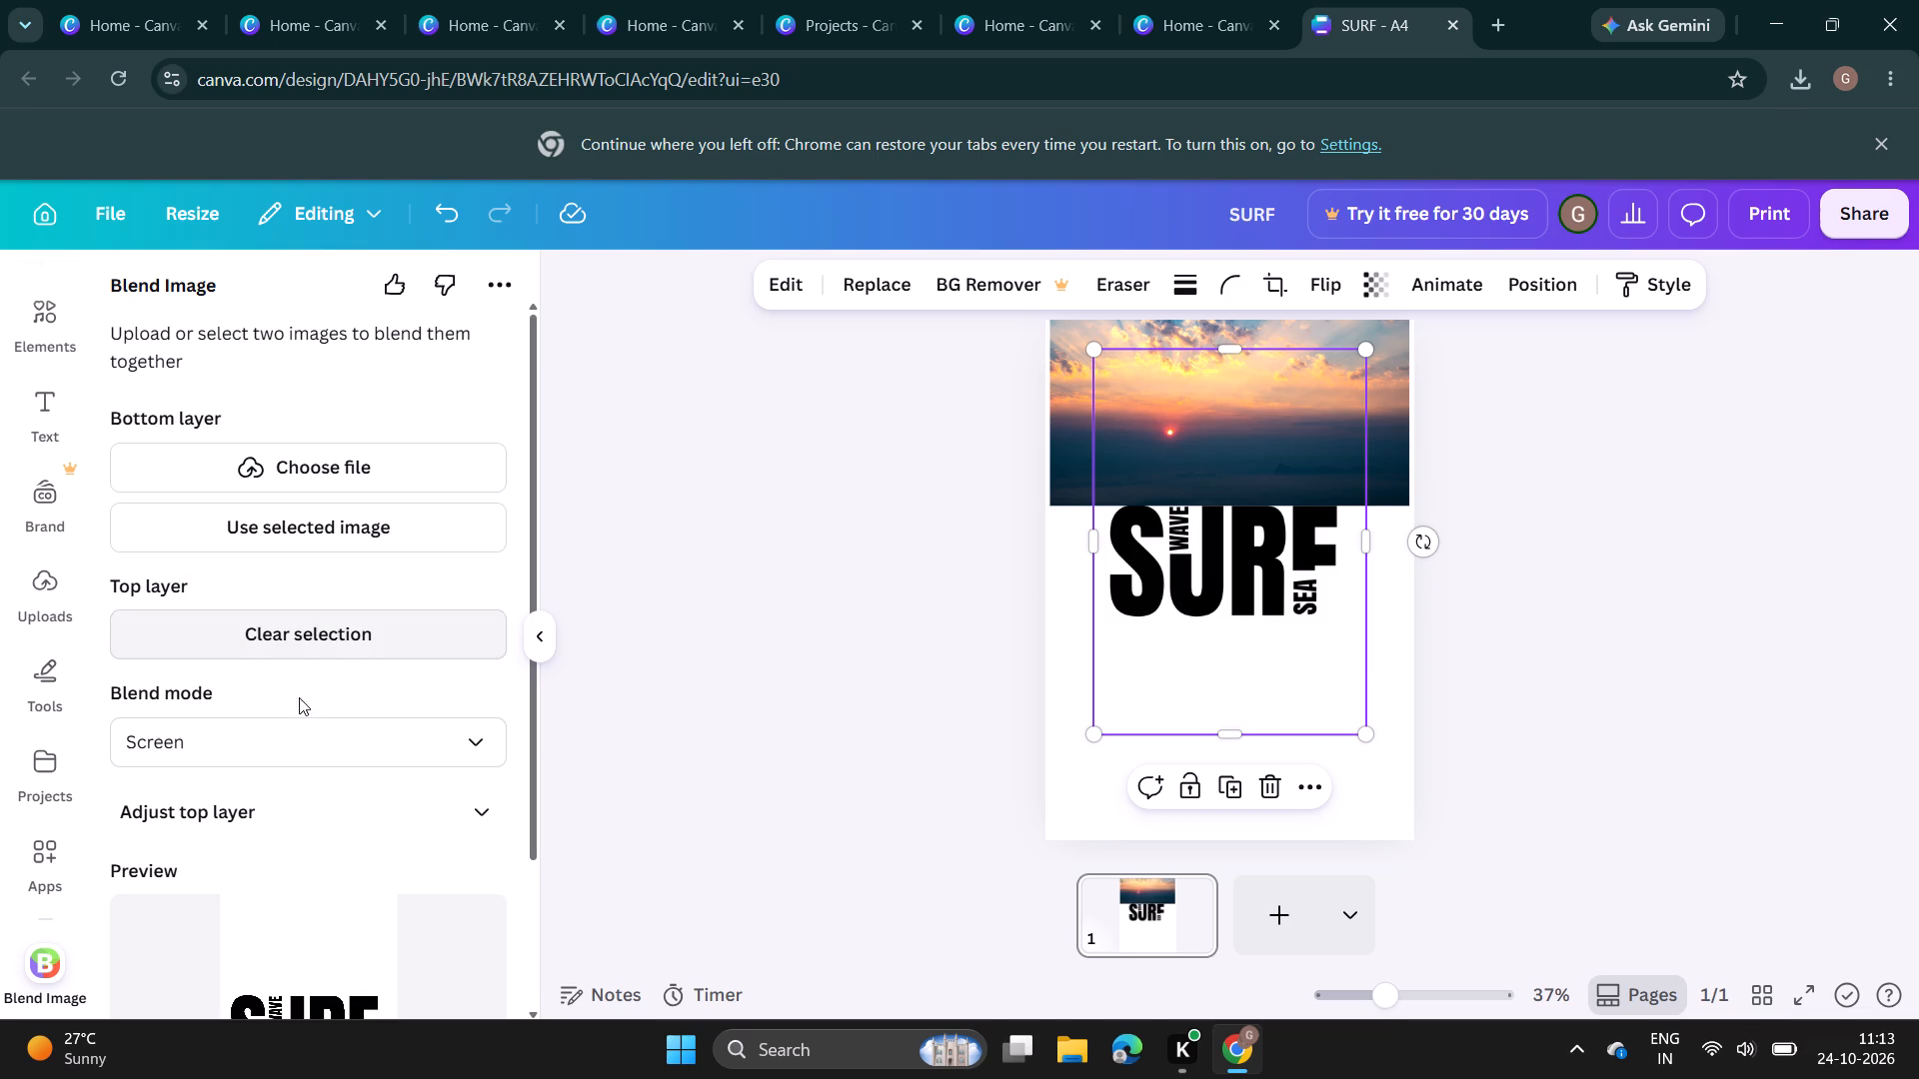
{"action": "left_click", "coordinate": [1385, 386]}
{"action": "left_click", "coordinate": [289, 531]}
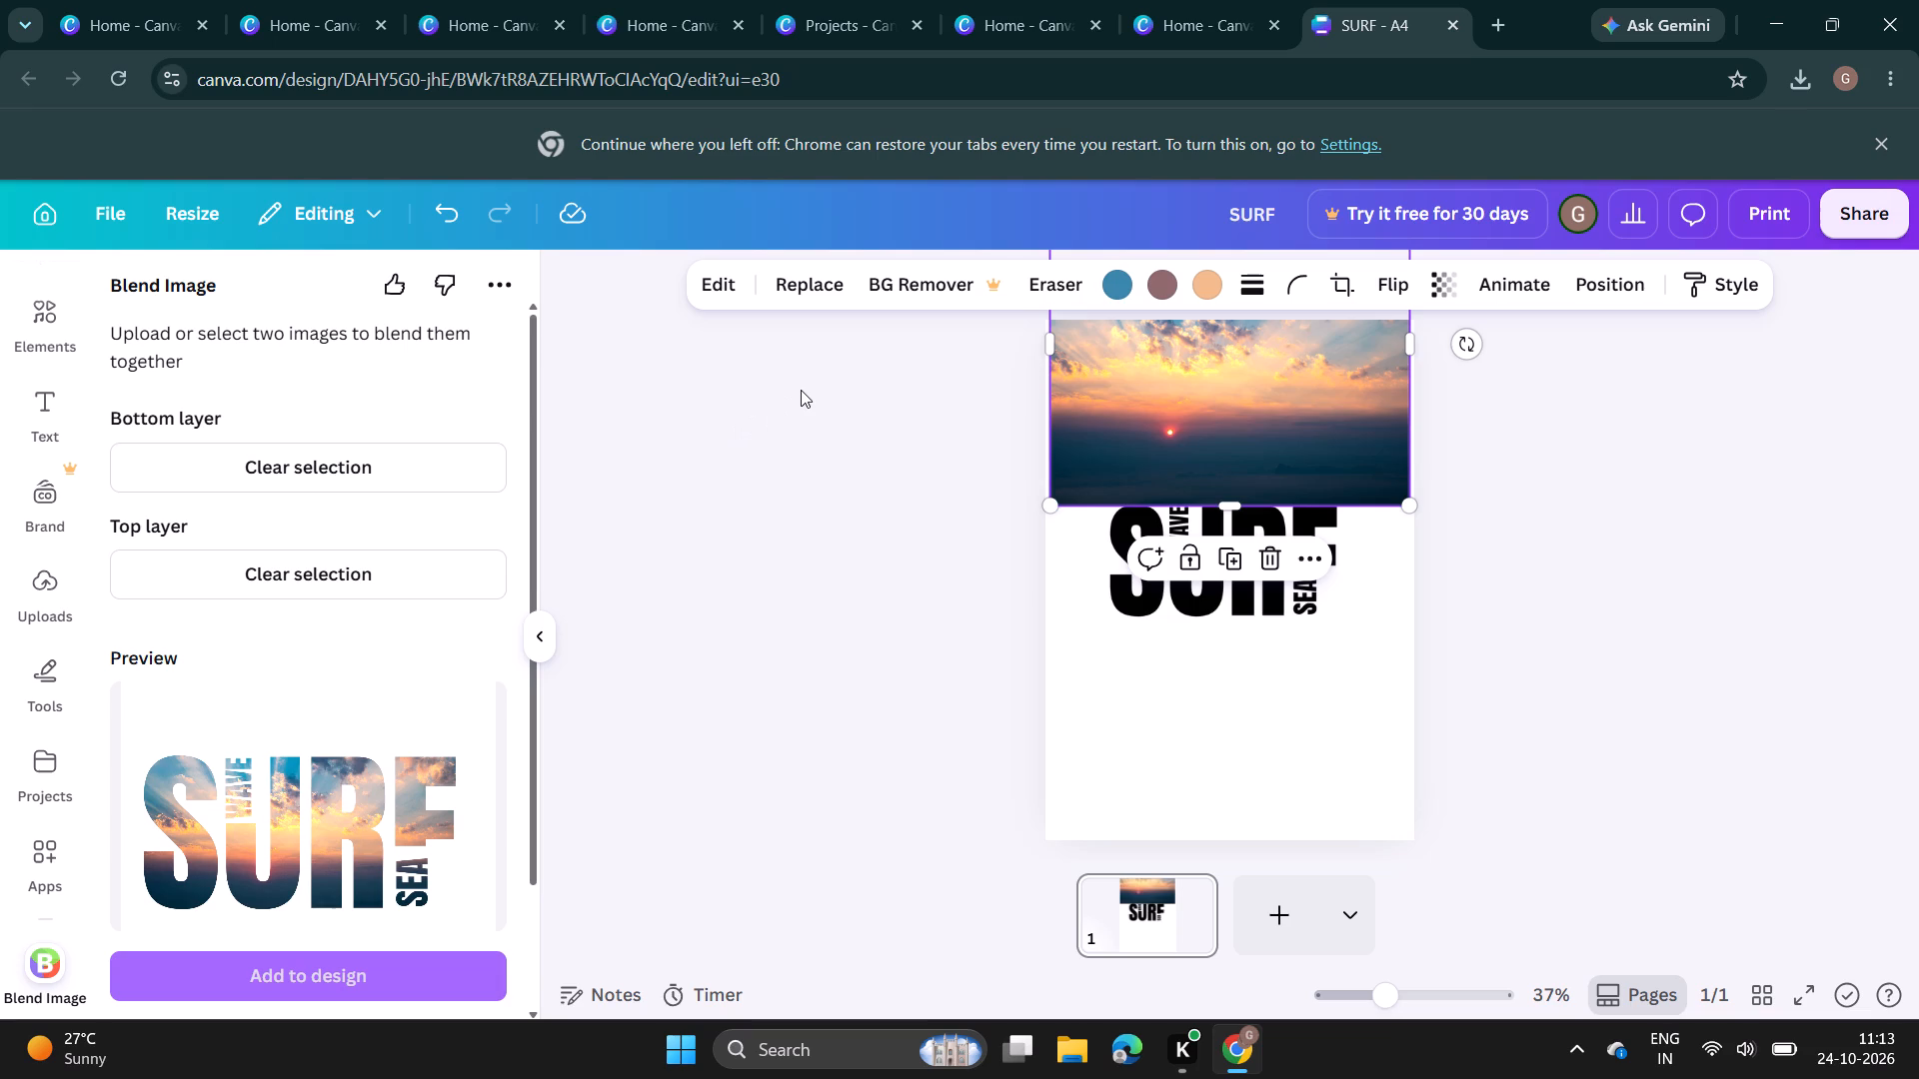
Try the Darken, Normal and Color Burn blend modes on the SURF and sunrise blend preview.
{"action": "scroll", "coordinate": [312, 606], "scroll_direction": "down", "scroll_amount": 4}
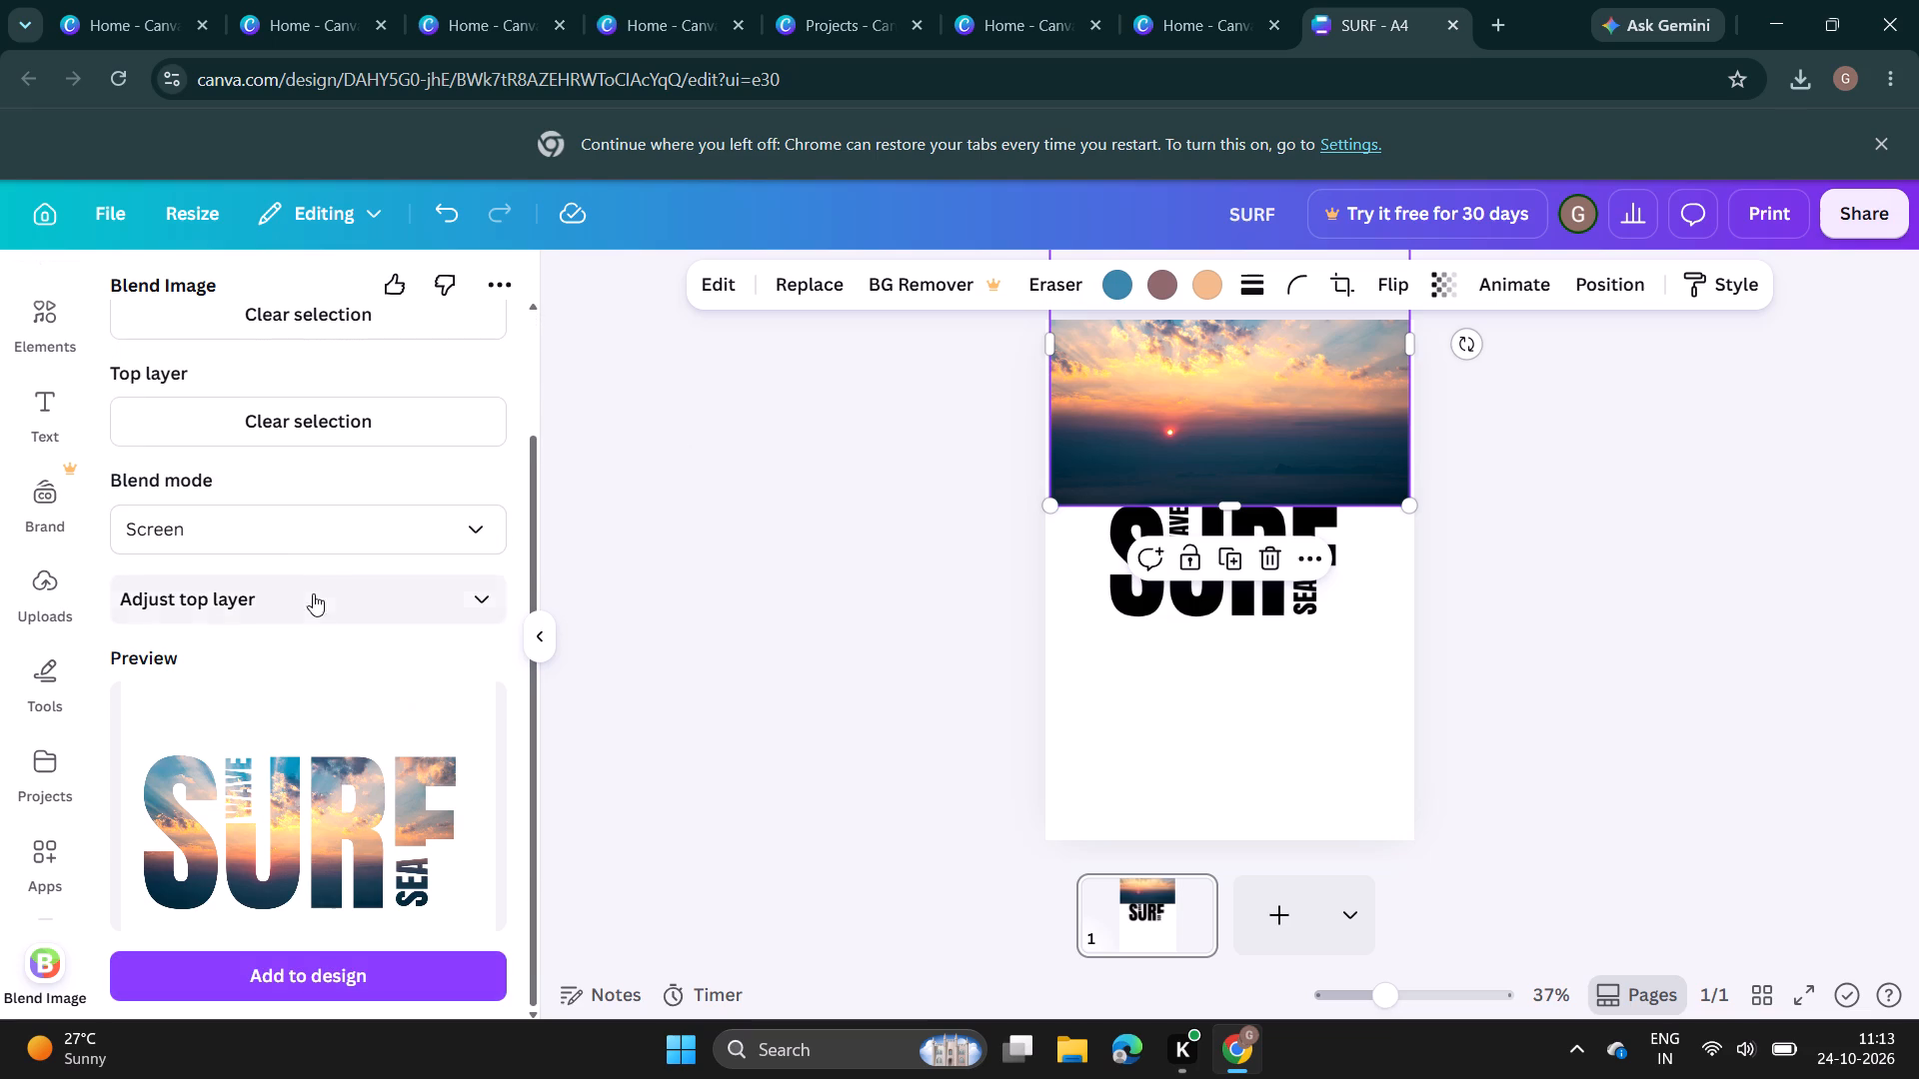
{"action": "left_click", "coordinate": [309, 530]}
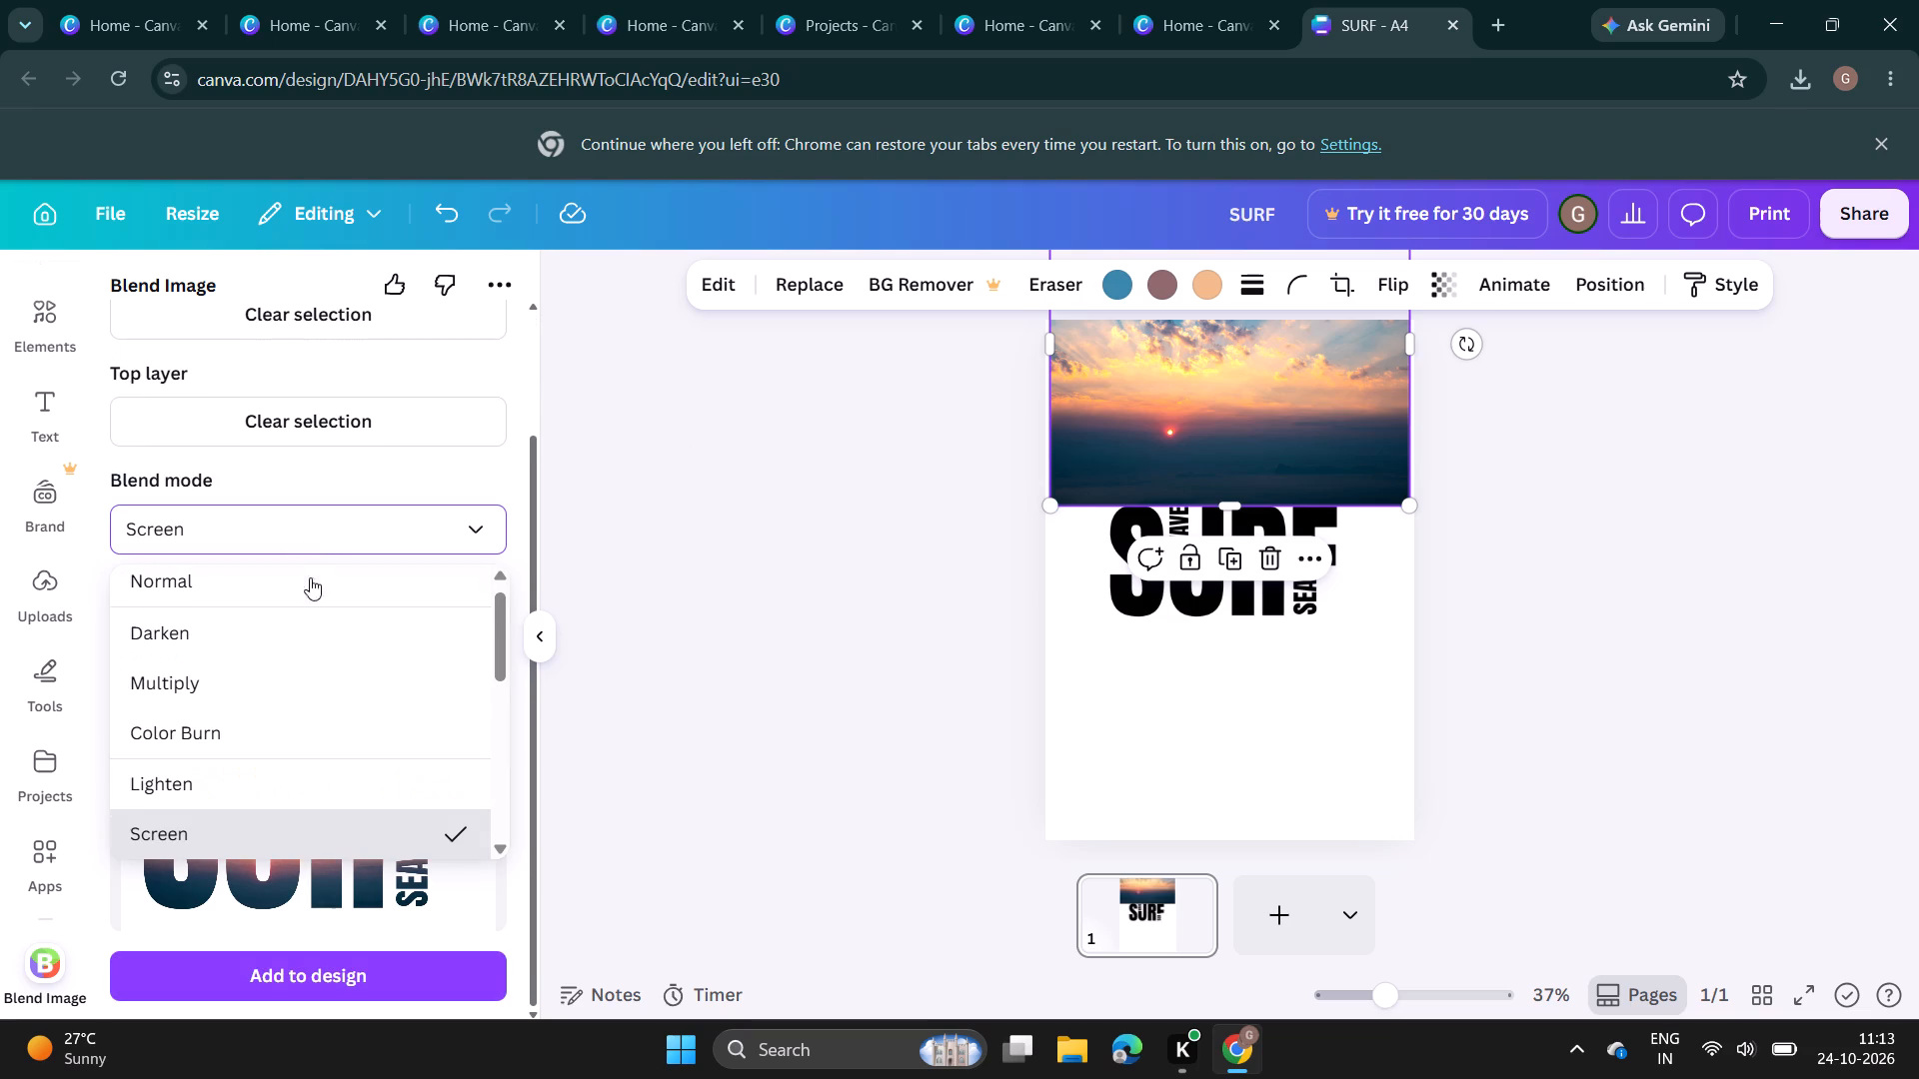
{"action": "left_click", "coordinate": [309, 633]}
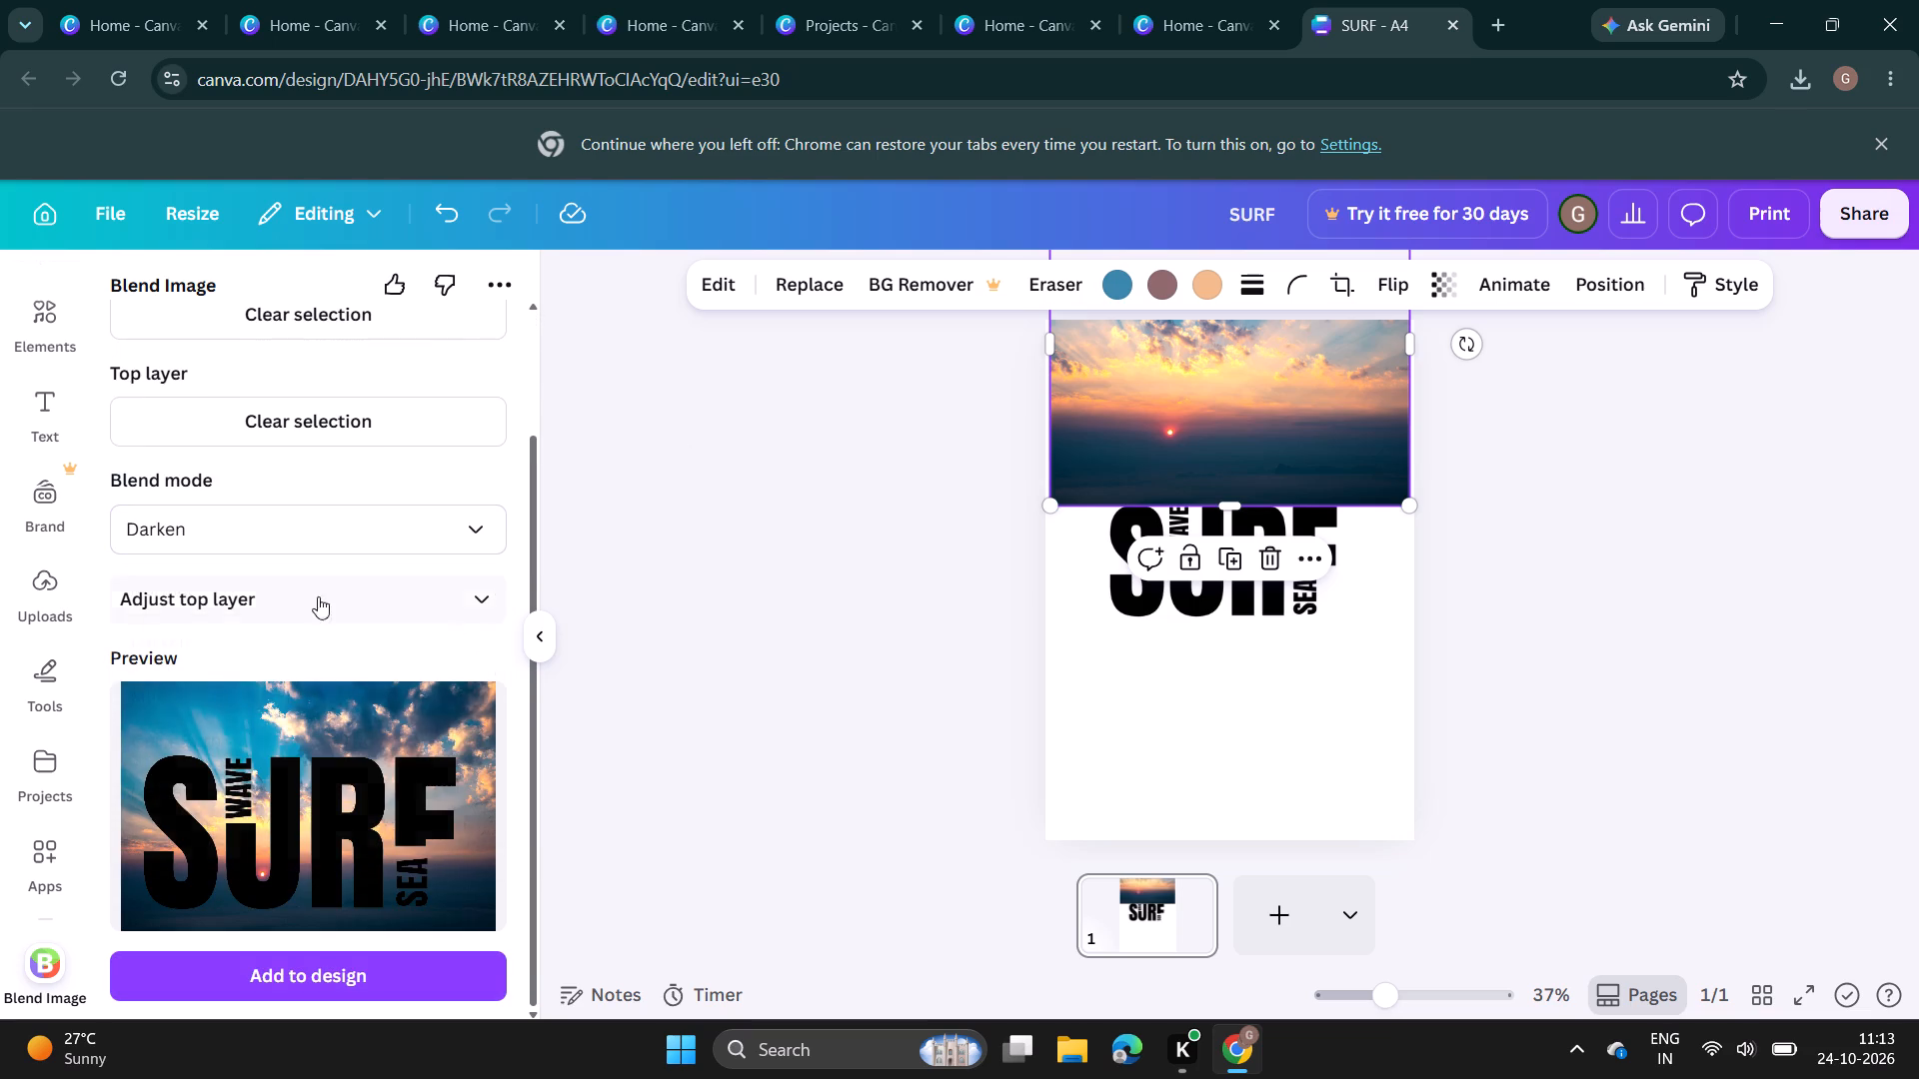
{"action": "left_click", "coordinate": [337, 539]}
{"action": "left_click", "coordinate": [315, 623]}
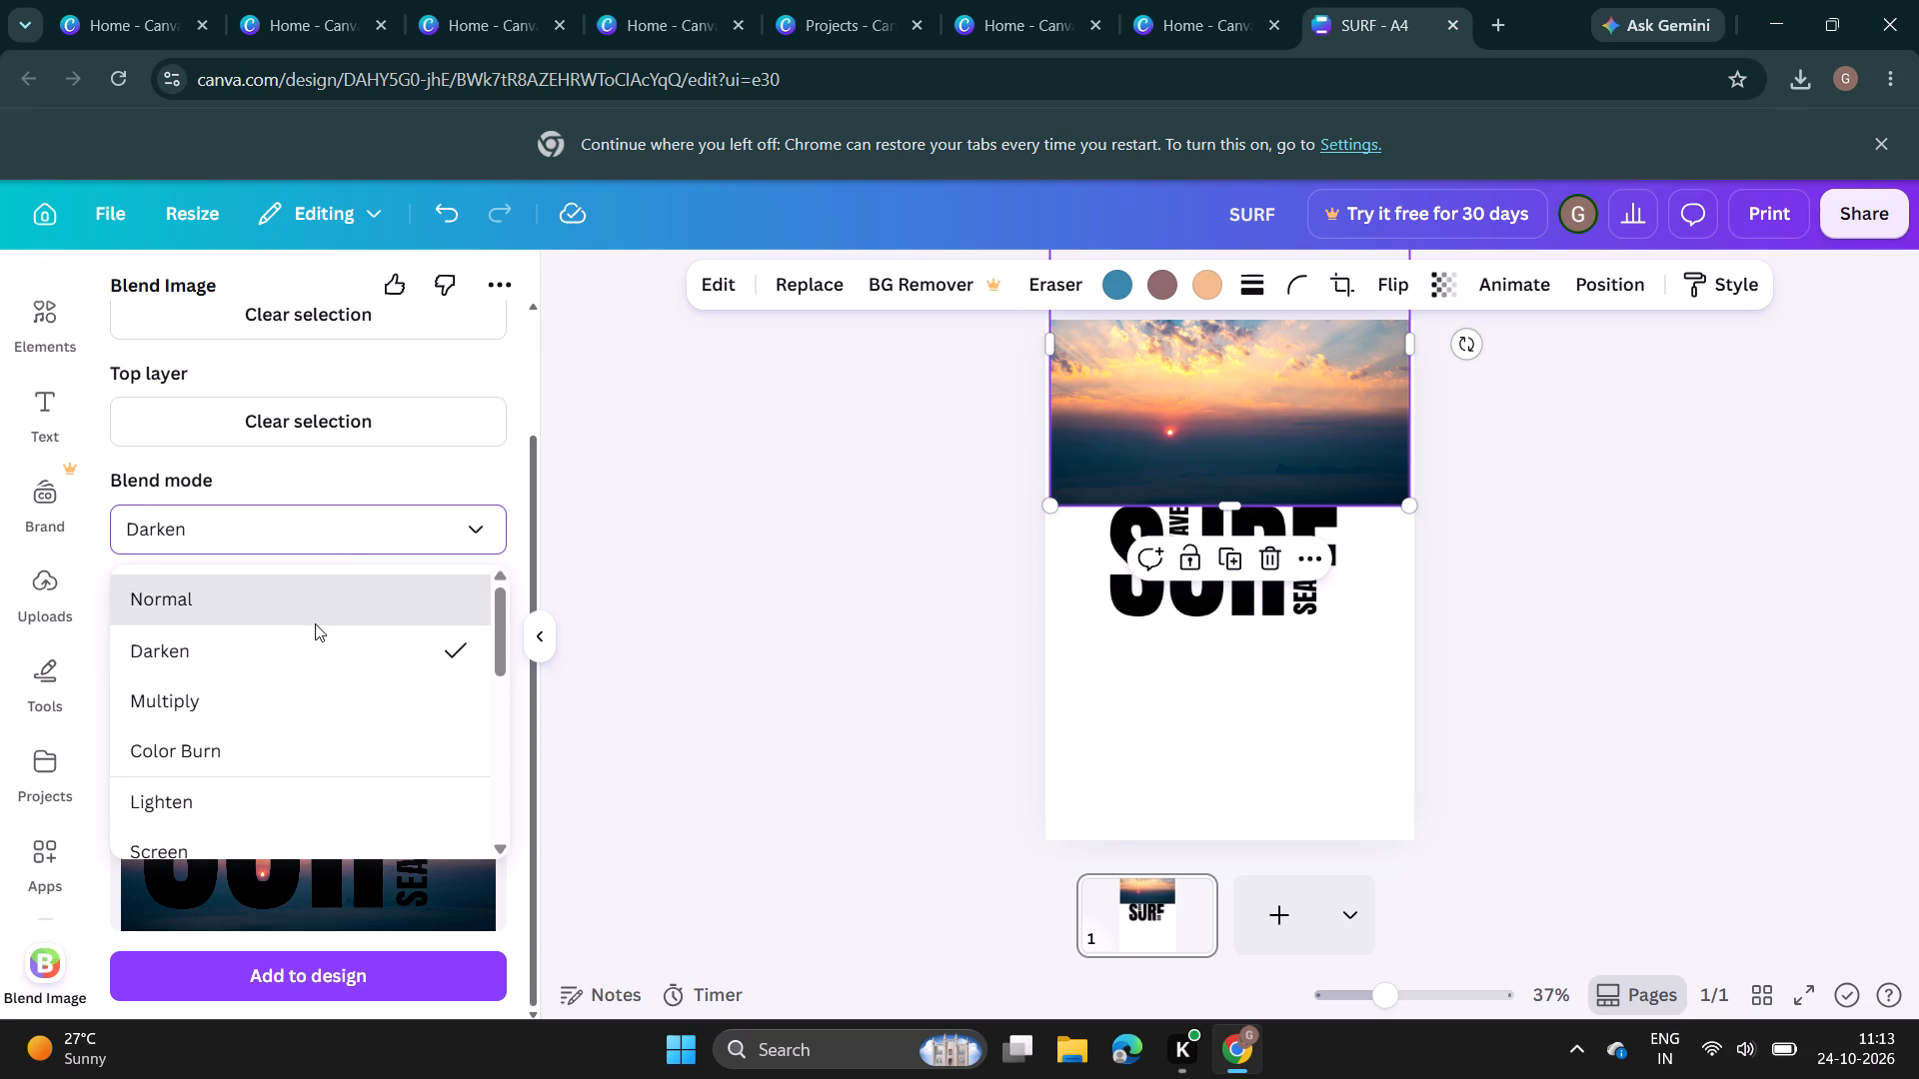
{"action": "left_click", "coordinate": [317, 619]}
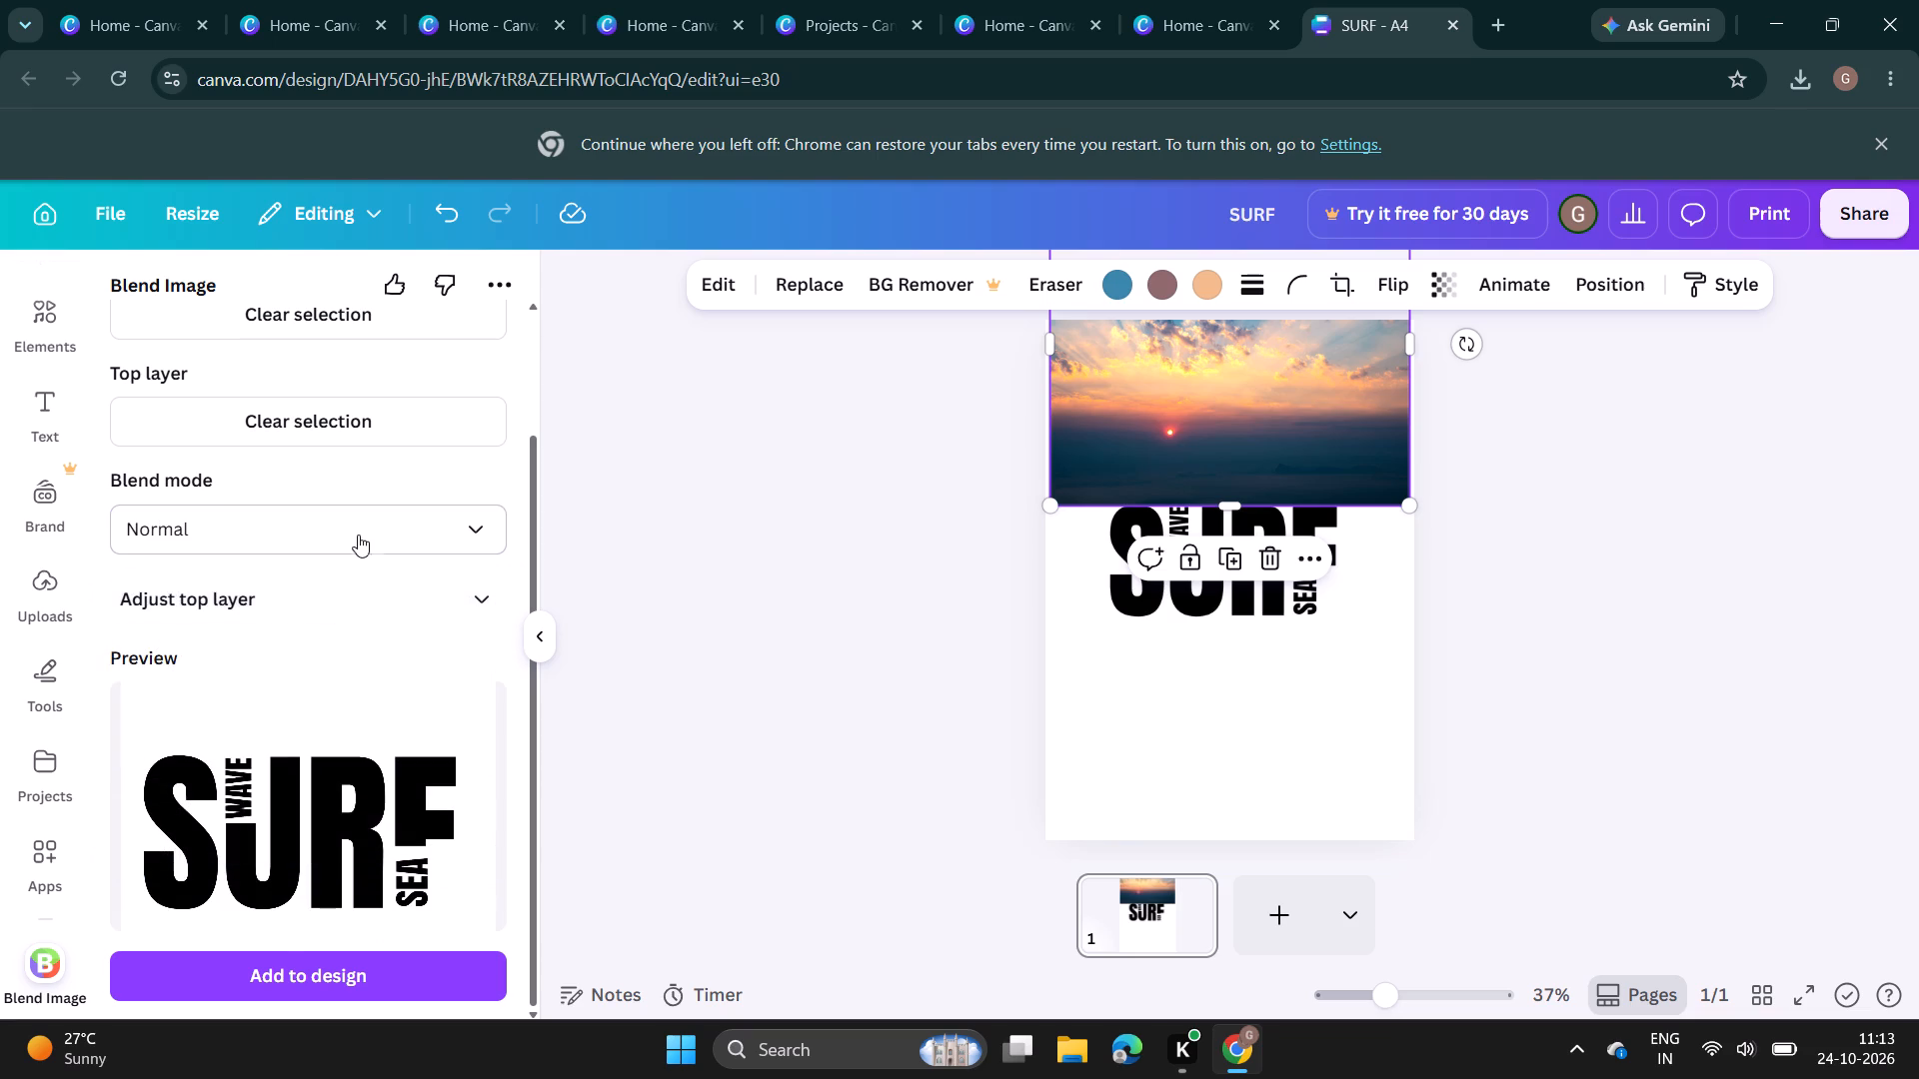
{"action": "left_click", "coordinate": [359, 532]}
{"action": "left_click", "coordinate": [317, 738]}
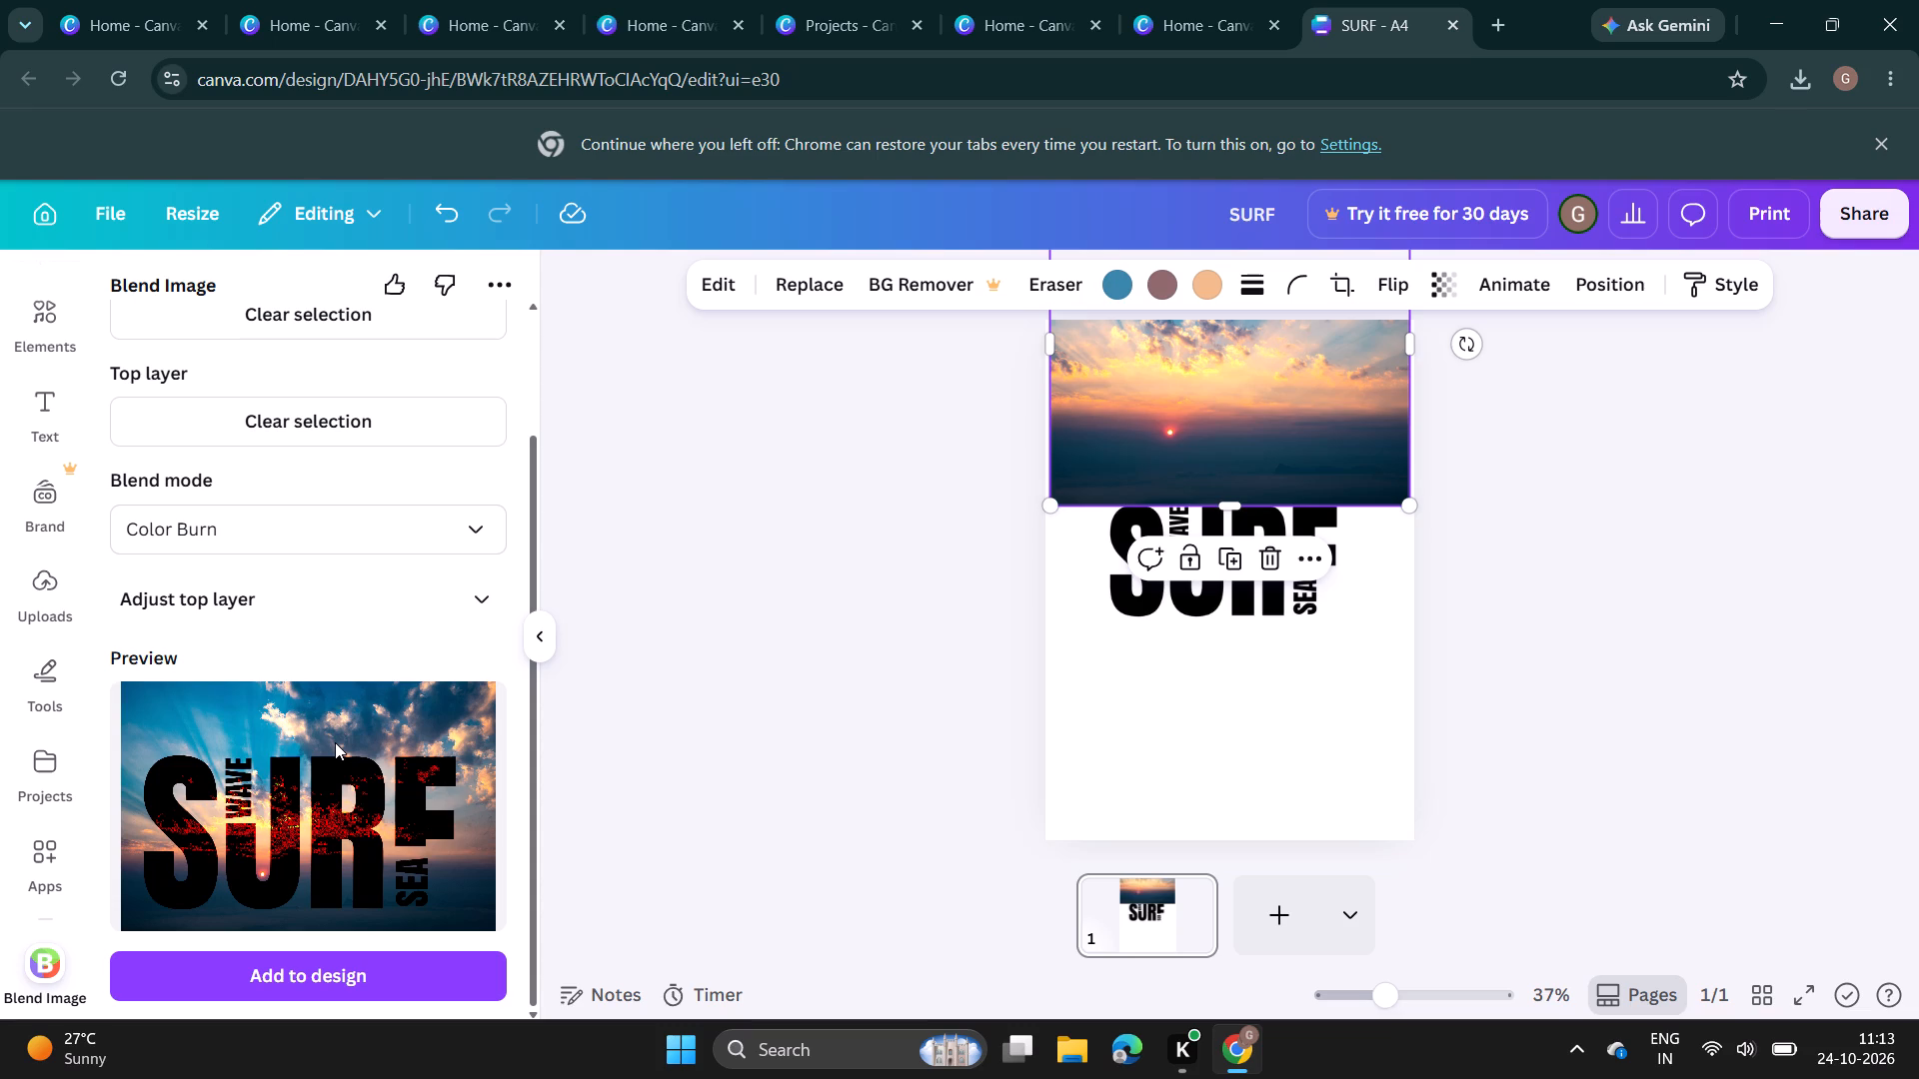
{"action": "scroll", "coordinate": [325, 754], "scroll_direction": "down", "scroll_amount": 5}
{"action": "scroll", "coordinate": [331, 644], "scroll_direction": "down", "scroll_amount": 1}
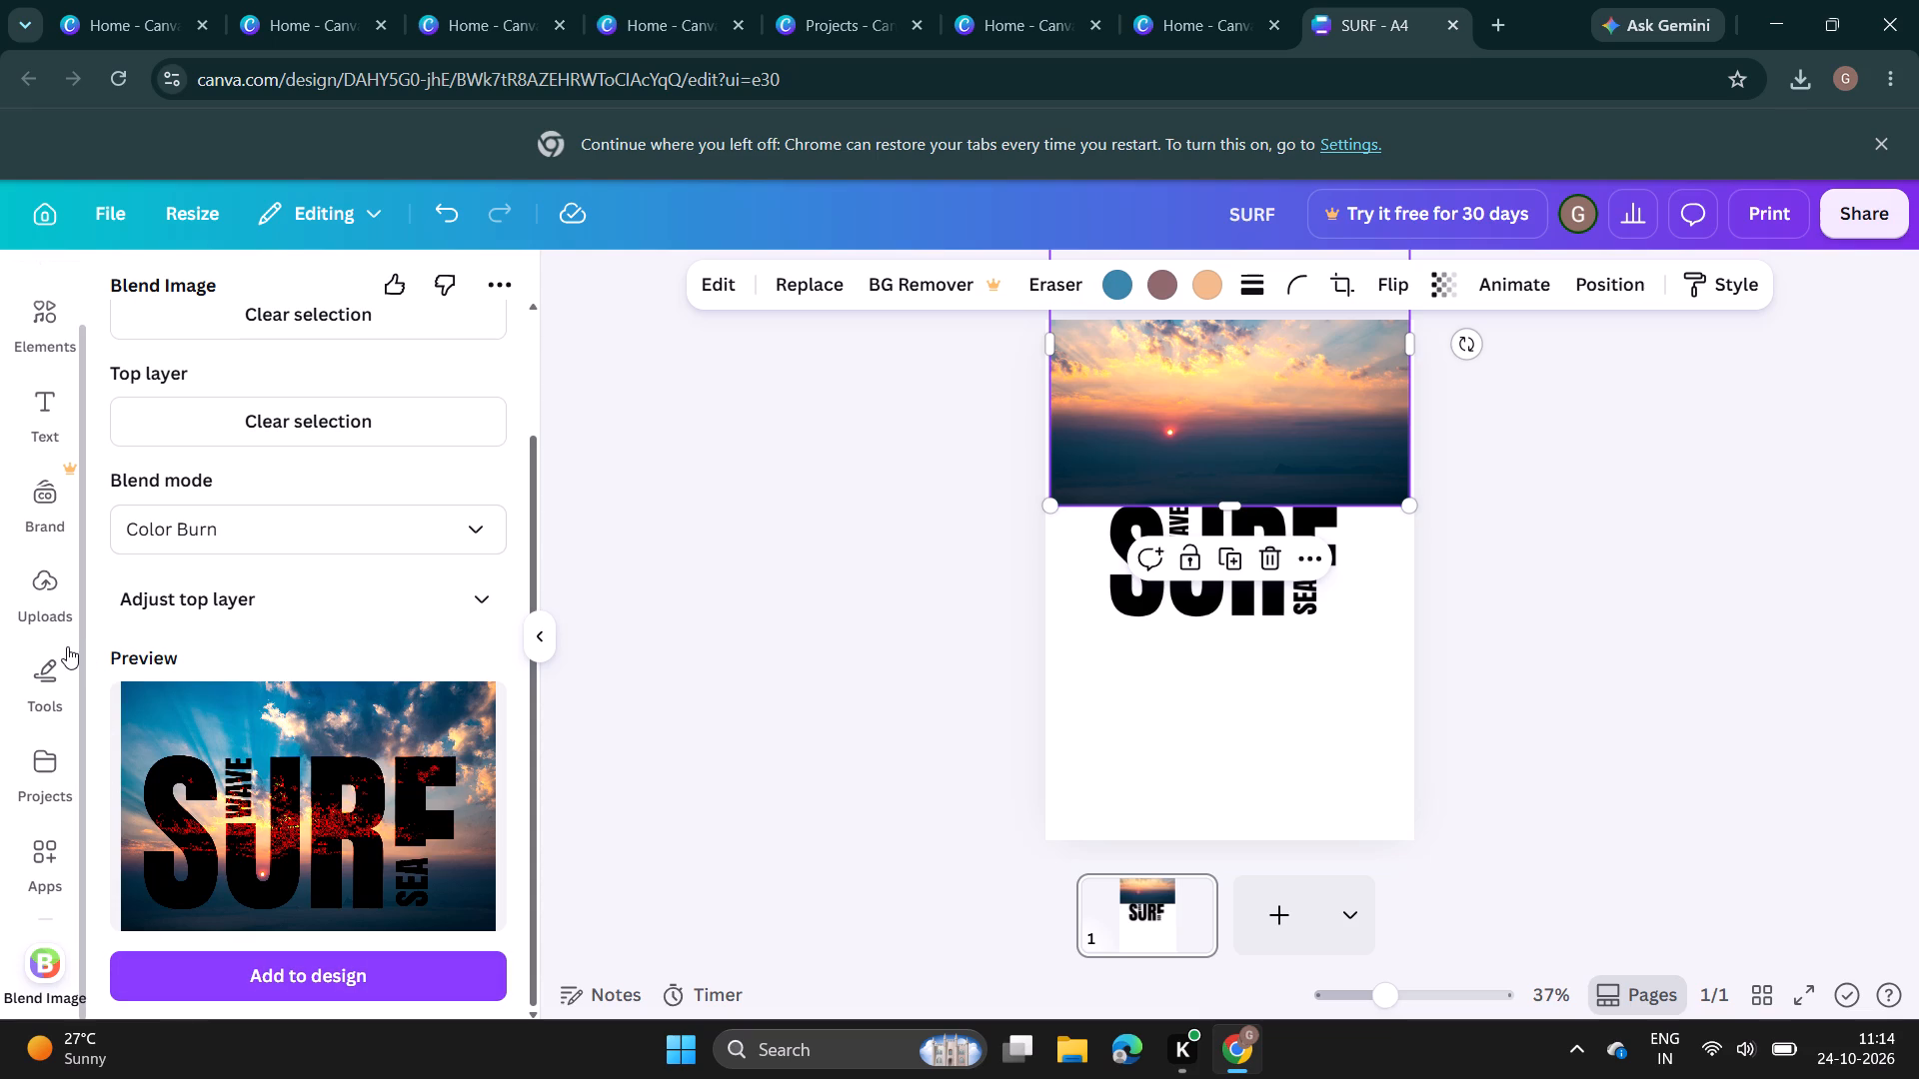
Search the Canva elements for BEACH and show all the photo results.
{"action": "left_click", "coordinate": [30, 334]}
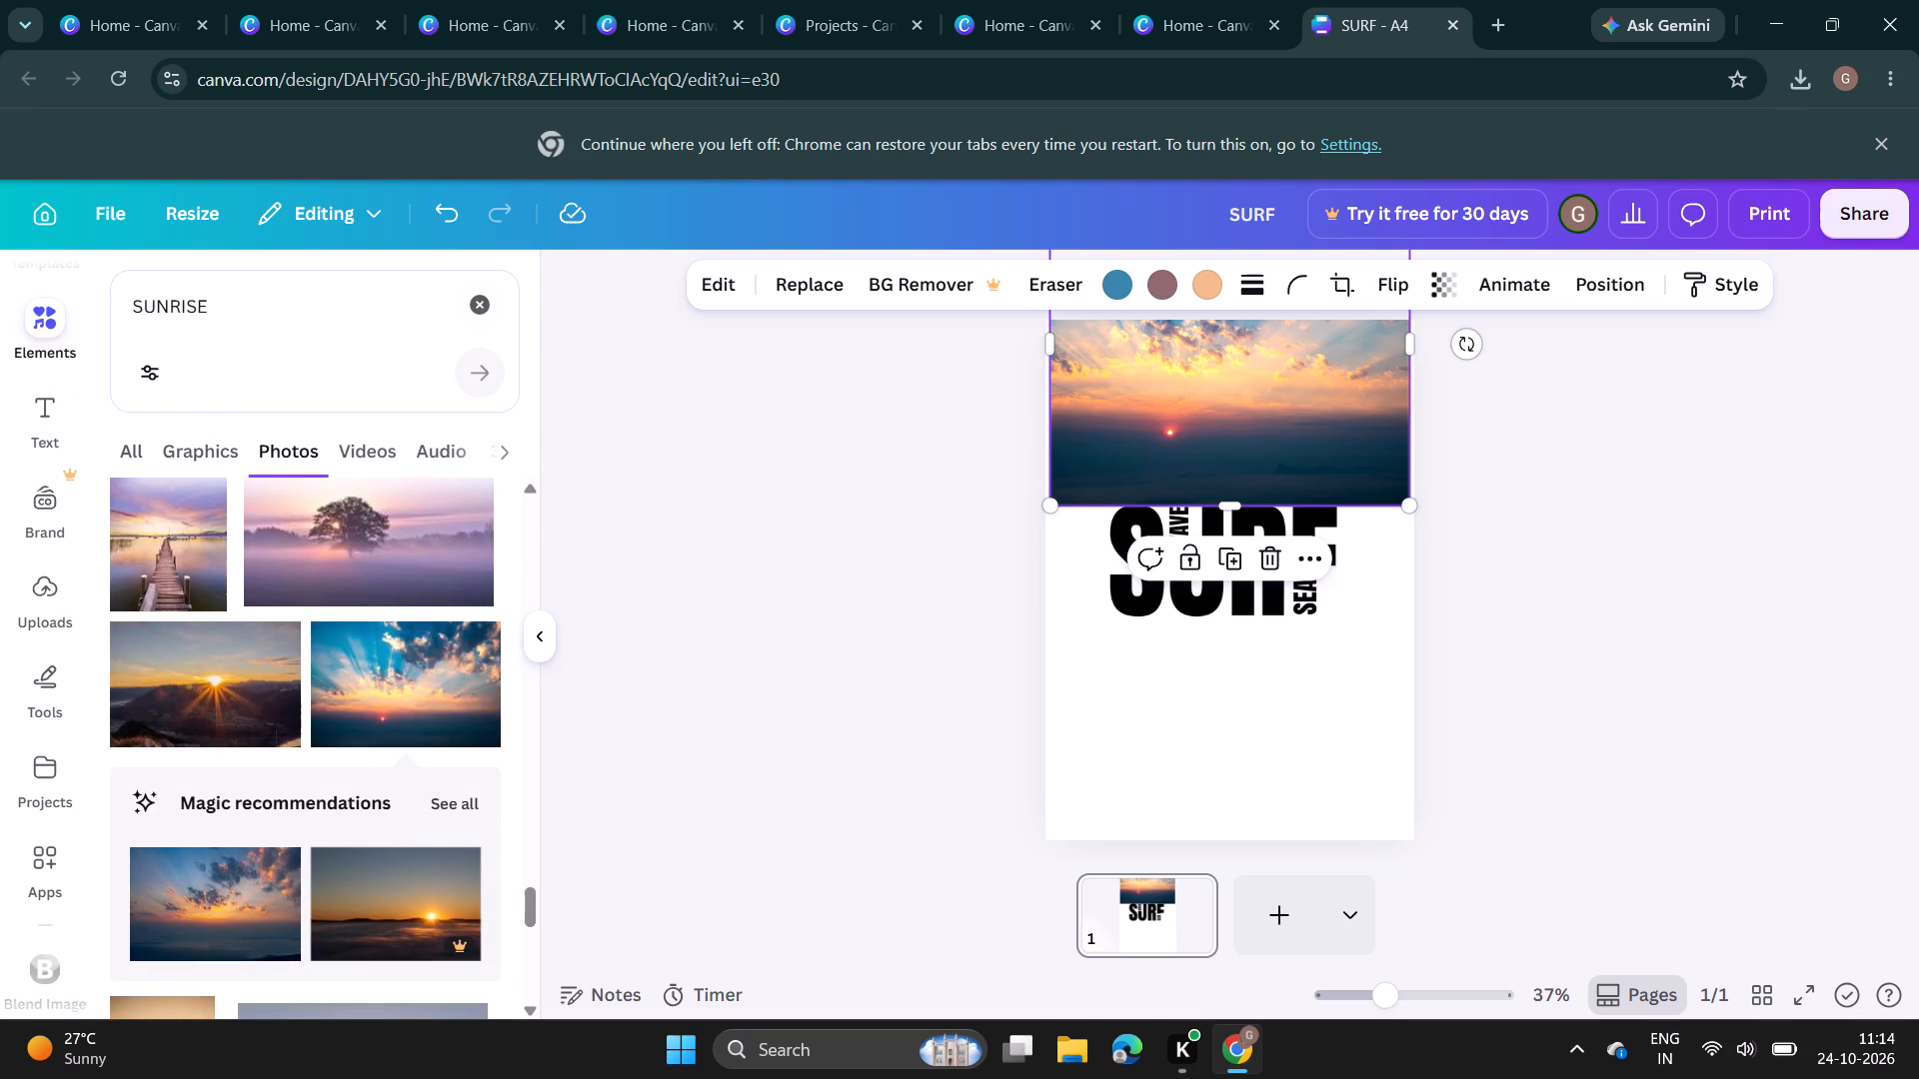
{"action": "left_click", "coordinate": [483, 296]}
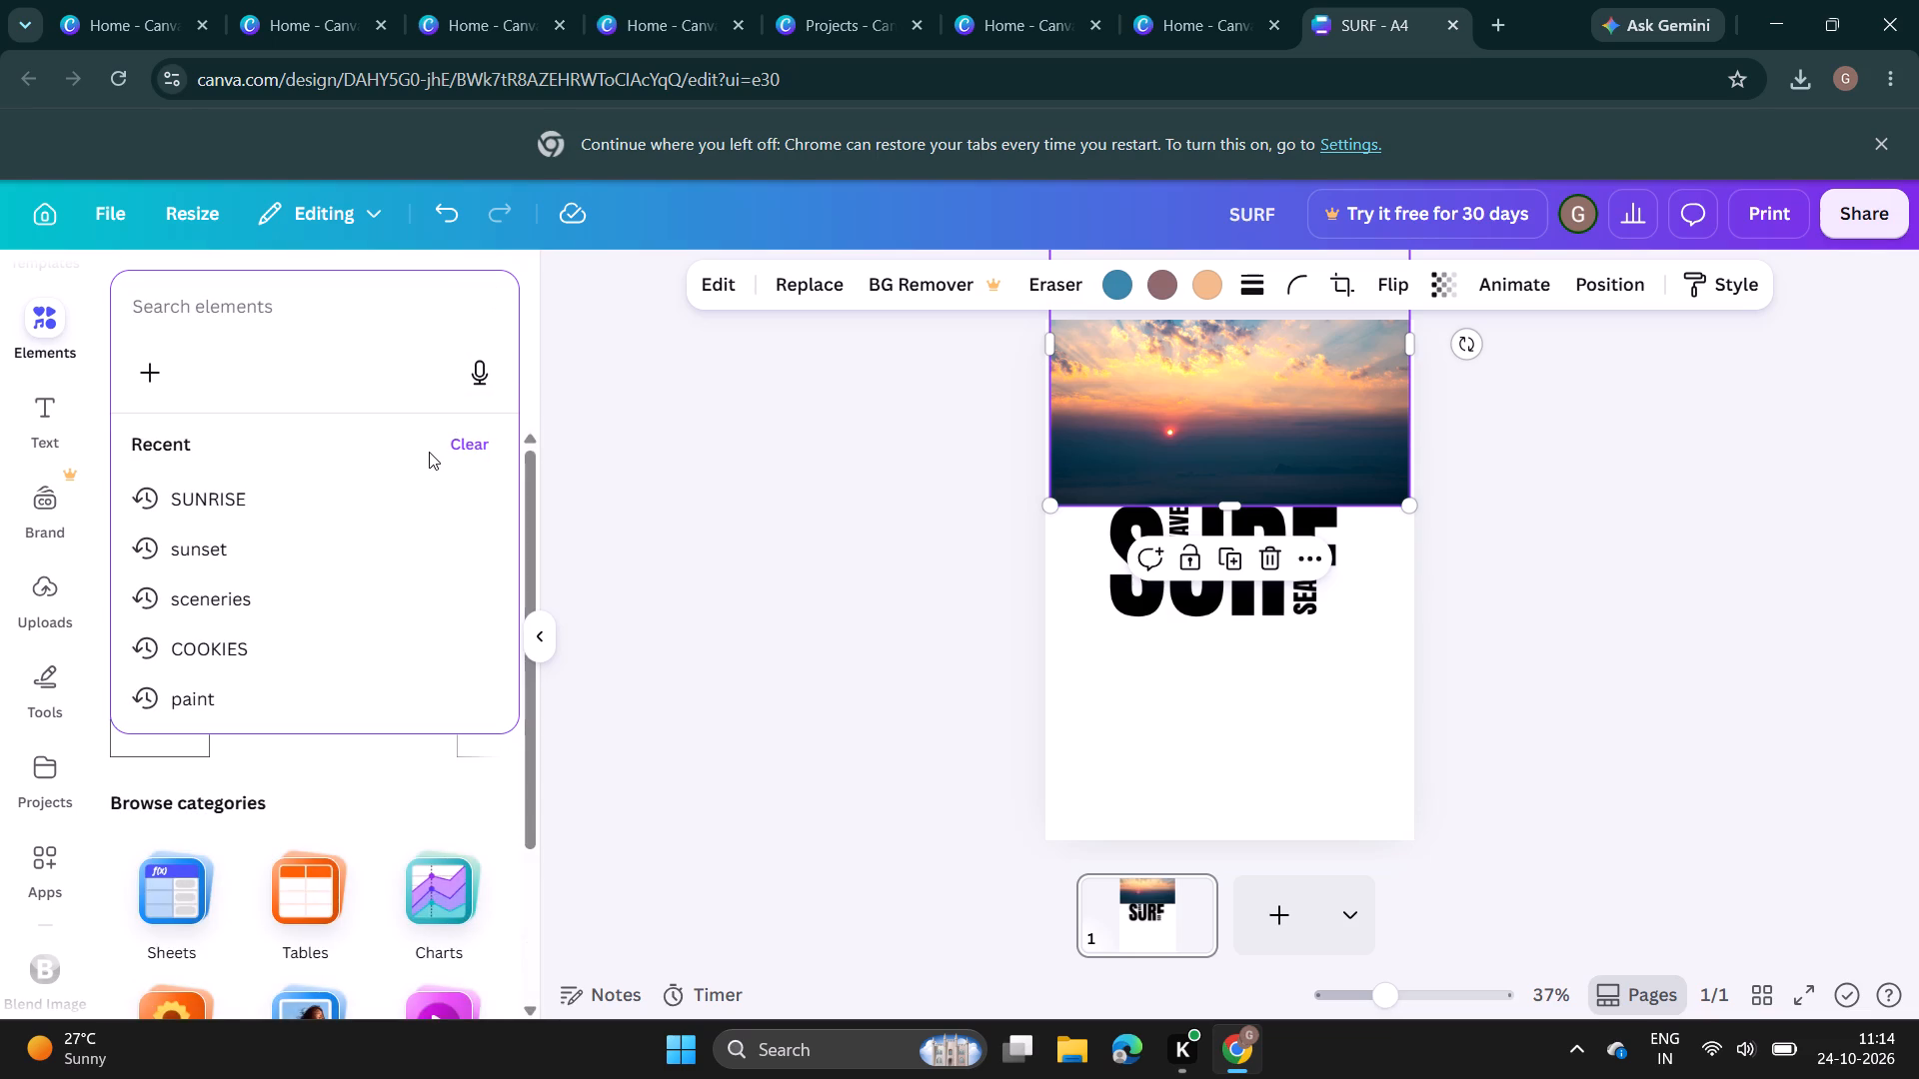
{"action": "type", "text": "BEAC"}
{"action": "key", "text": "h"}
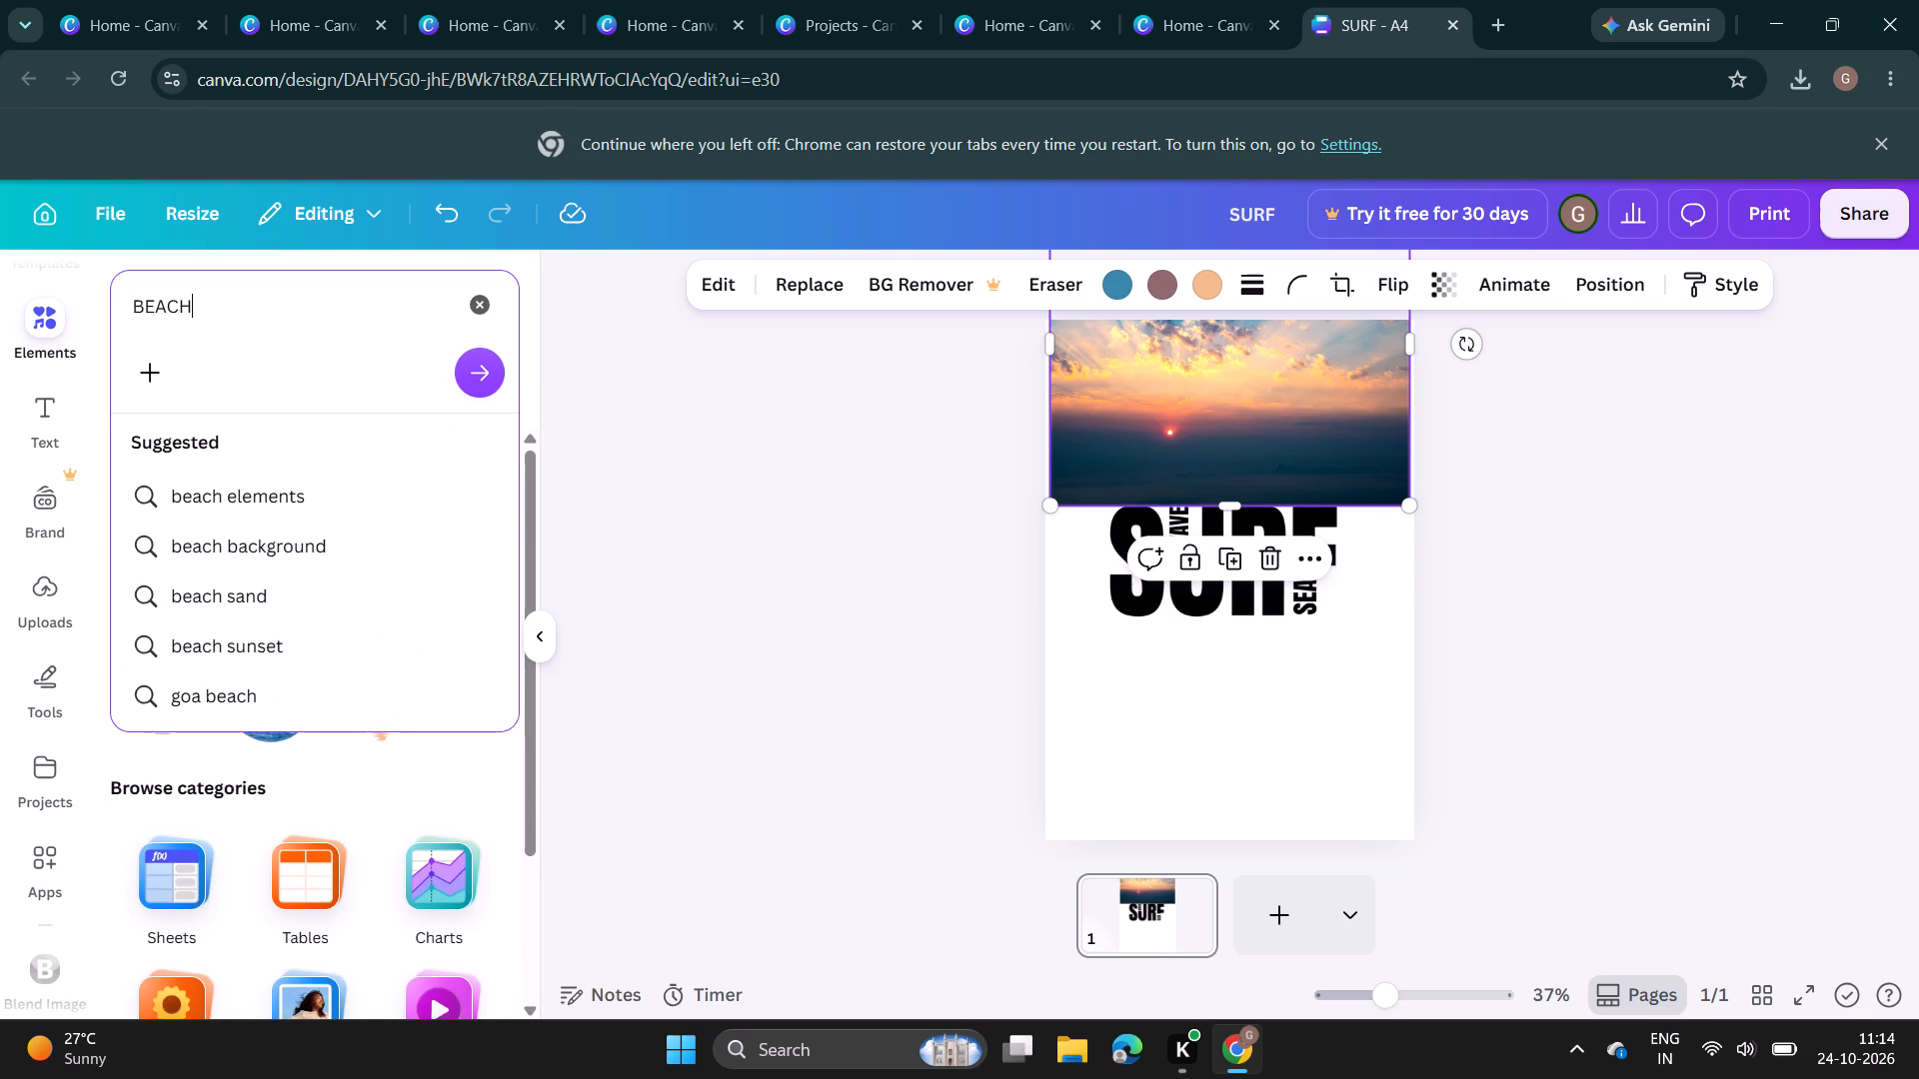
{"action": "key", "text": "Return"}
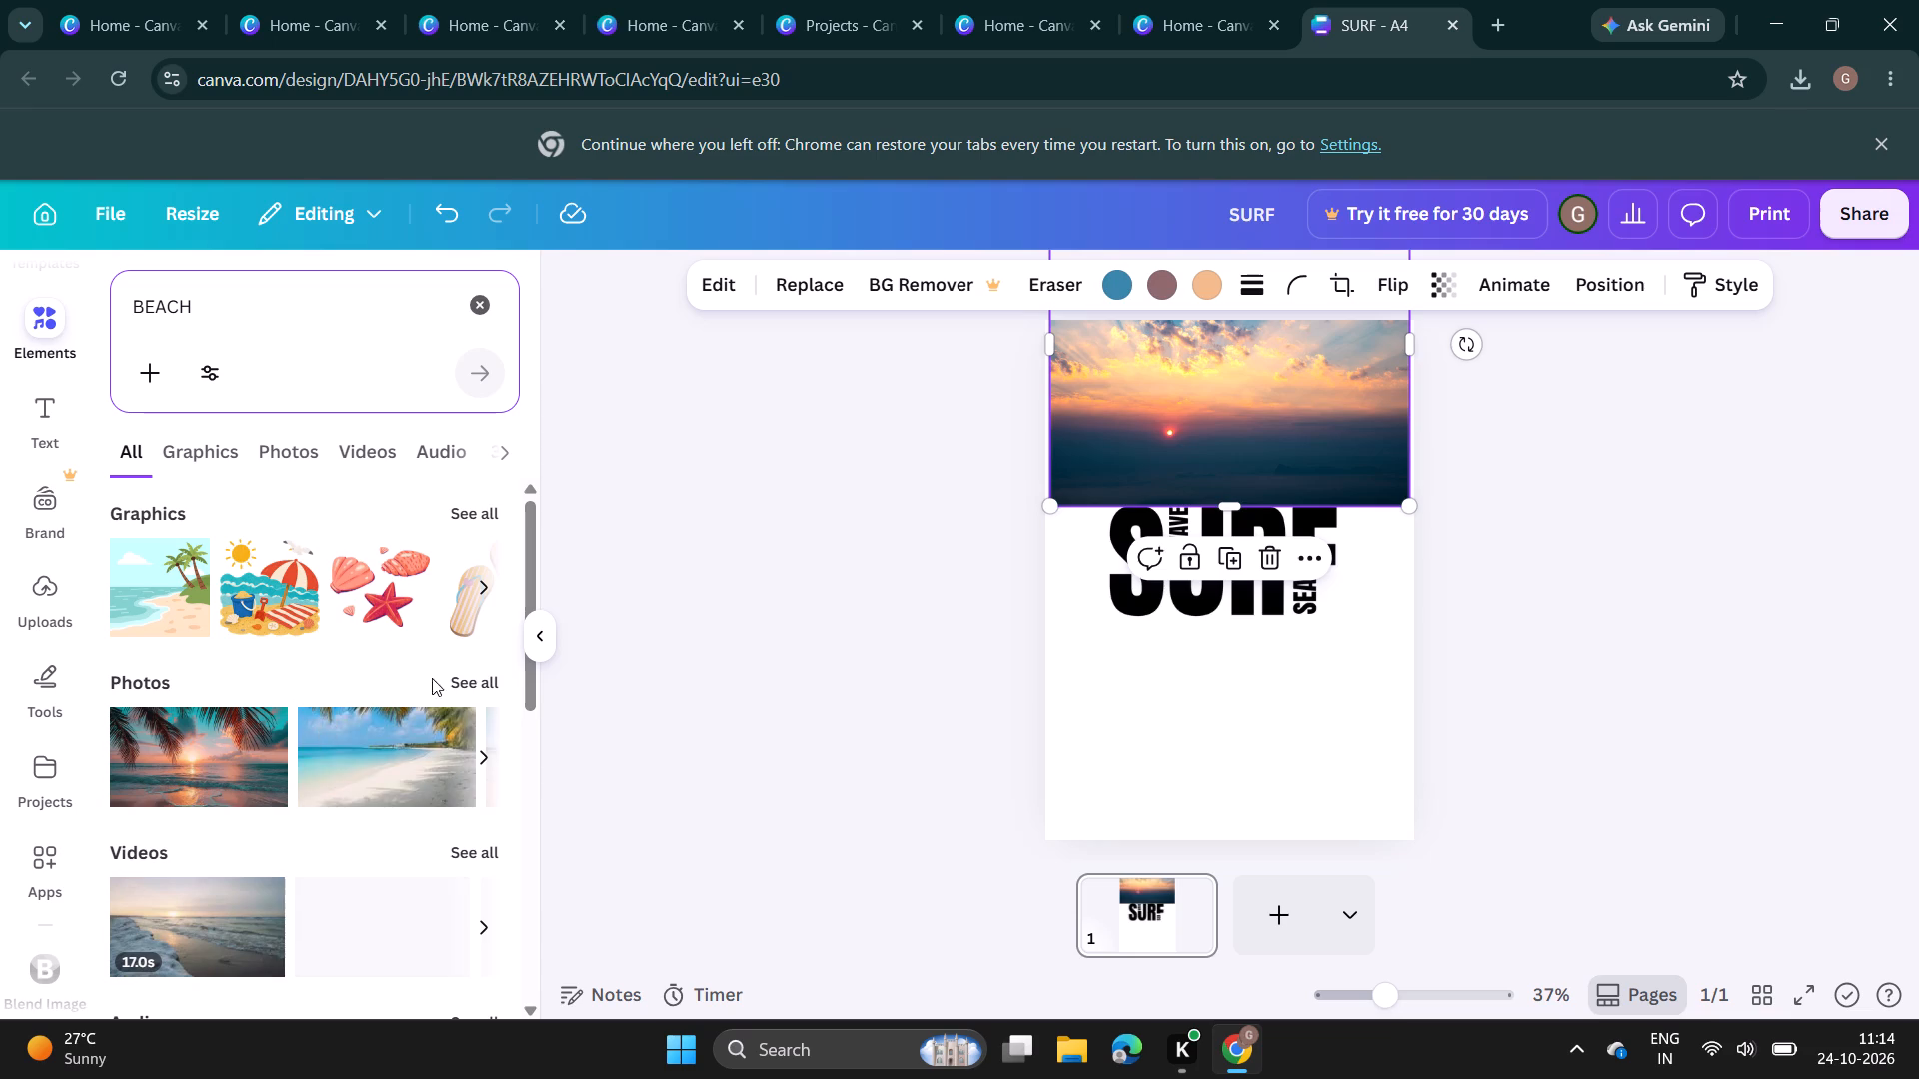
{"action": "left_click", "coordinate": [462, 681]}
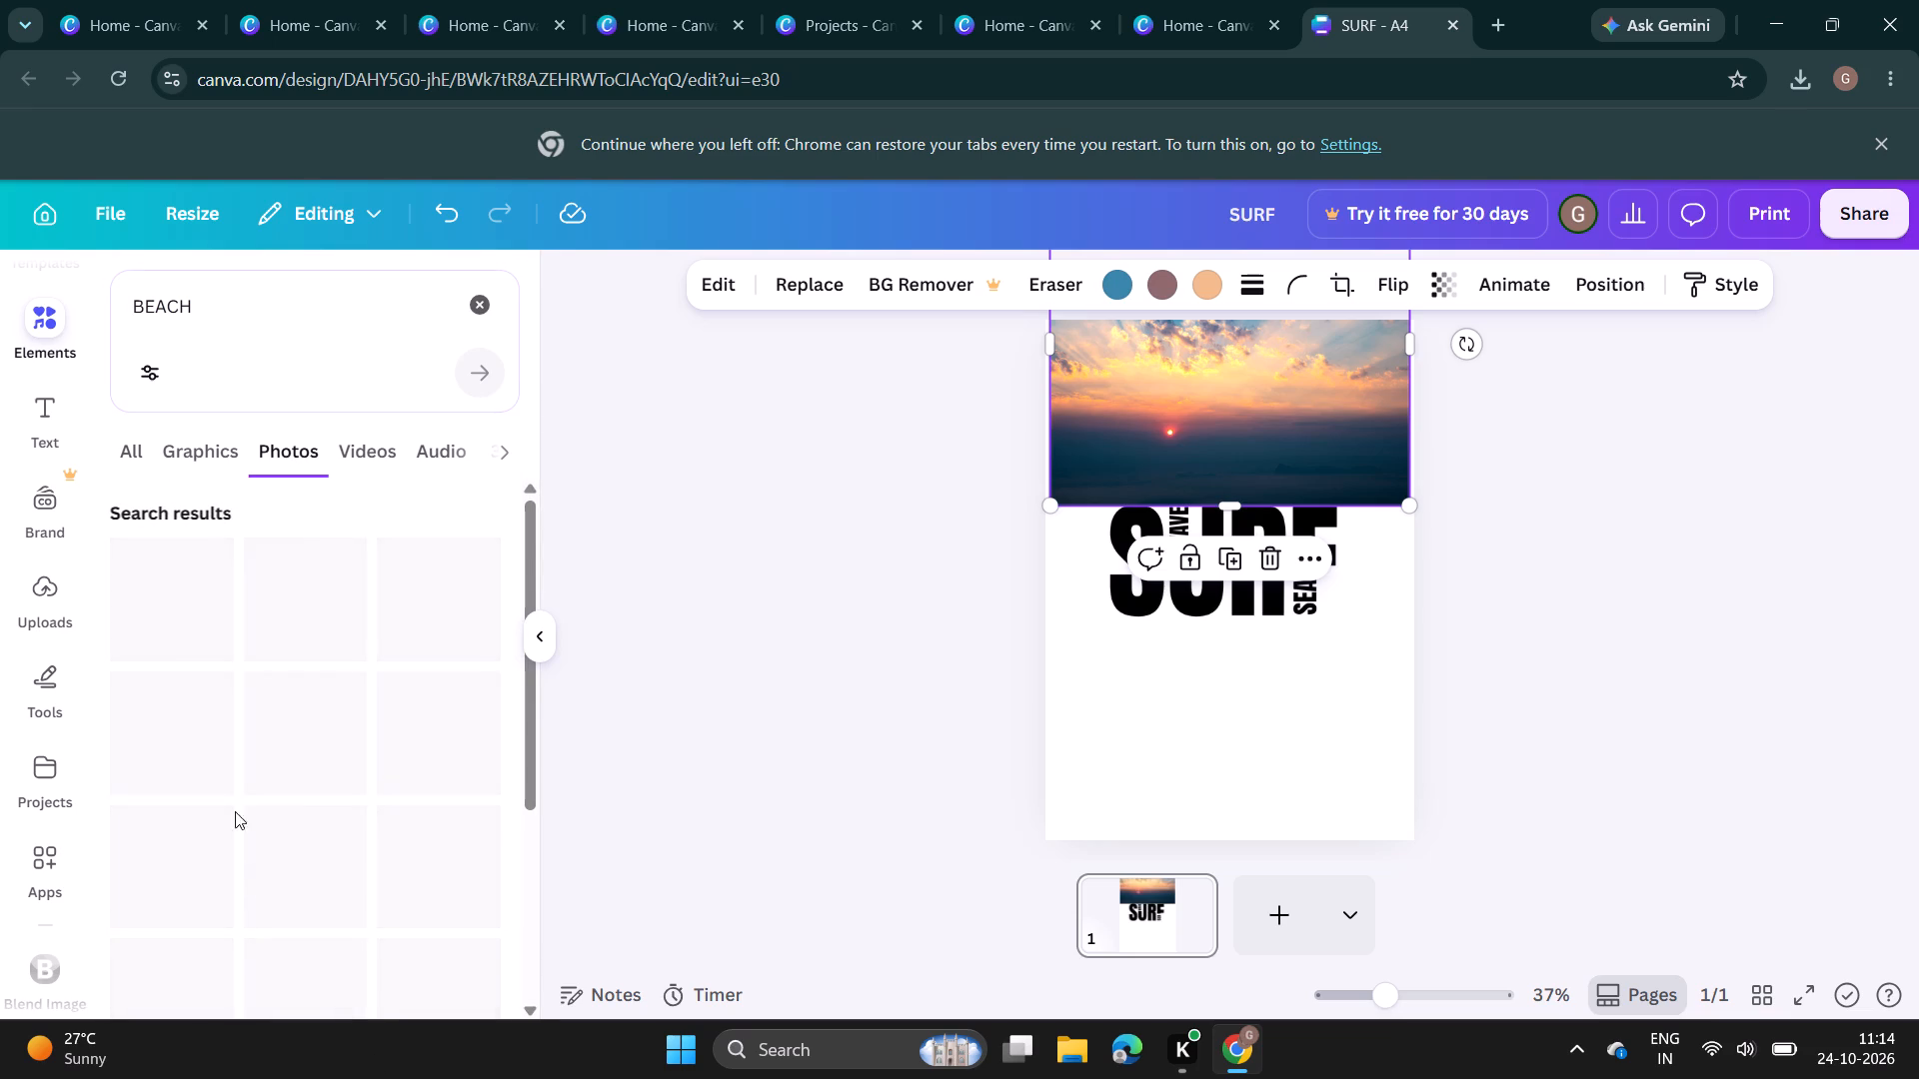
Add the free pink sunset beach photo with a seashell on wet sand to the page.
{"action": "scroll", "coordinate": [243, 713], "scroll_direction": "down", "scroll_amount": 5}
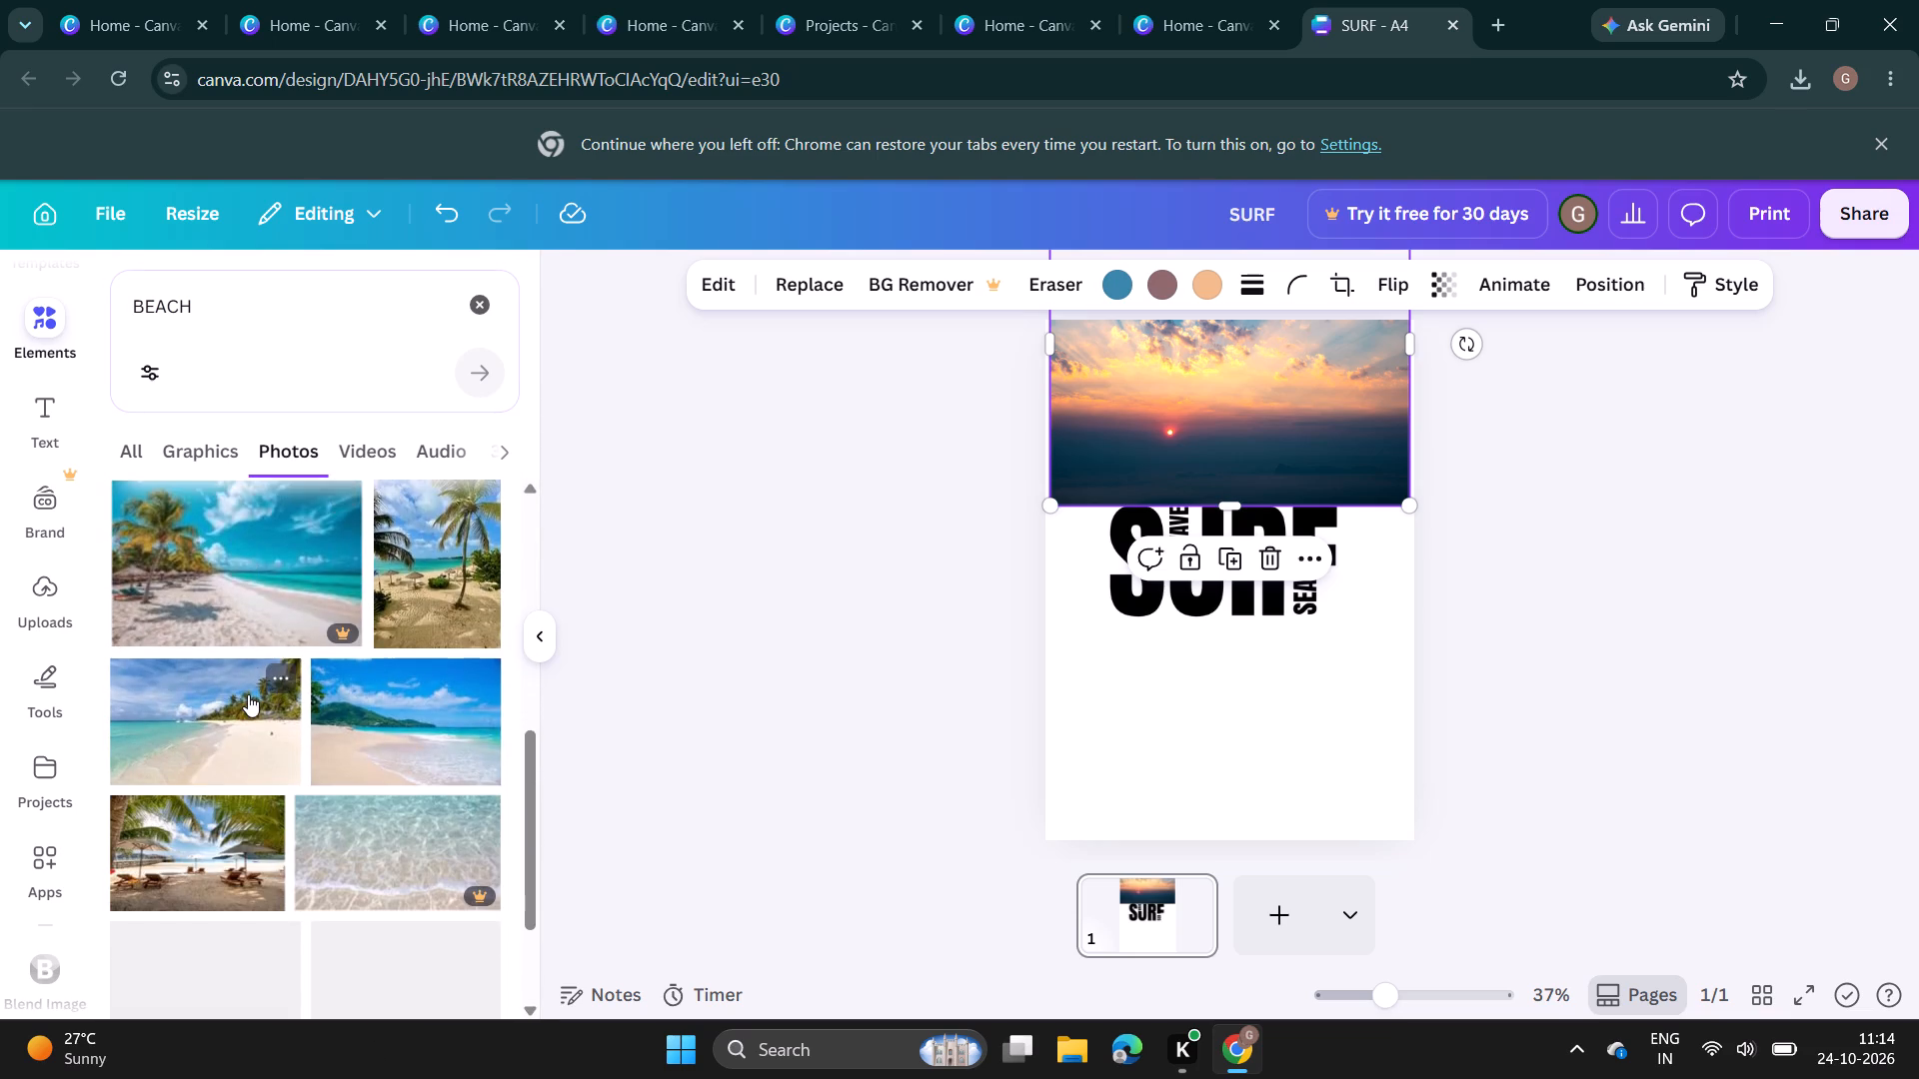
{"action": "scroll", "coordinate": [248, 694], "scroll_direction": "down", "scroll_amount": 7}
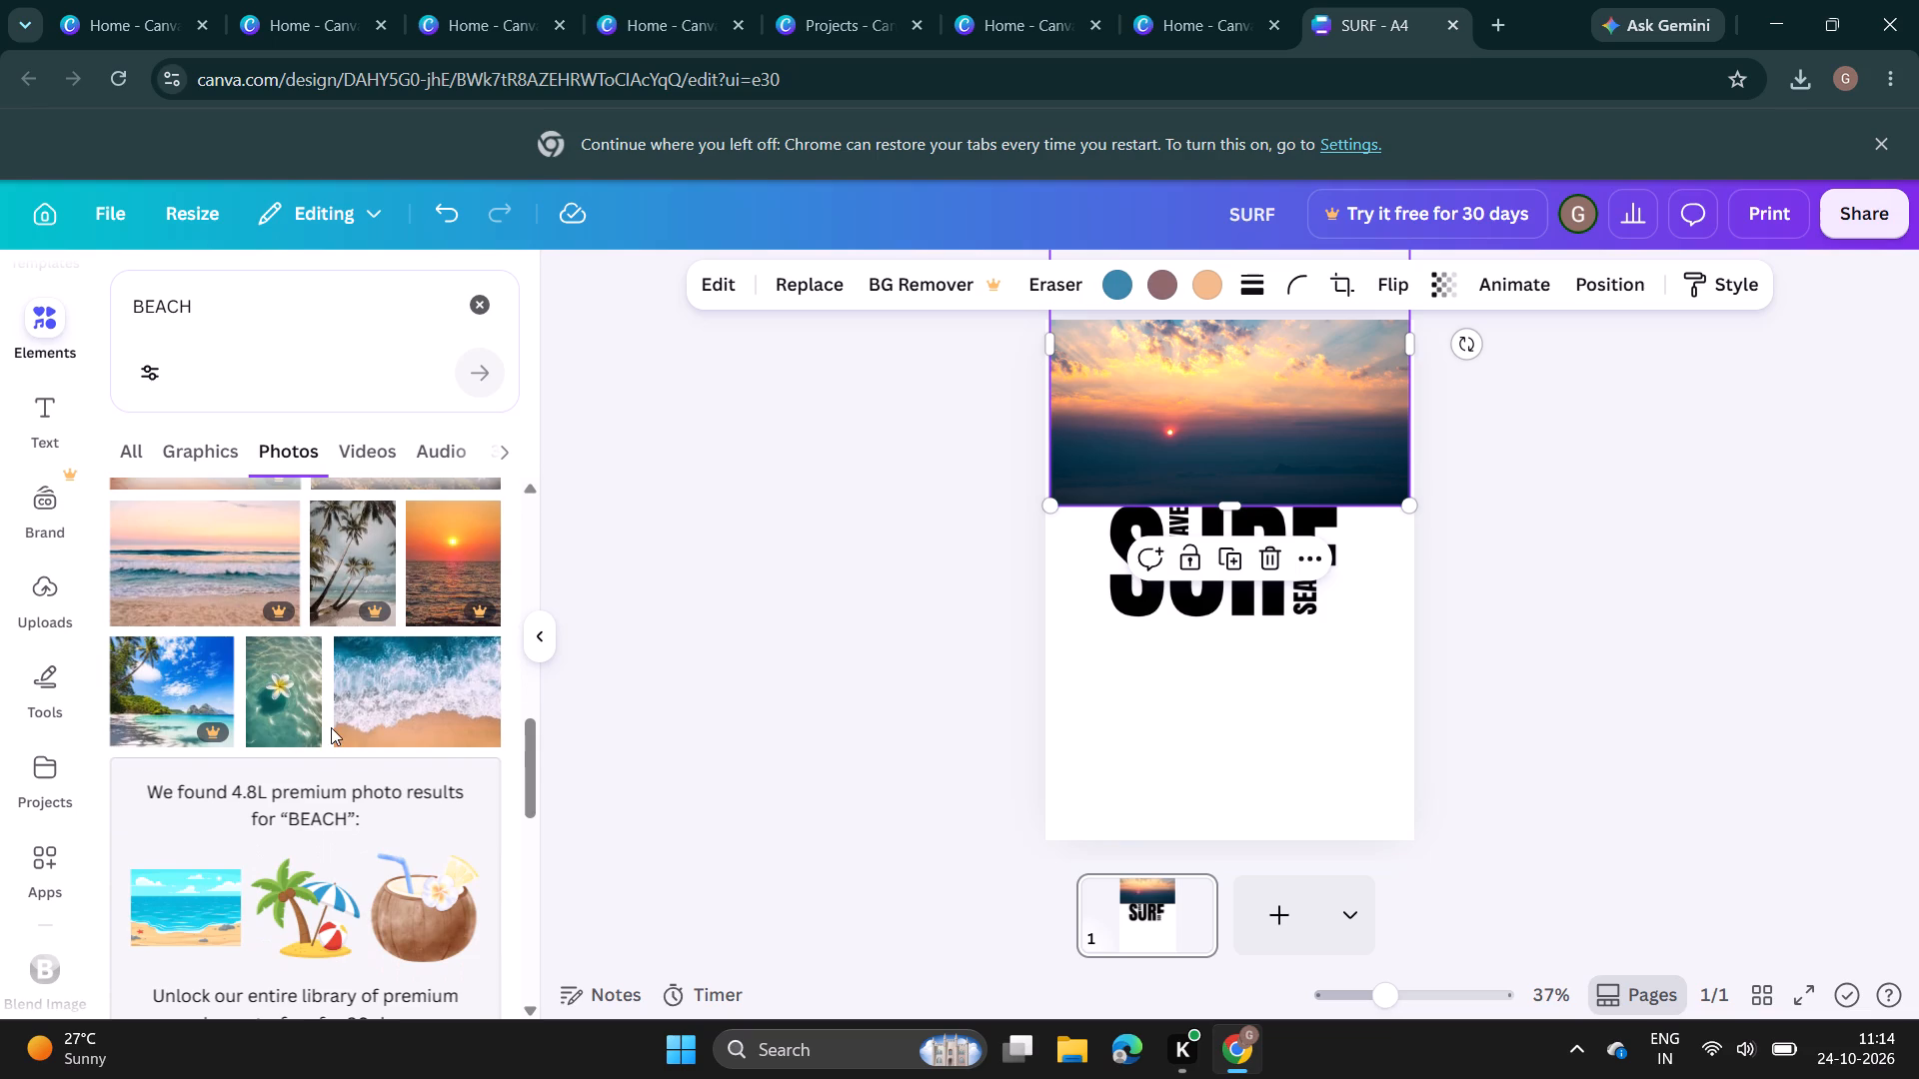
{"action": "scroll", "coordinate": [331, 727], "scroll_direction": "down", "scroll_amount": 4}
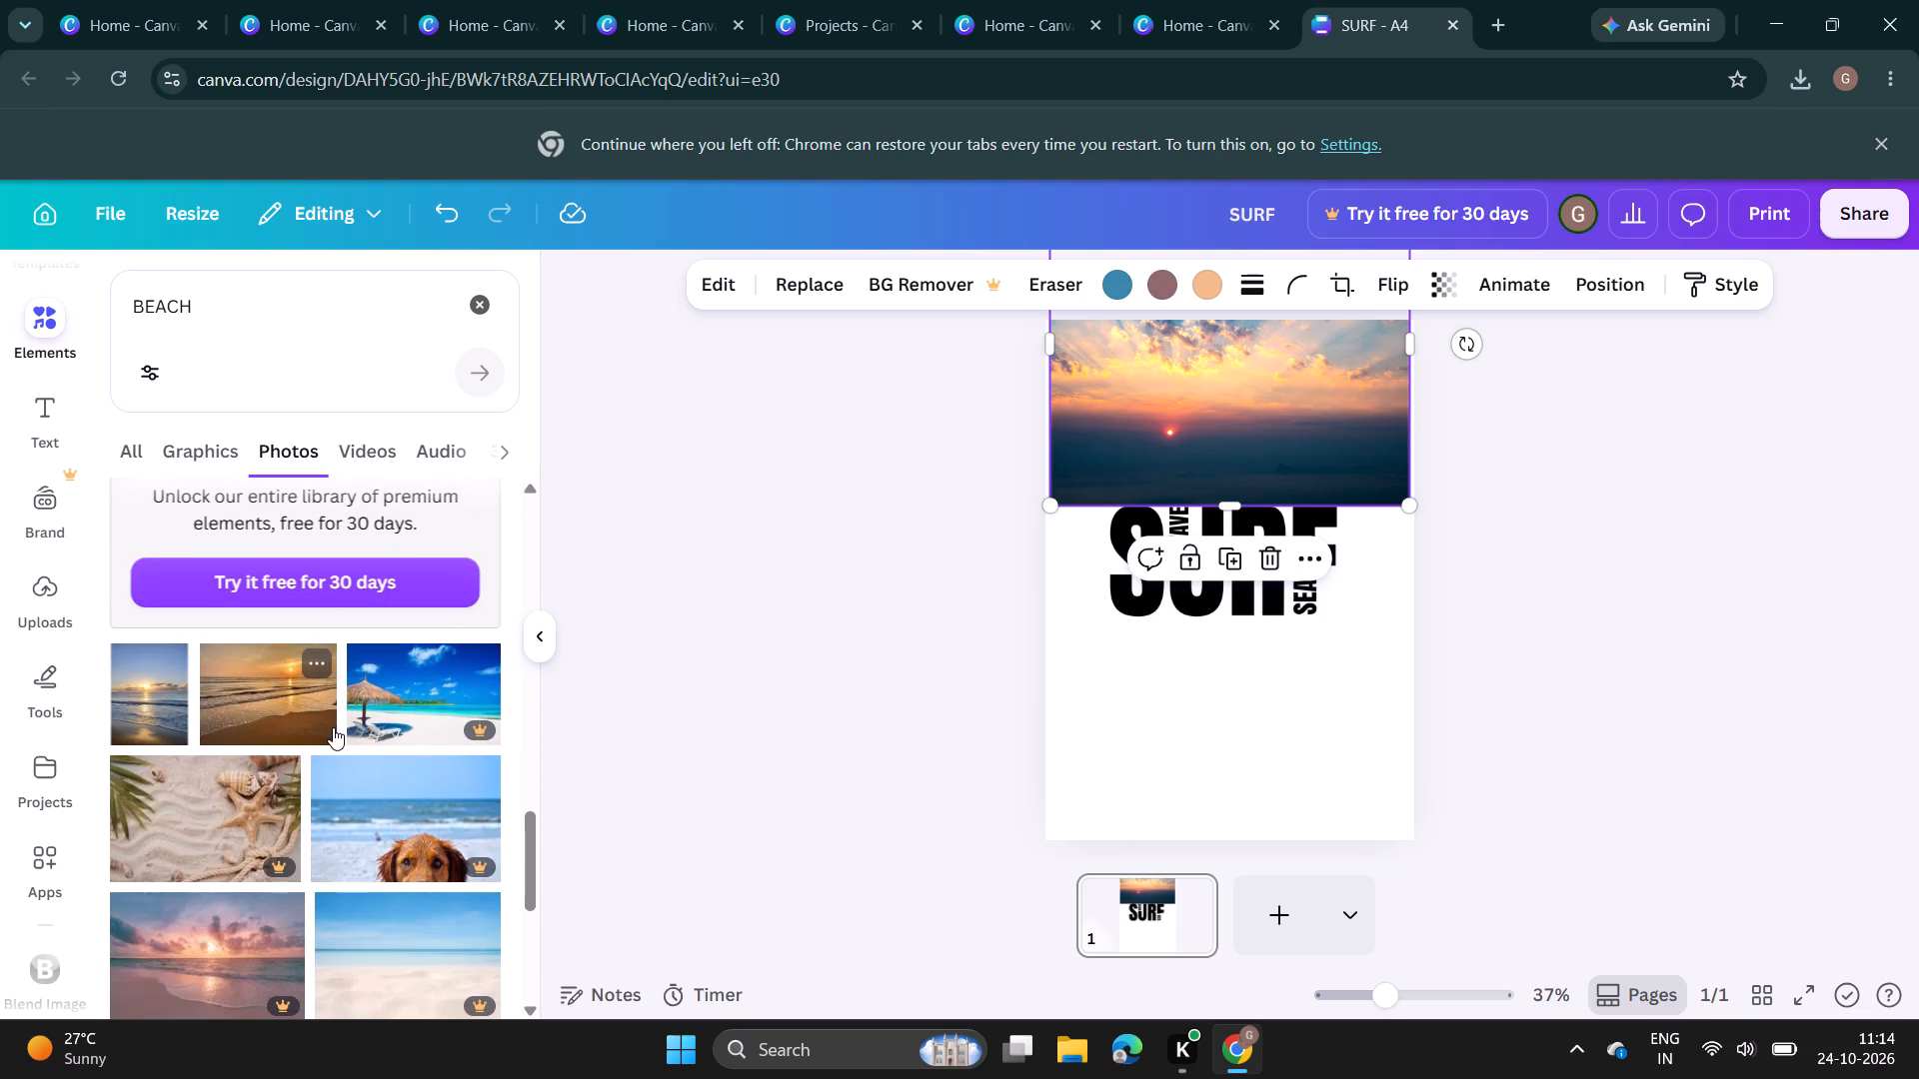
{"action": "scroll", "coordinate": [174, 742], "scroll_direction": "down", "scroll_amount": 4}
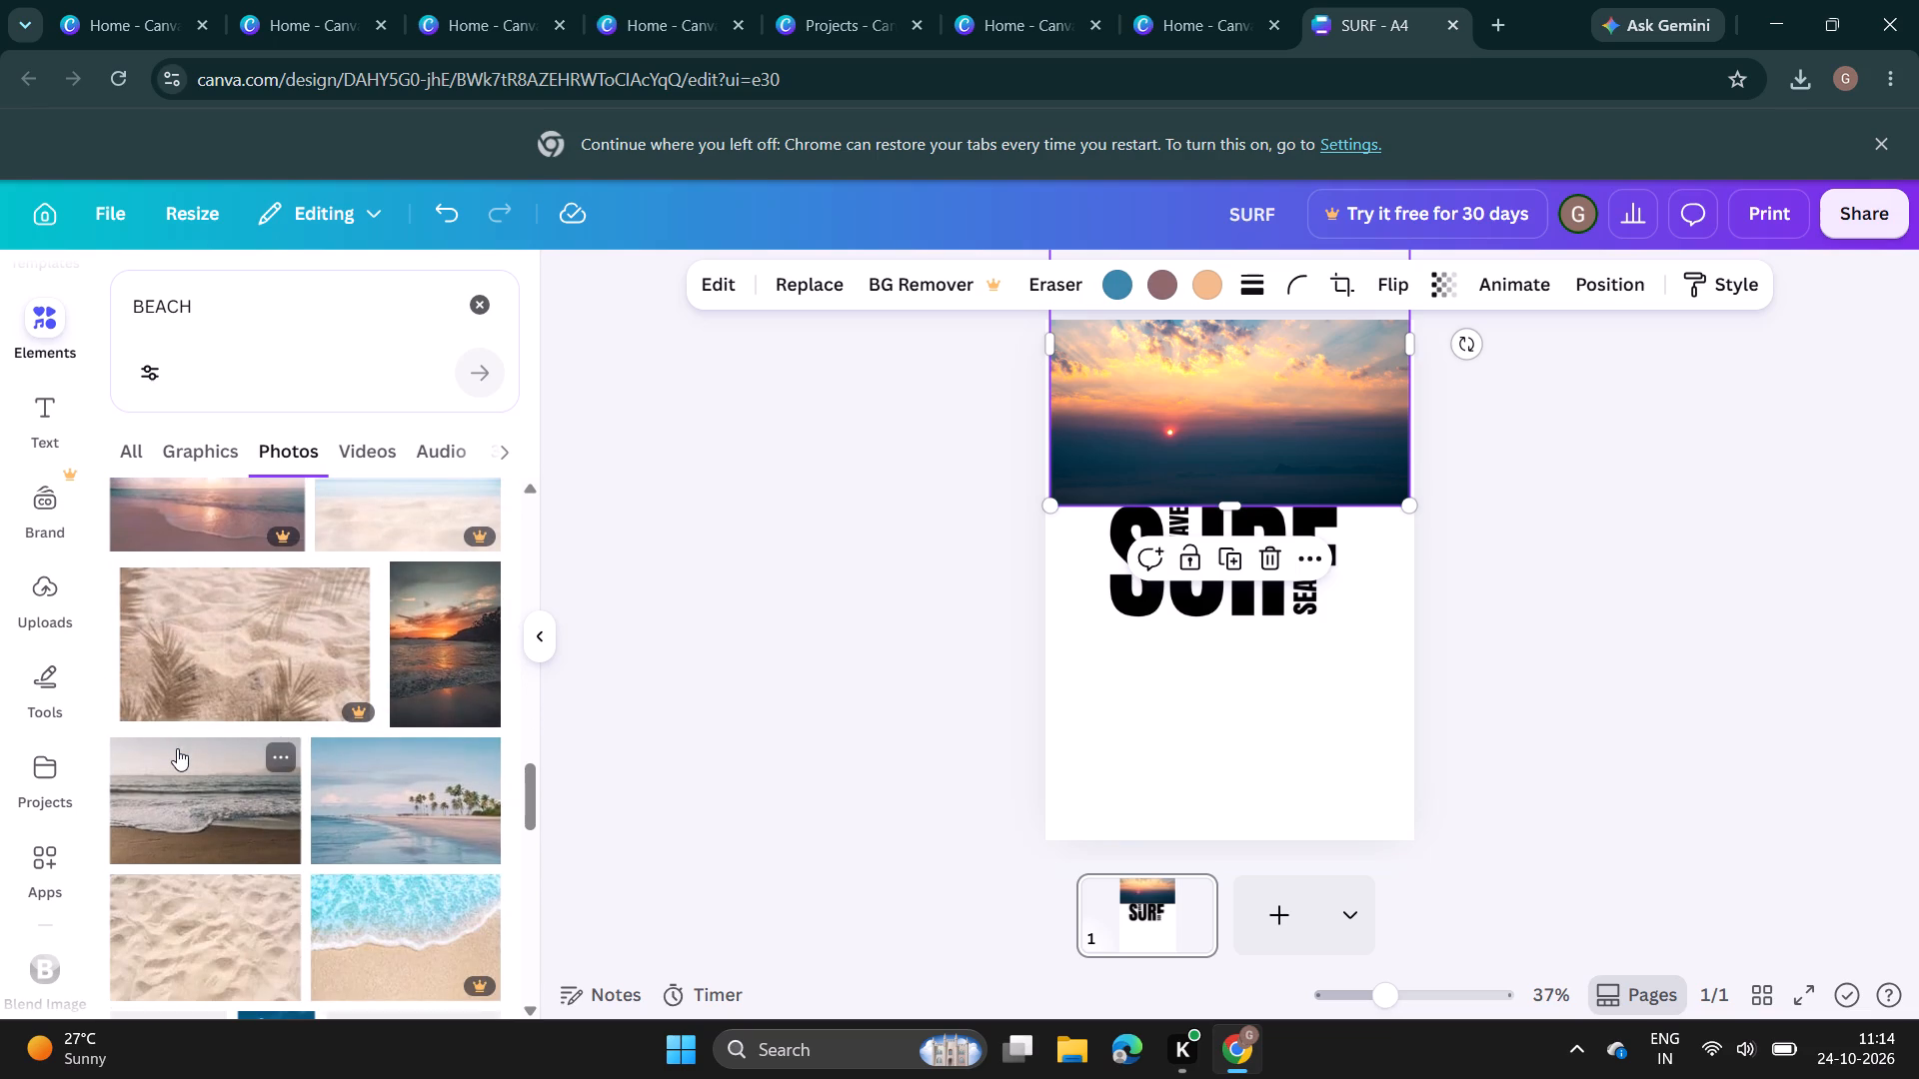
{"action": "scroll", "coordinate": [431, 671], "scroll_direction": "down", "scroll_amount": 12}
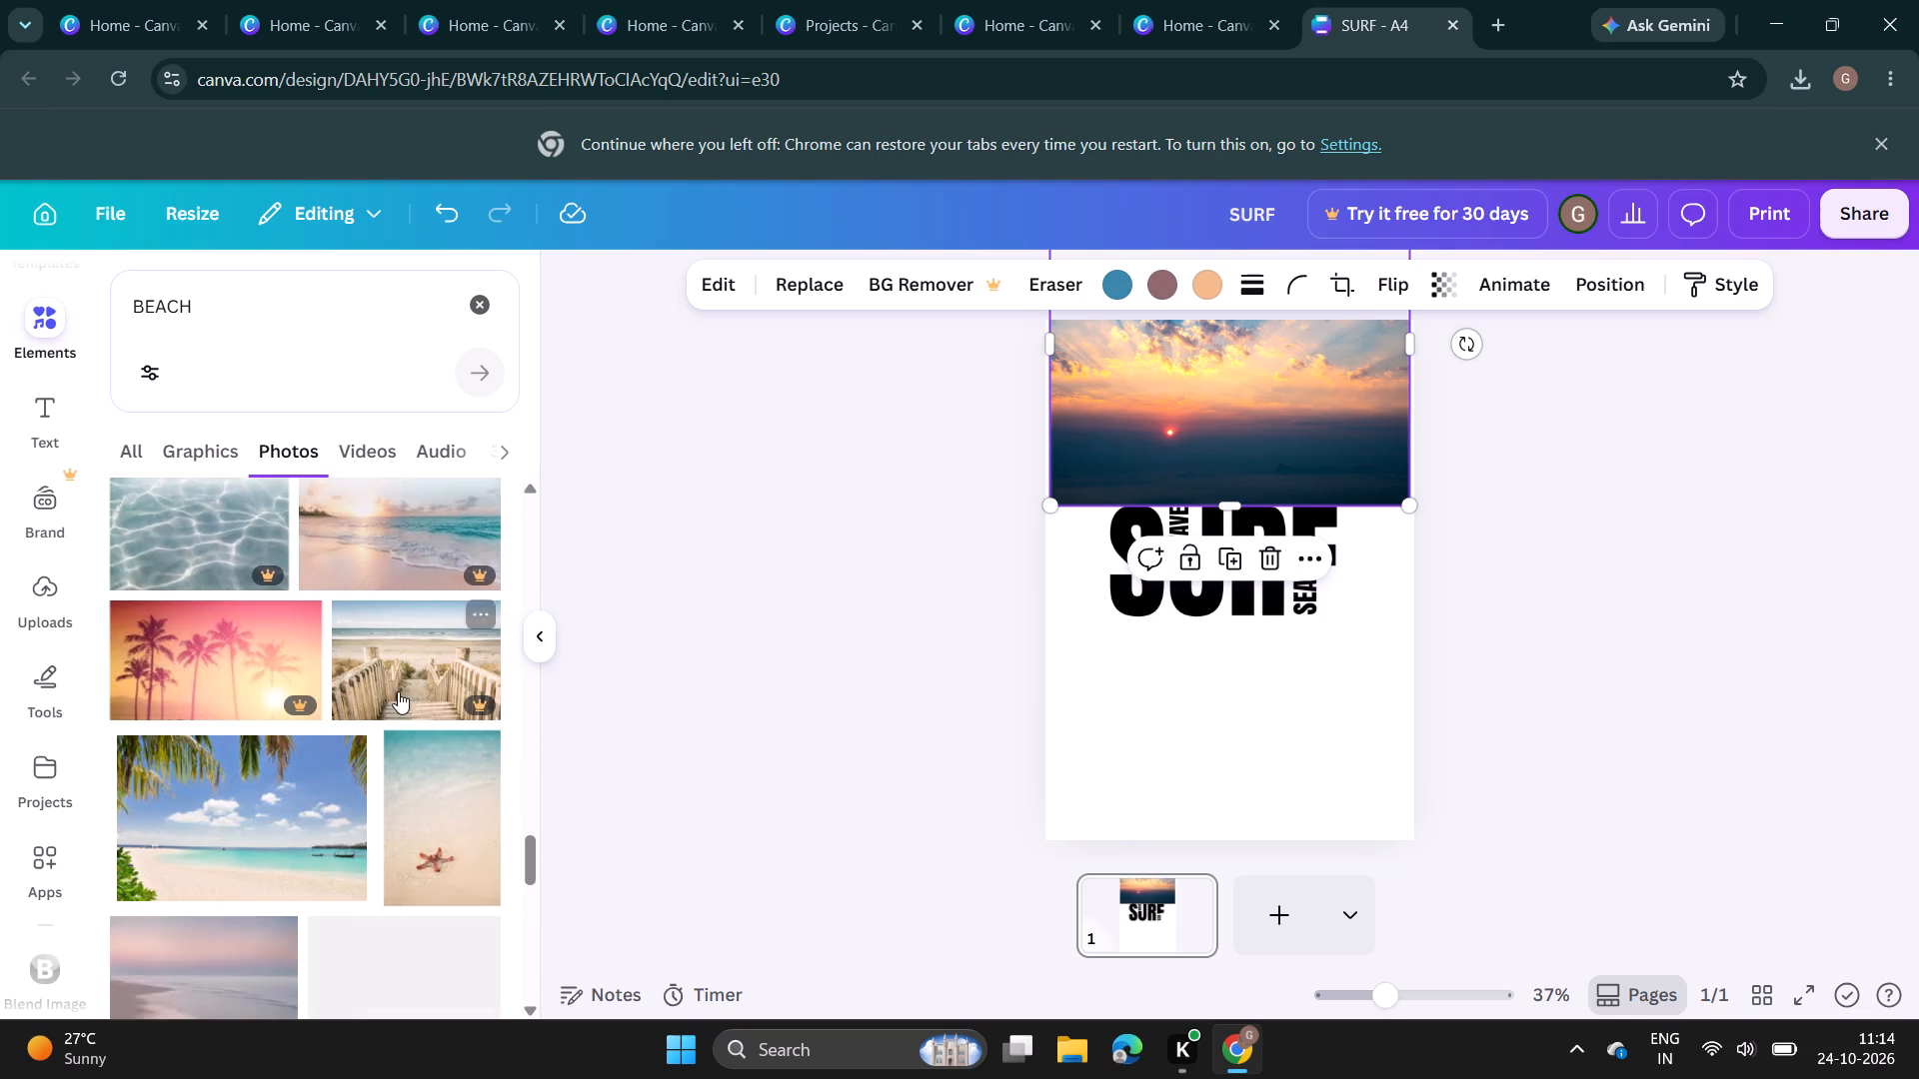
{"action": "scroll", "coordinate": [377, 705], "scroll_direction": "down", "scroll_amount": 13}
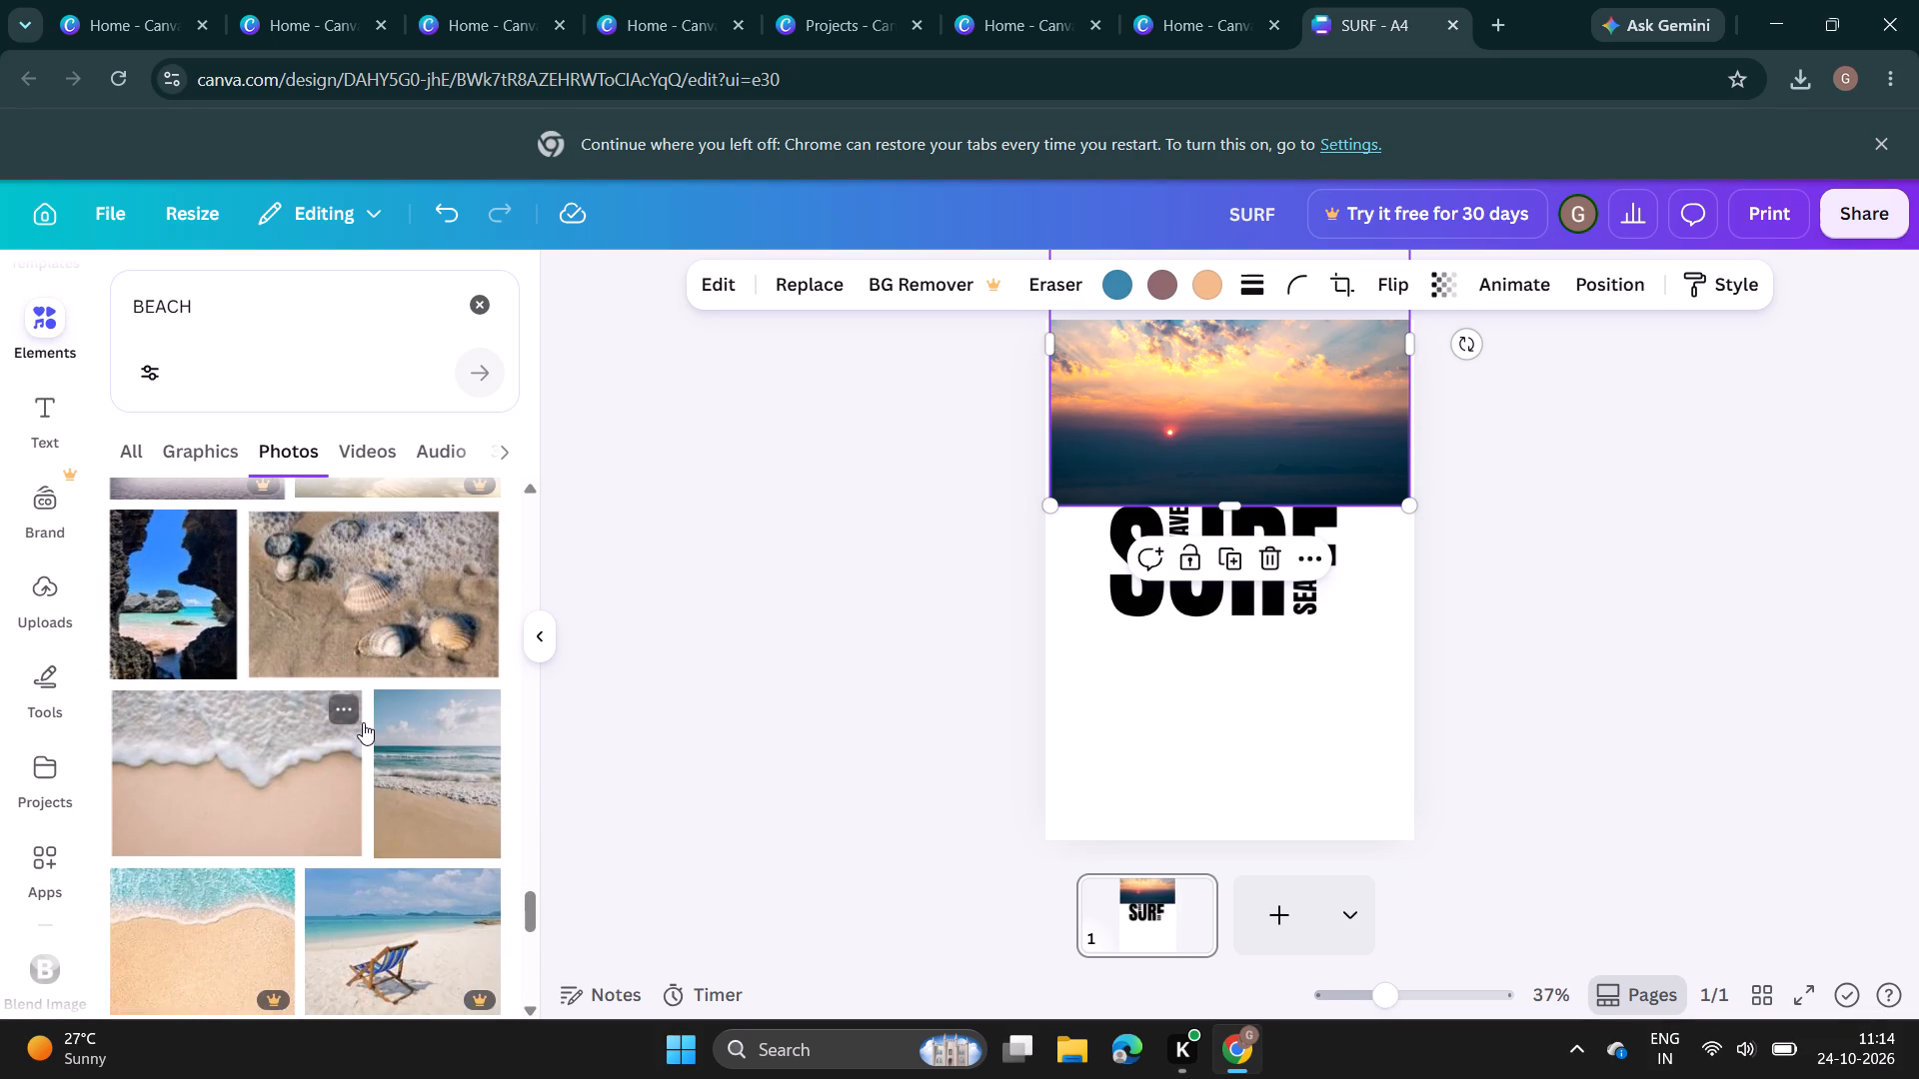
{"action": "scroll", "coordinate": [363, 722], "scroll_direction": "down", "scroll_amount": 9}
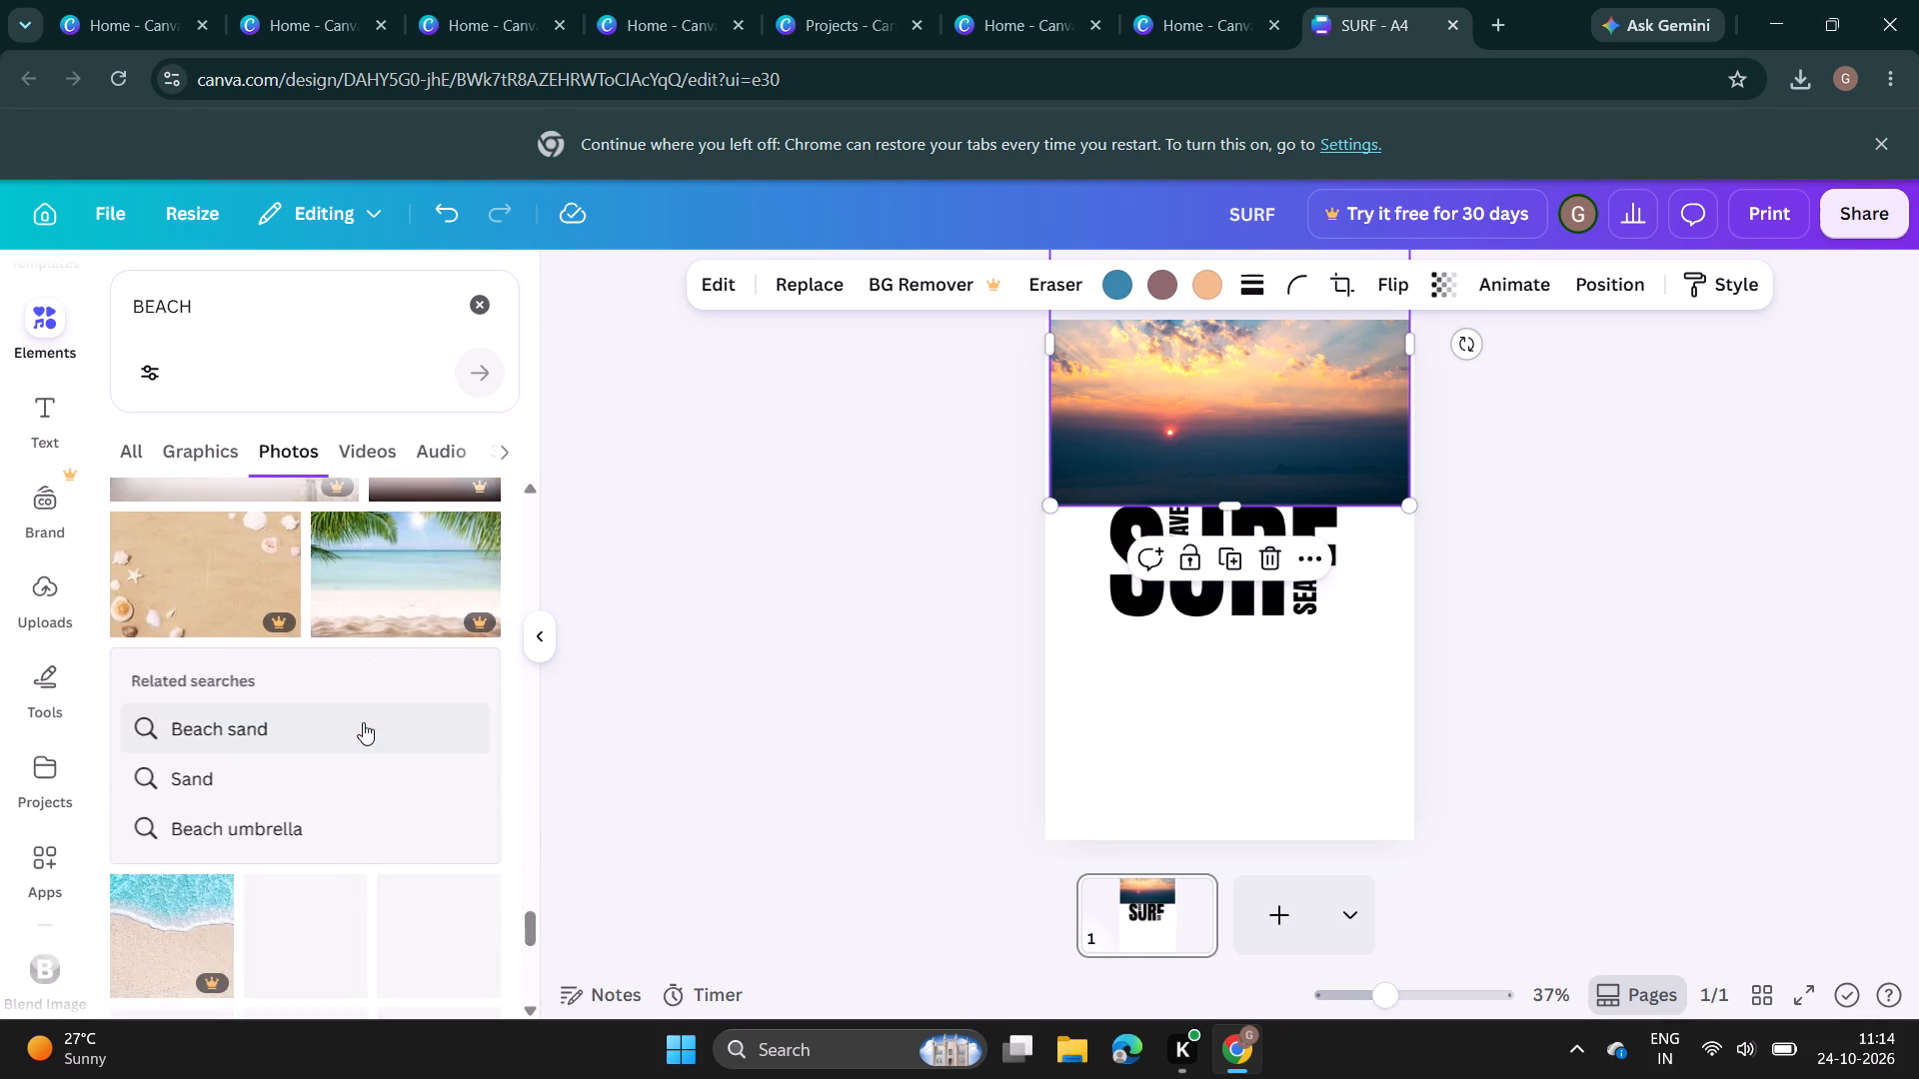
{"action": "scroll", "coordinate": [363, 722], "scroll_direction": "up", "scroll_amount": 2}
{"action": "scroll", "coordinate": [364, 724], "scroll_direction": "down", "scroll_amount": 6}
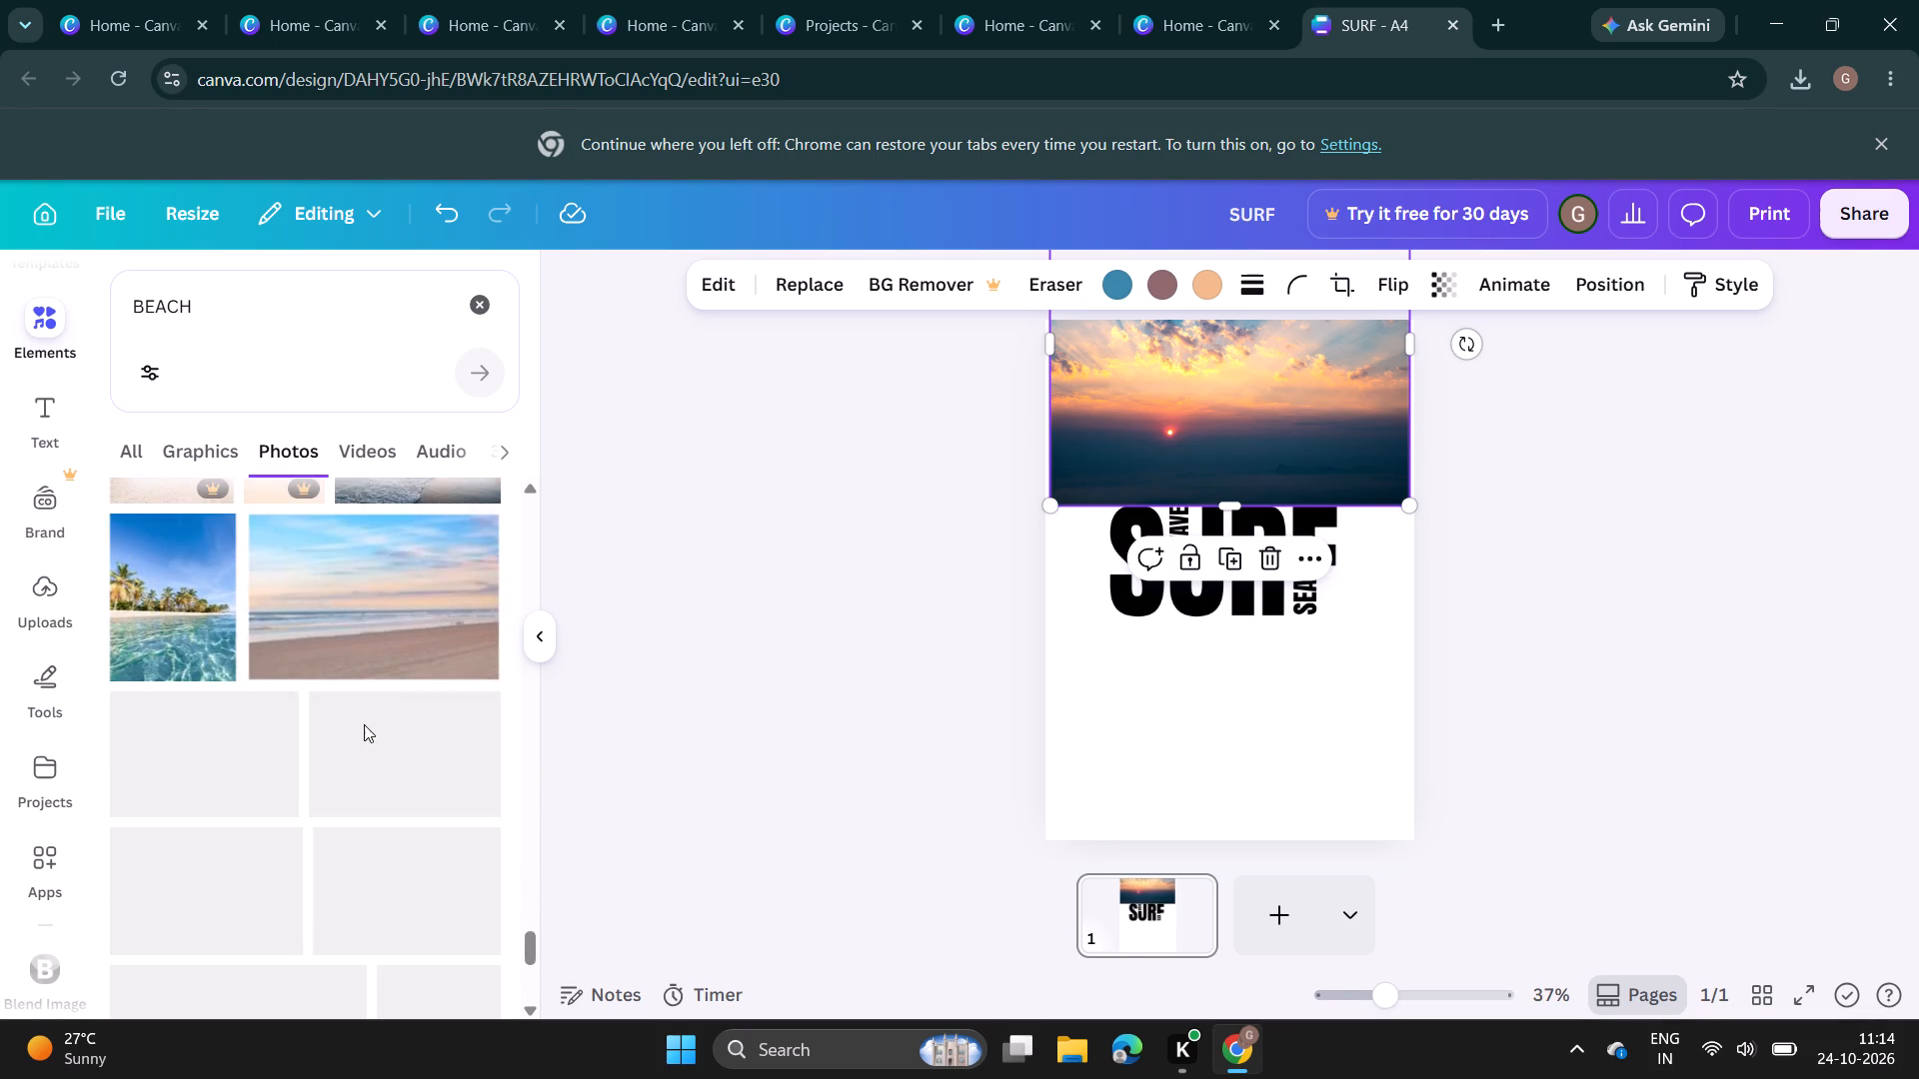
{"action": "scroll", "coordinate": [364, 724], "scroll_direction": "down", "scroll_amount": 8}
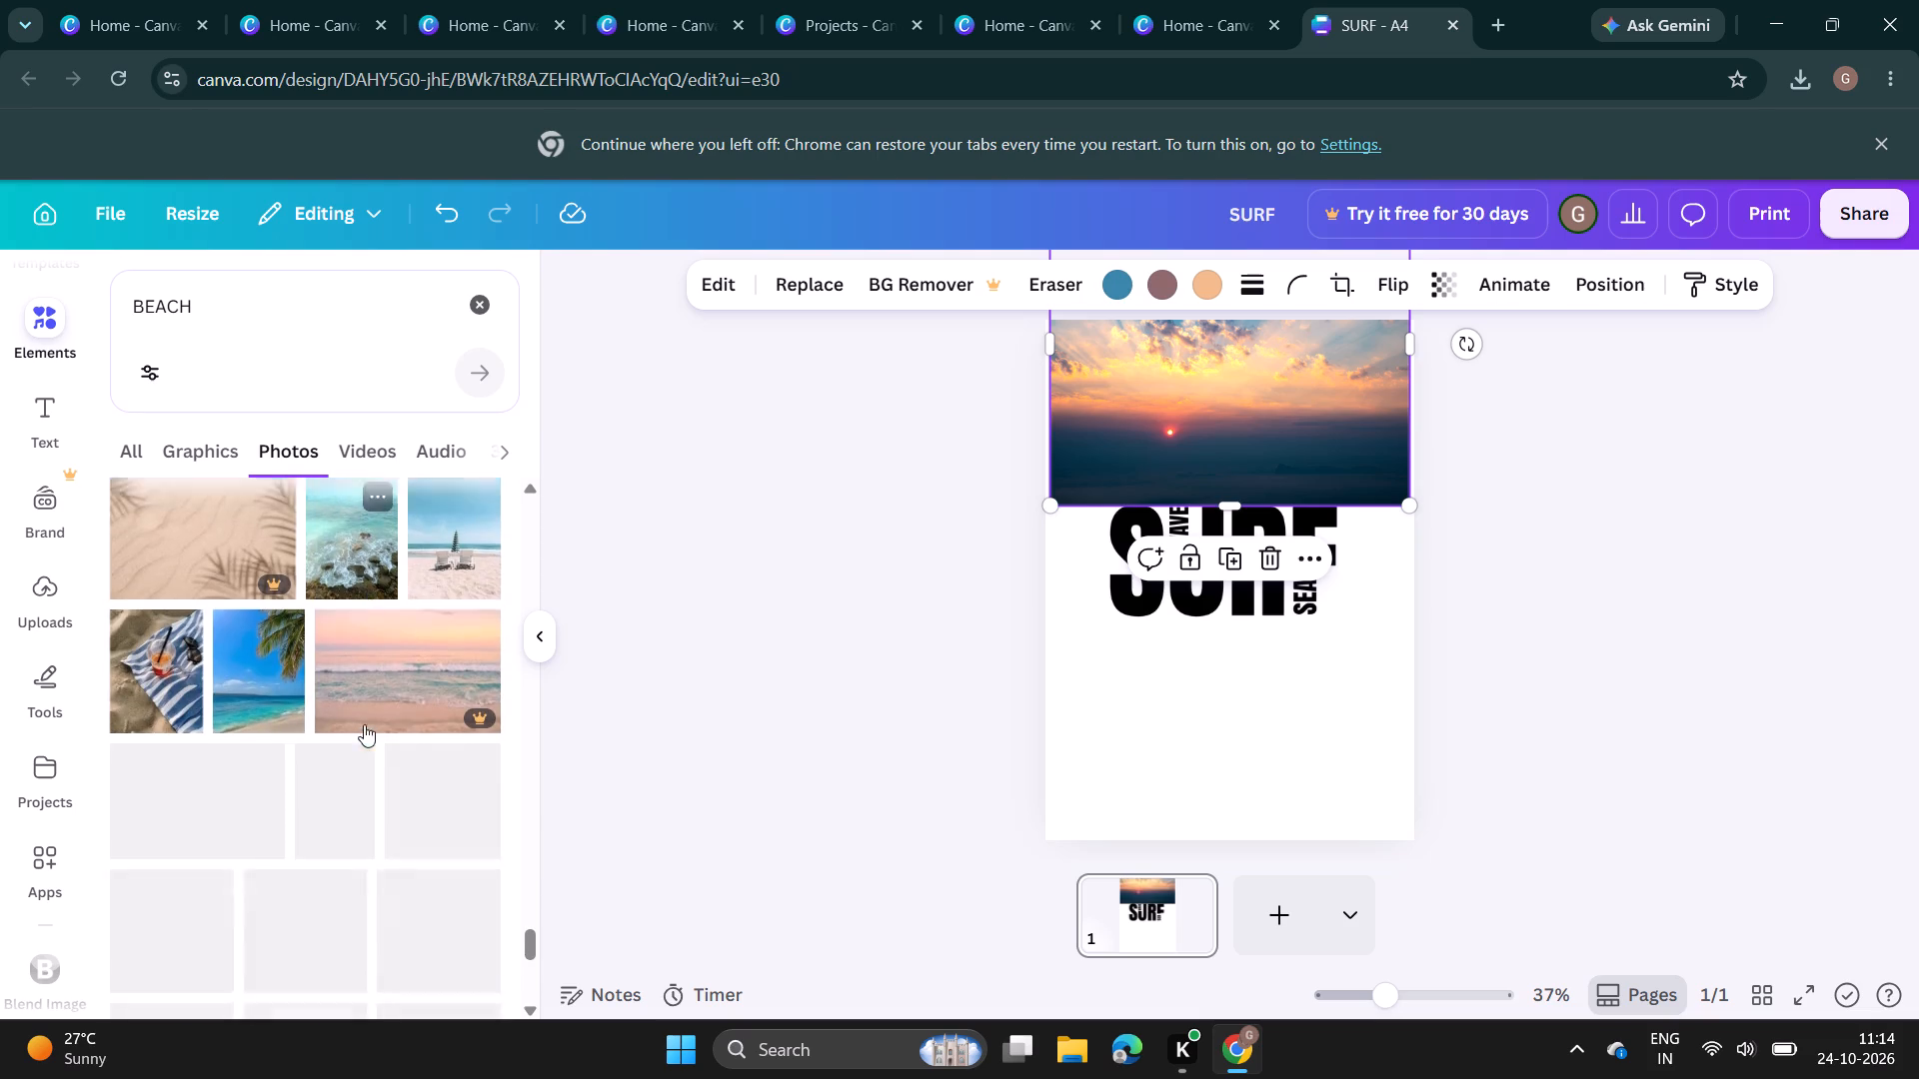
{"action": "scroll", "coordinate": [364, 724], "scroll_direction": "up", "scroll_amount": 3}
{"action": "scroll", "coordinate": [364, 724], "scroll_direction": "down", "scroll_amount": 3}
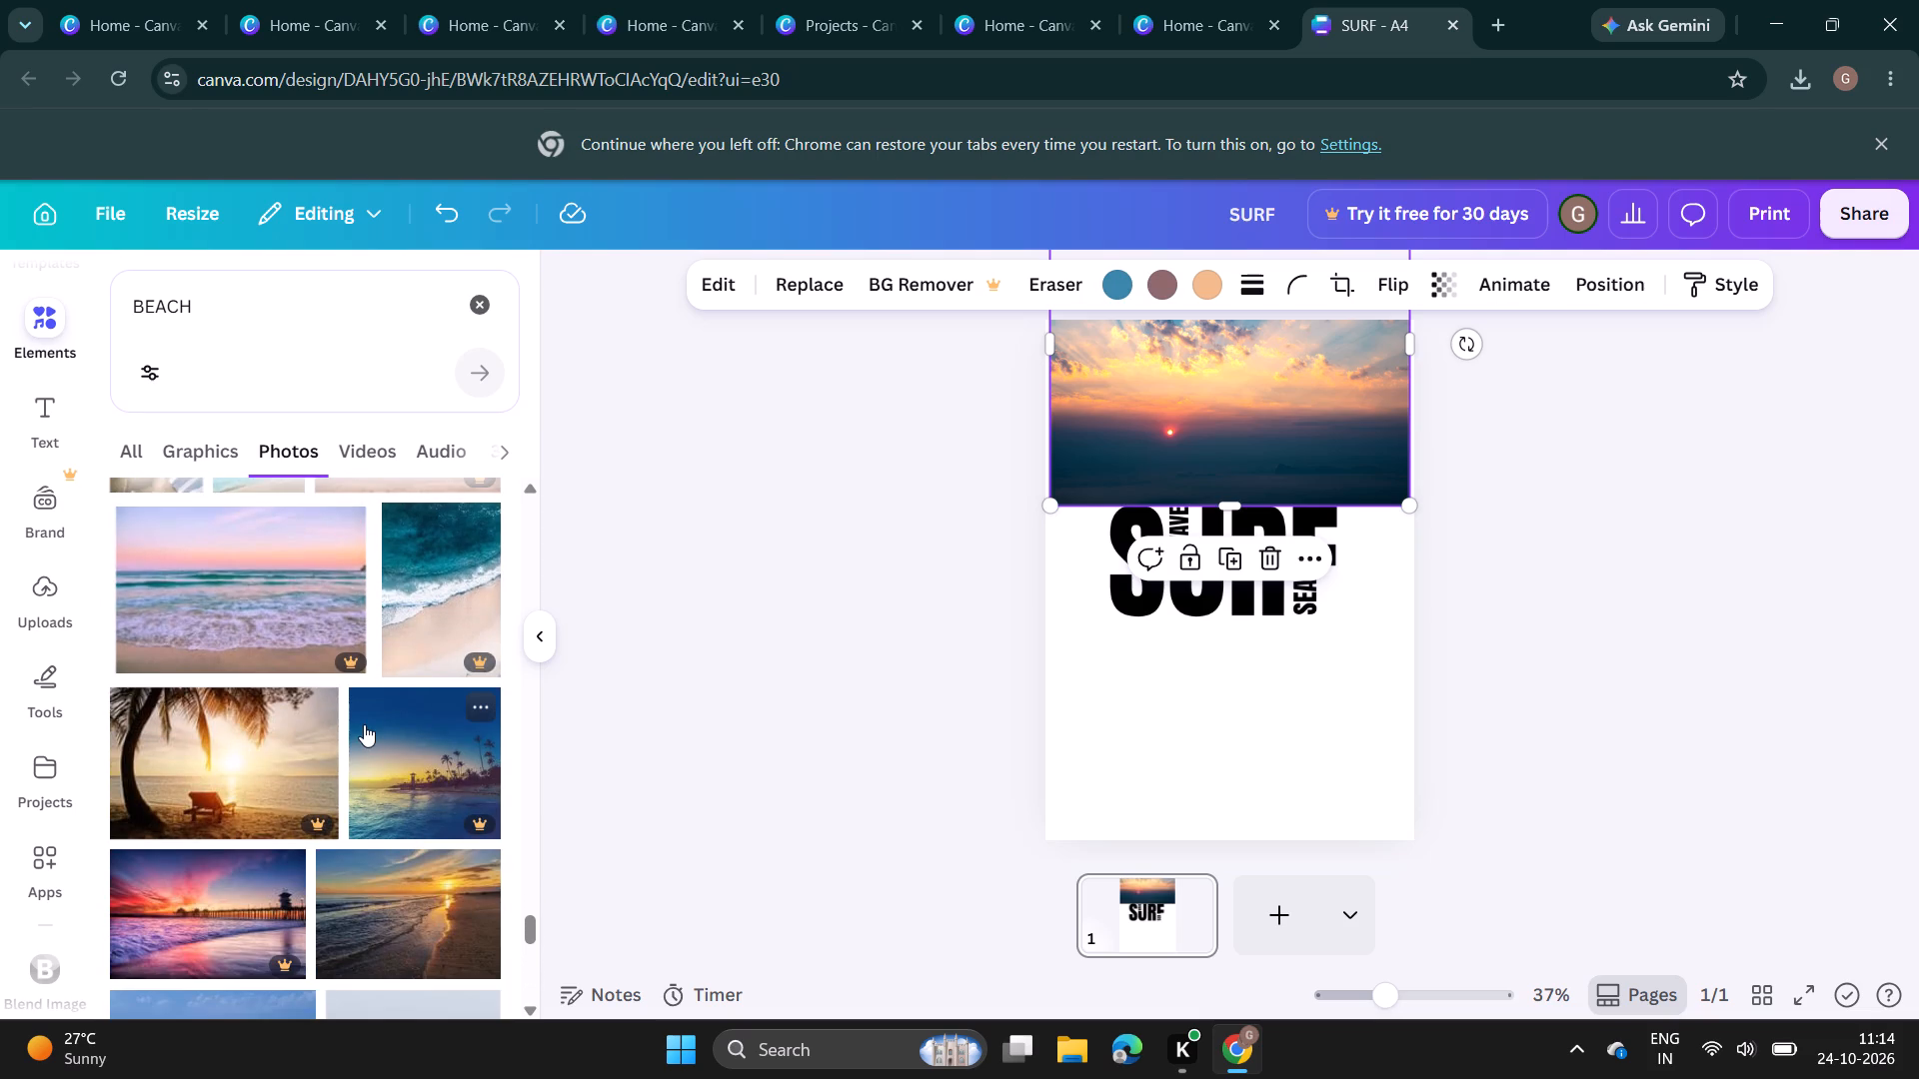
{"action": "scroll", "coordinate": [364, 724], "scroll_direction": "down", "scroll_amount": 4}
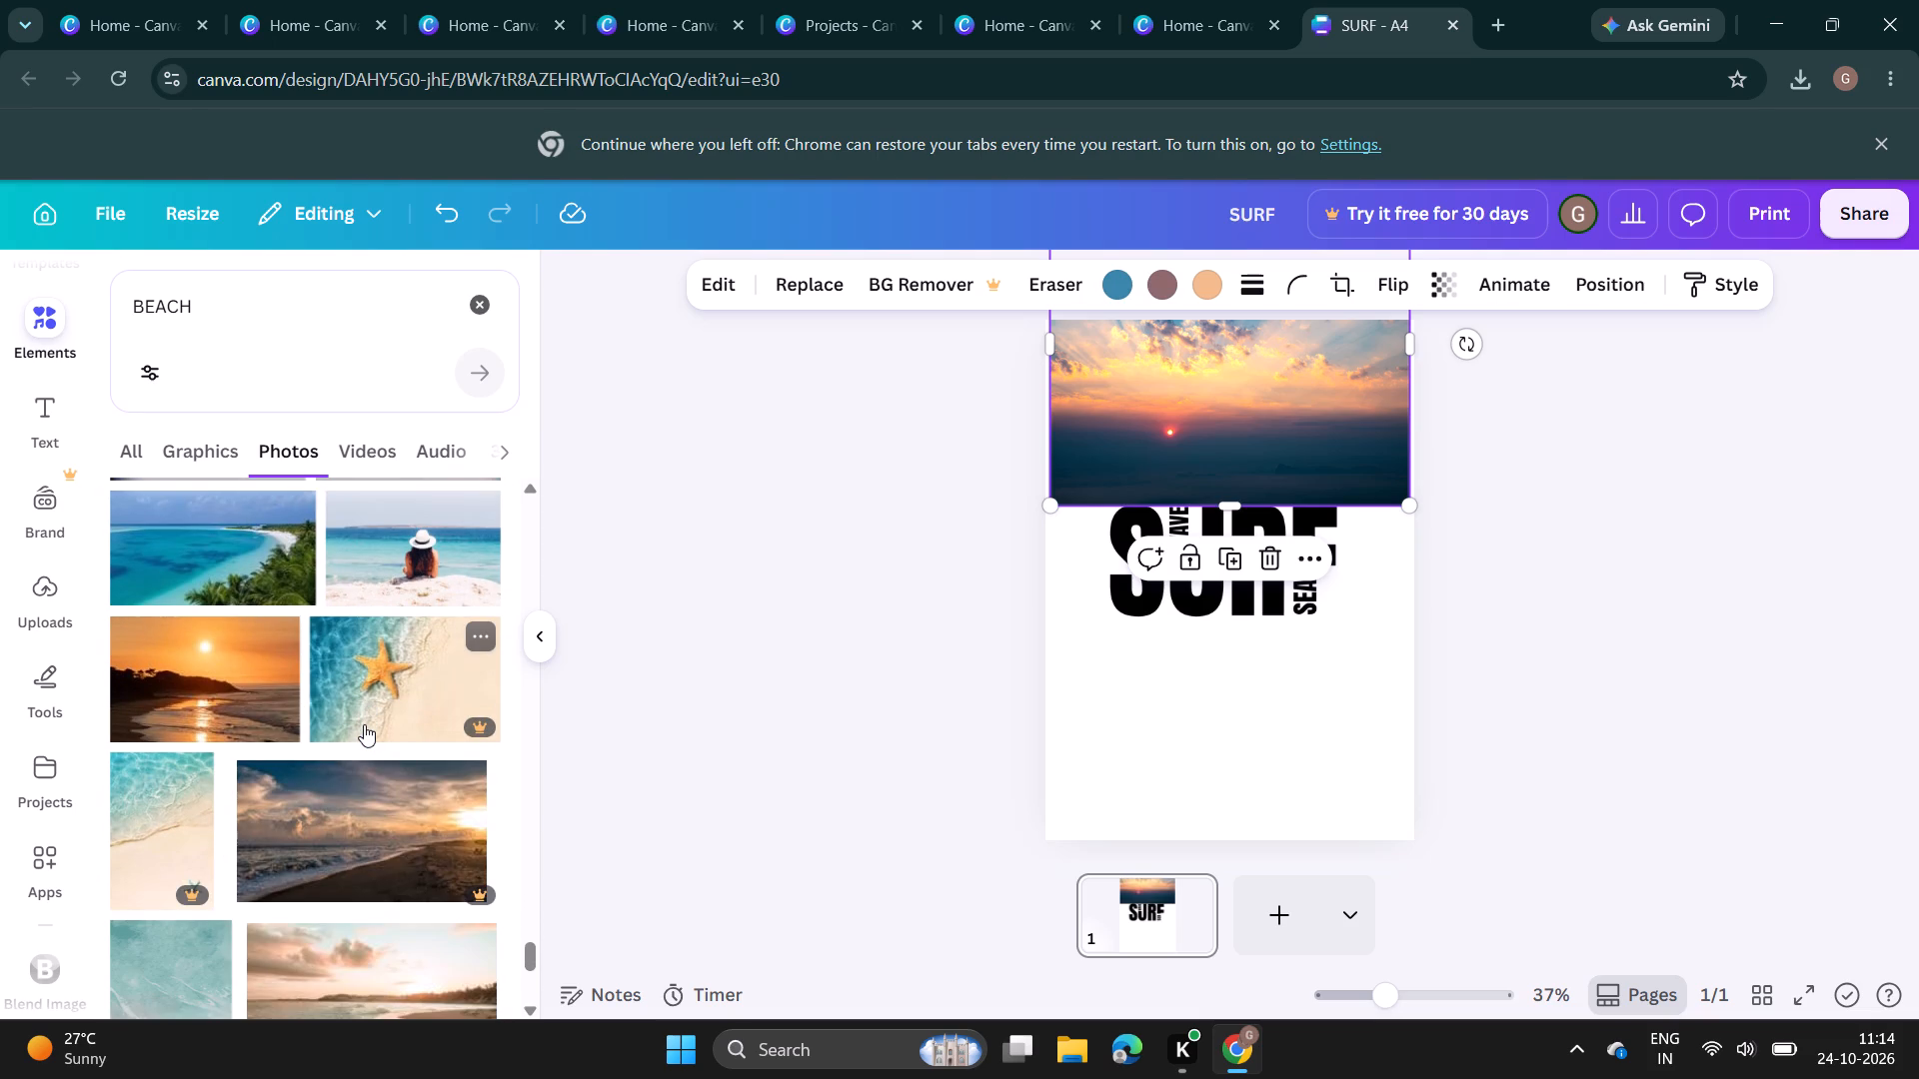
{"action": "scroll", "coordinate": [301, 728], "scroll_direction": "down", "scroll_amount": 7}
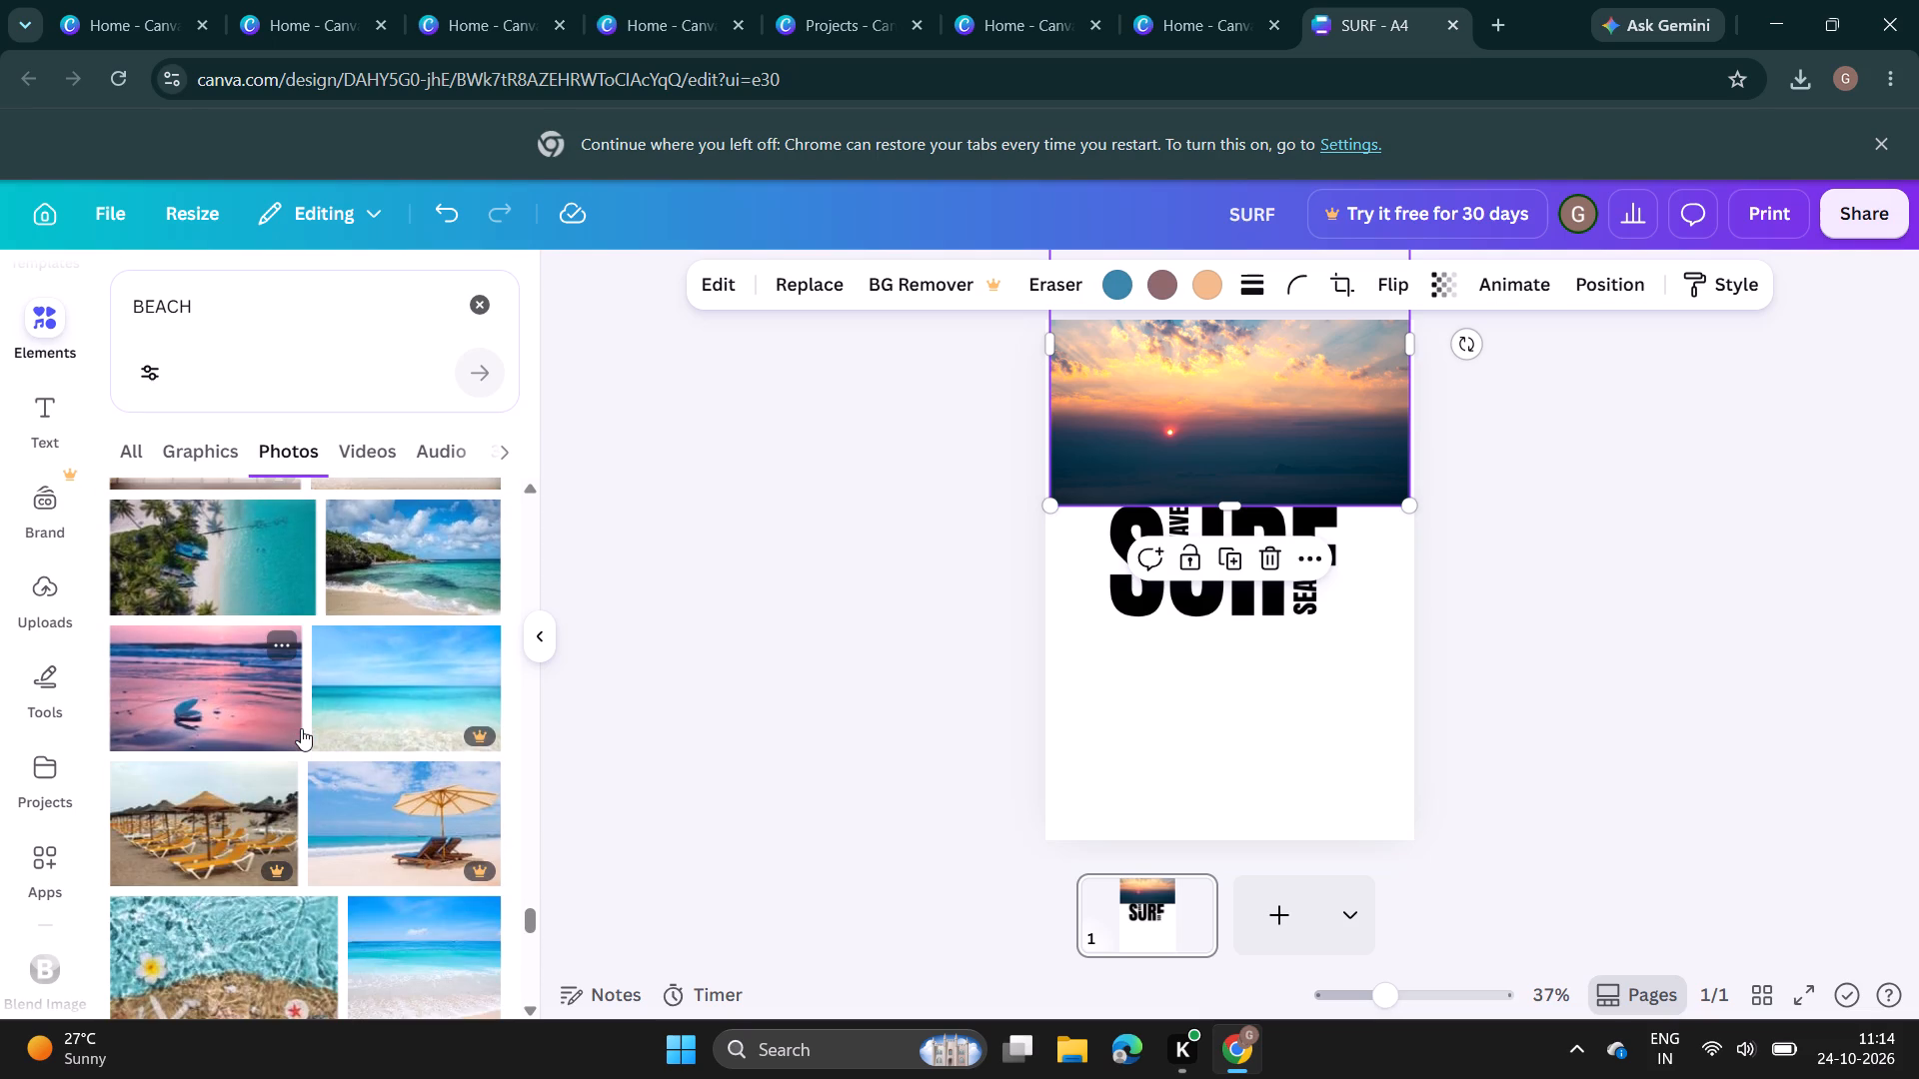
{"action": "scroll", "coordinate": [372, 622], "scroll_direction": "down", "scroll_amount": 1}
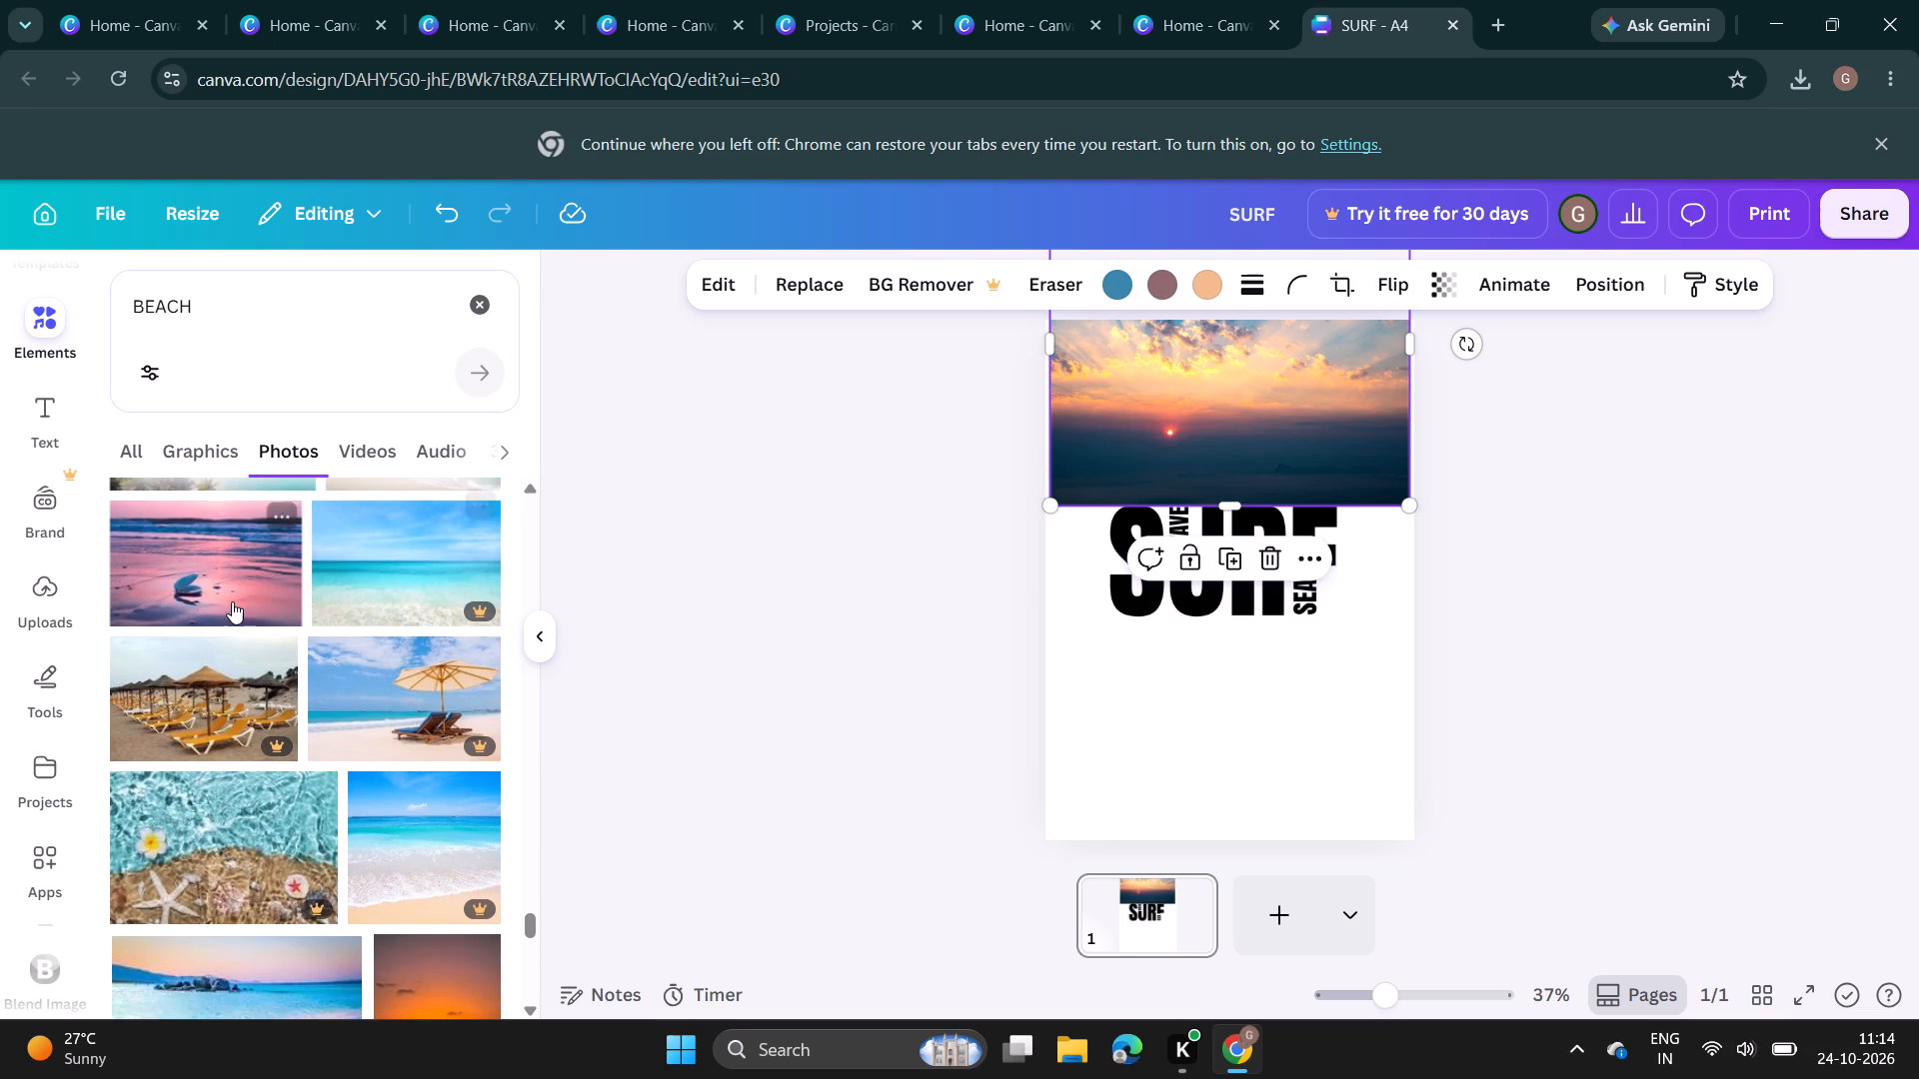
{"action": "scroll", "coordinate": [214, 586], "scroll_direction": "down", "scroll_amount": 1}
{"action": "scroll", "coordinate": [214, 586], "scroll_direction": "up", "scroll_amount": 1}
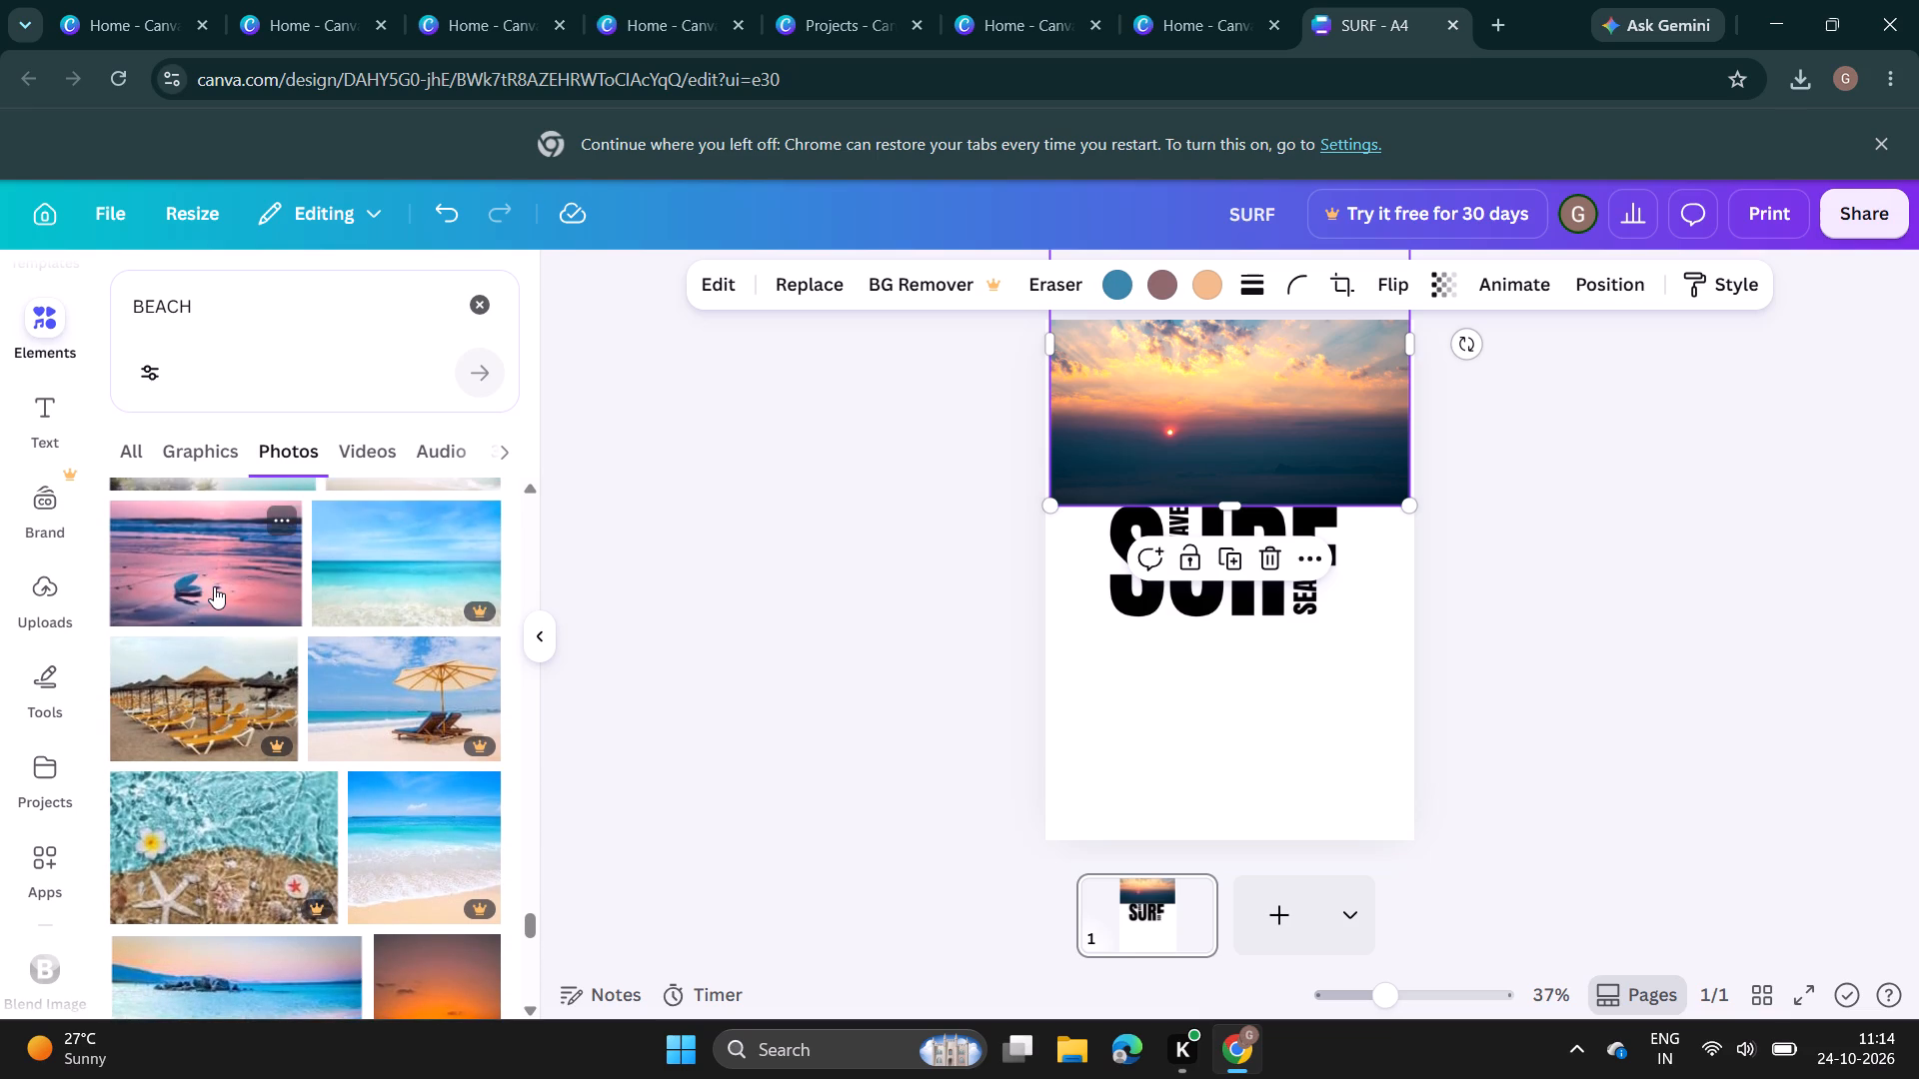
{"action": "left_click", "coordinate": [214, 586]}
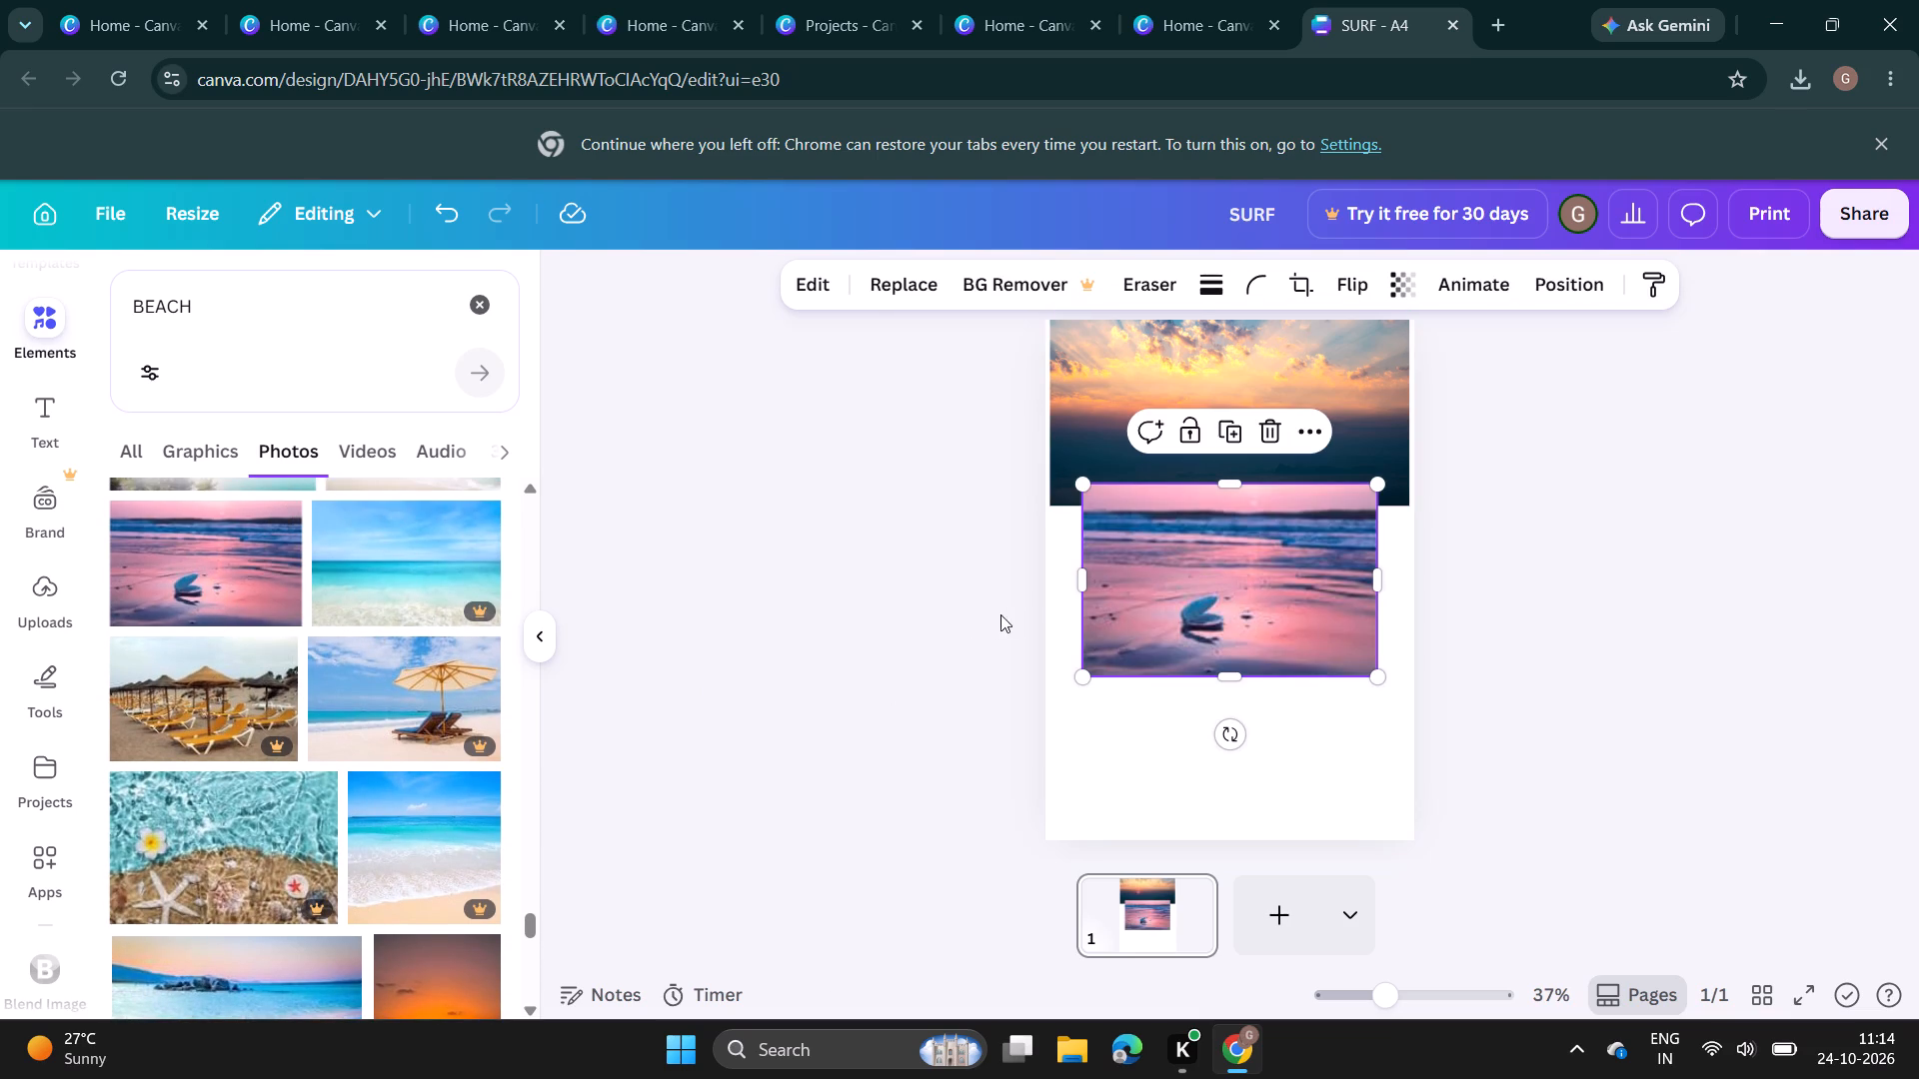
Add the free photo of a turquoise sea and sandy shore, and move it up against the page's left edge.
{"action": "scroll", "coordinate": [99, 843], "scroll_direction": "down", "scroll_amount": 4}
{"action": "scroll", "coordinate": [279, 809], "scroll_direction": "down", "scroll_amount": 4}
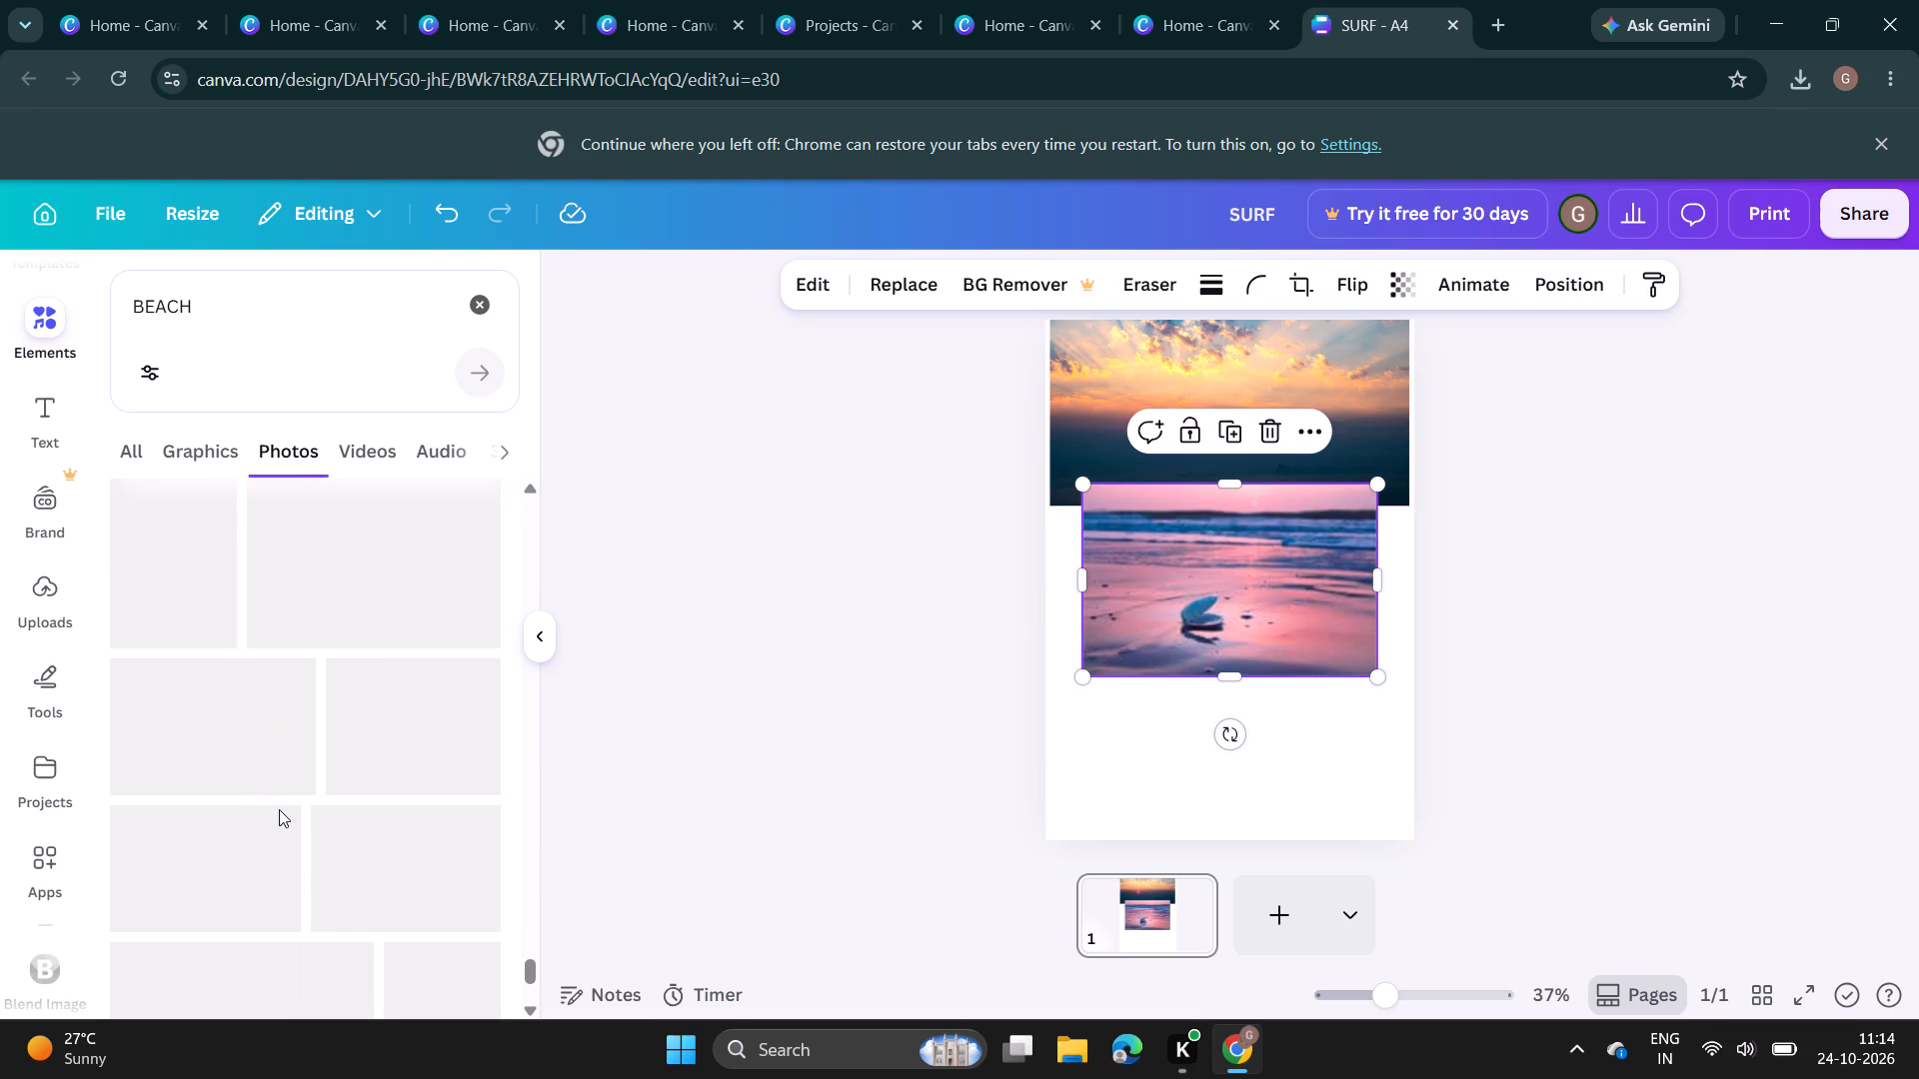
{"action": "scroll", "coordinate": [279, 809], "scroll_direction": "up", "scroll_amount": 2}
{"action": "scroll", "coordinate": [279, 809], "scroll_direction": "down", "scroll_amount": 5}
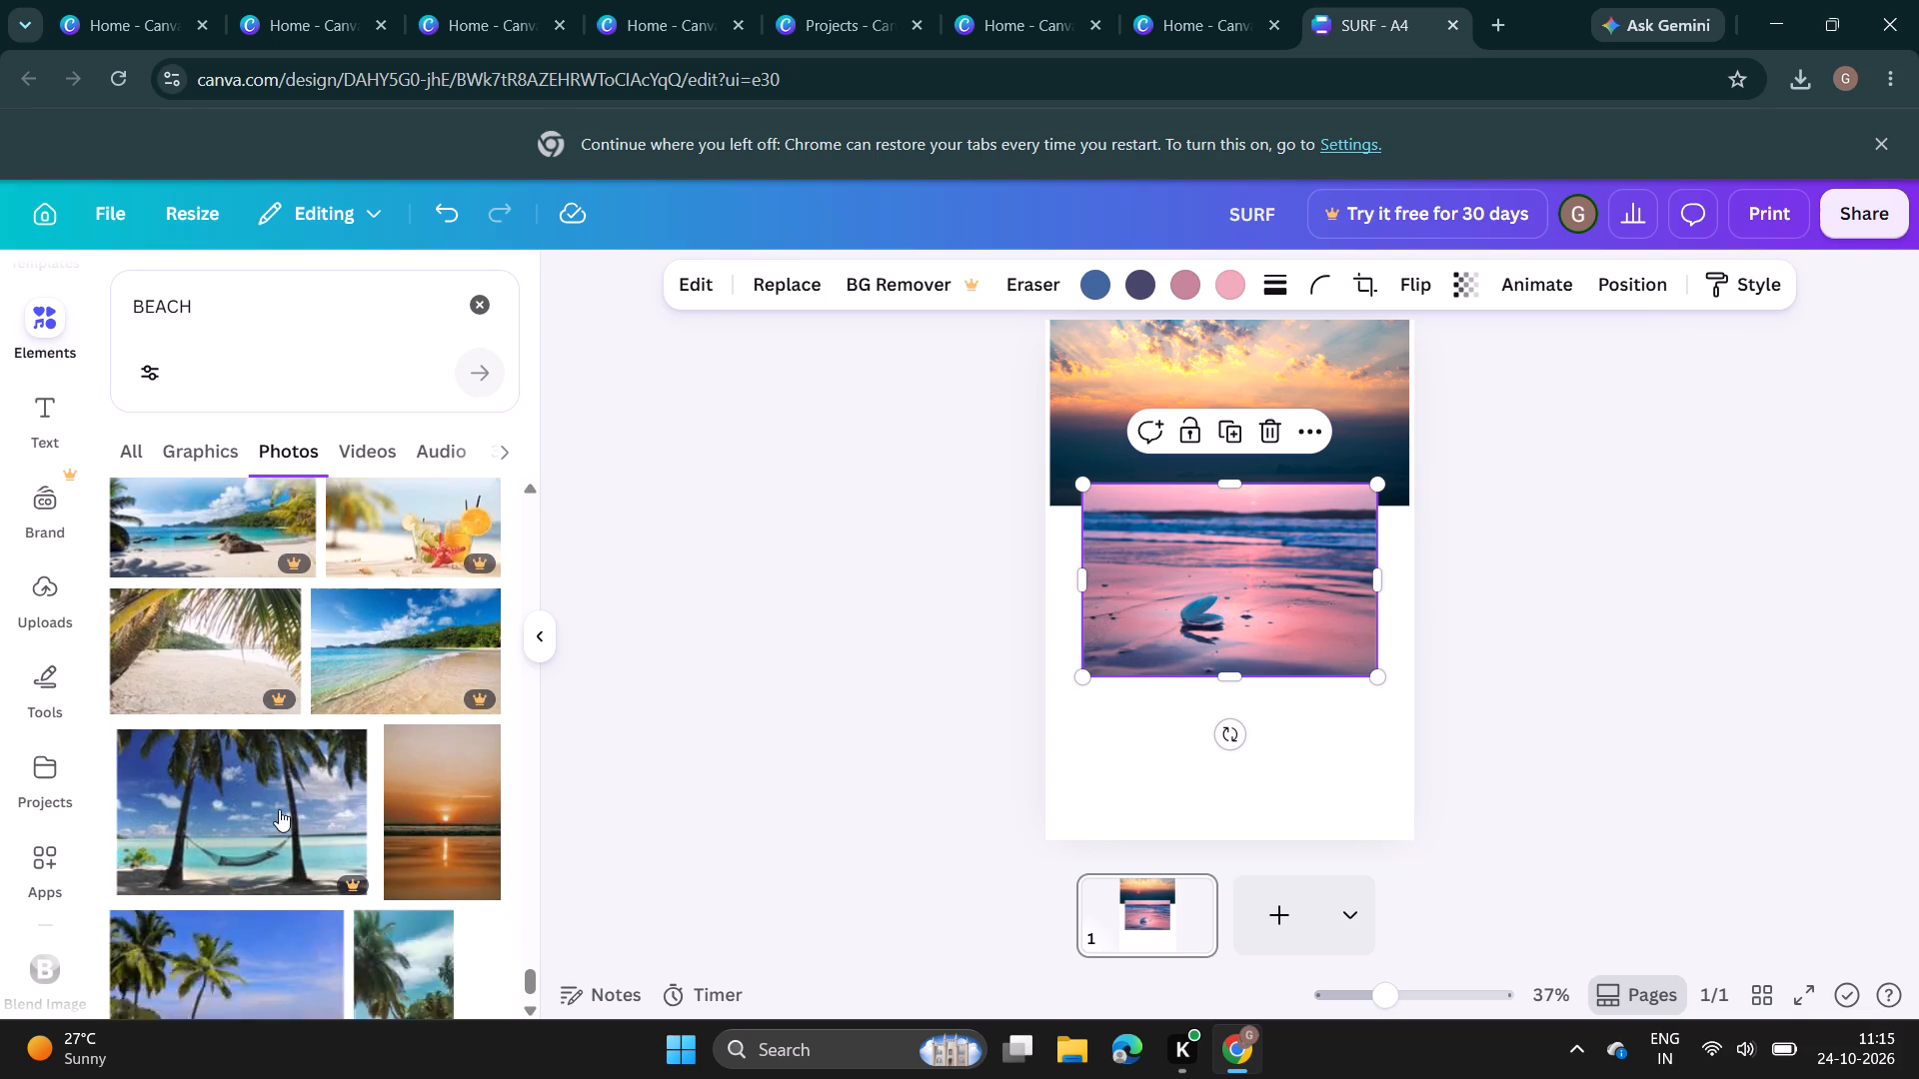
{"action": "scroll", "coordinate": [279, 809], "scroll_direction": "down", "scroll_amount": 3}
{"action": "scroll", "coordinate": [279, 809], "scroll_direction": "up", "scroll_amount": 1}
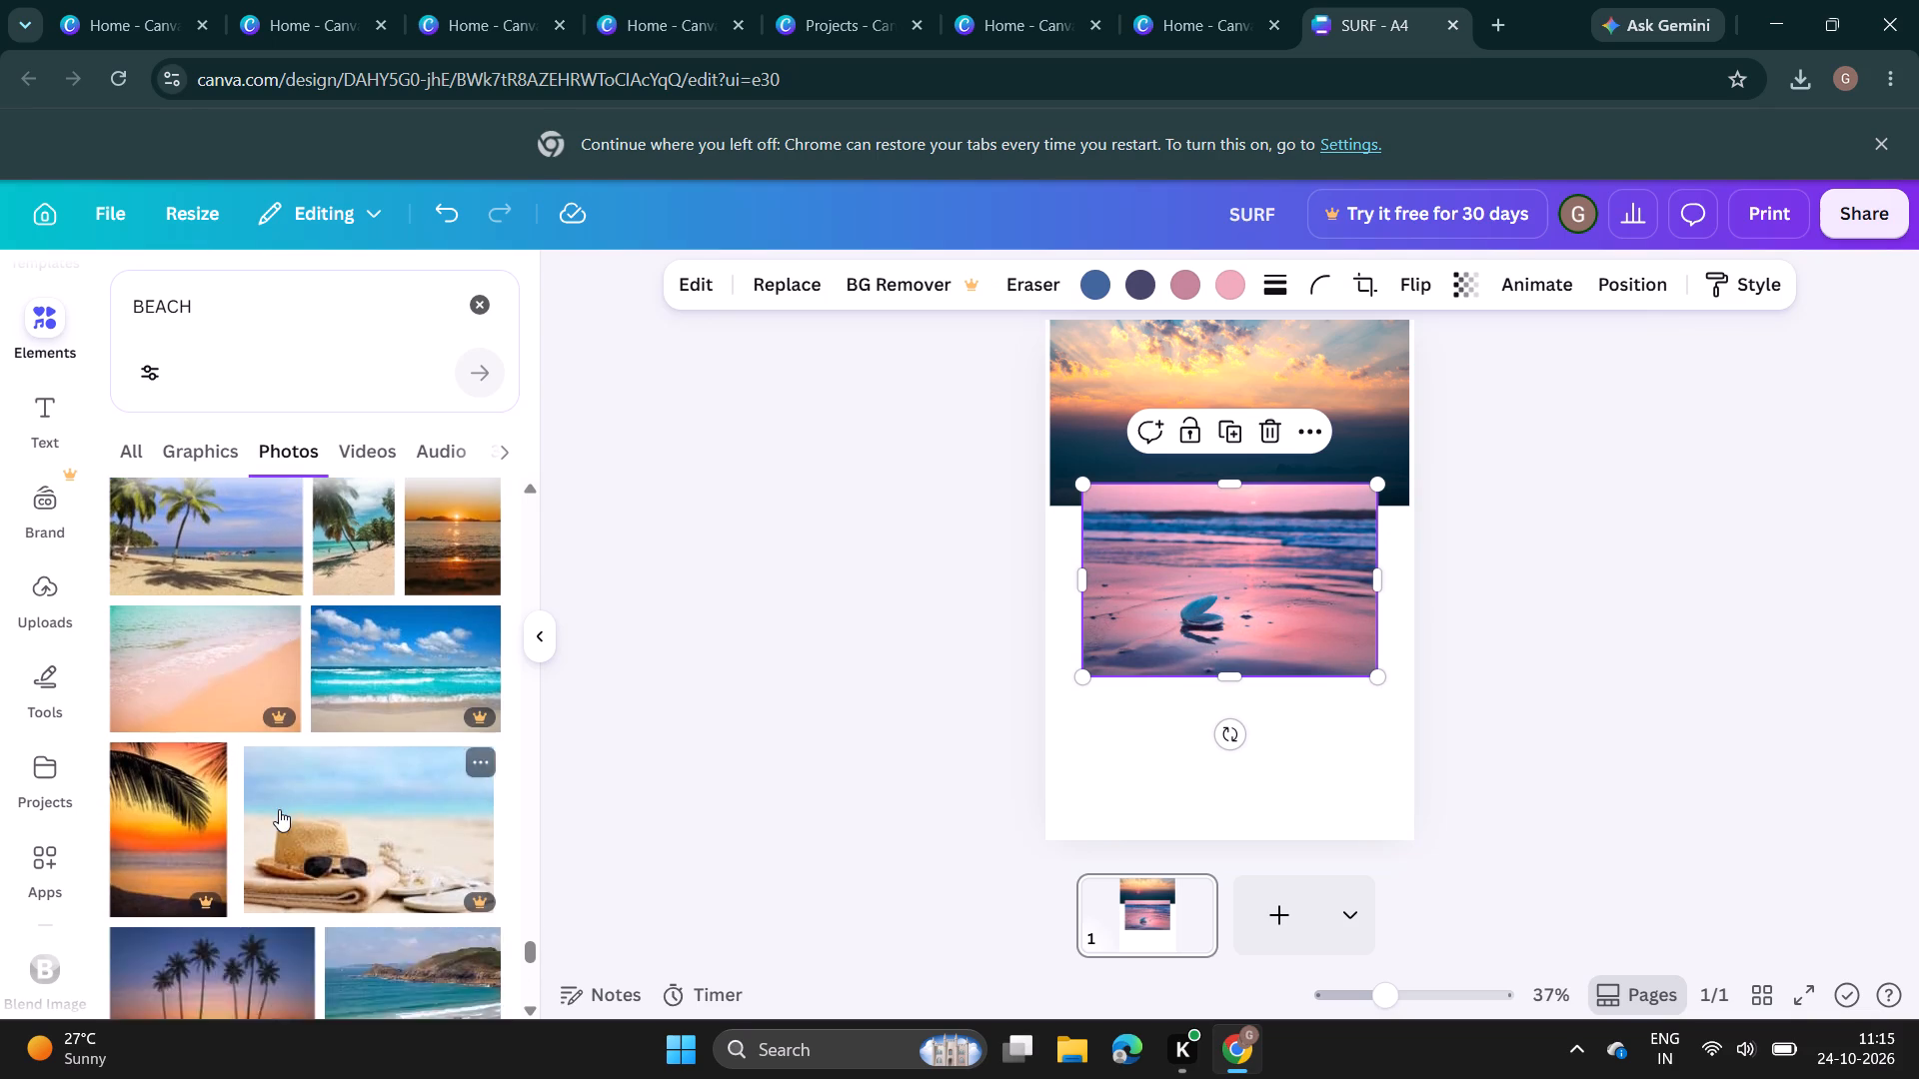
{"action": "scroll", "coordinate": [279, 809], "scroll_direction": "up", "scroll_amount": 1}
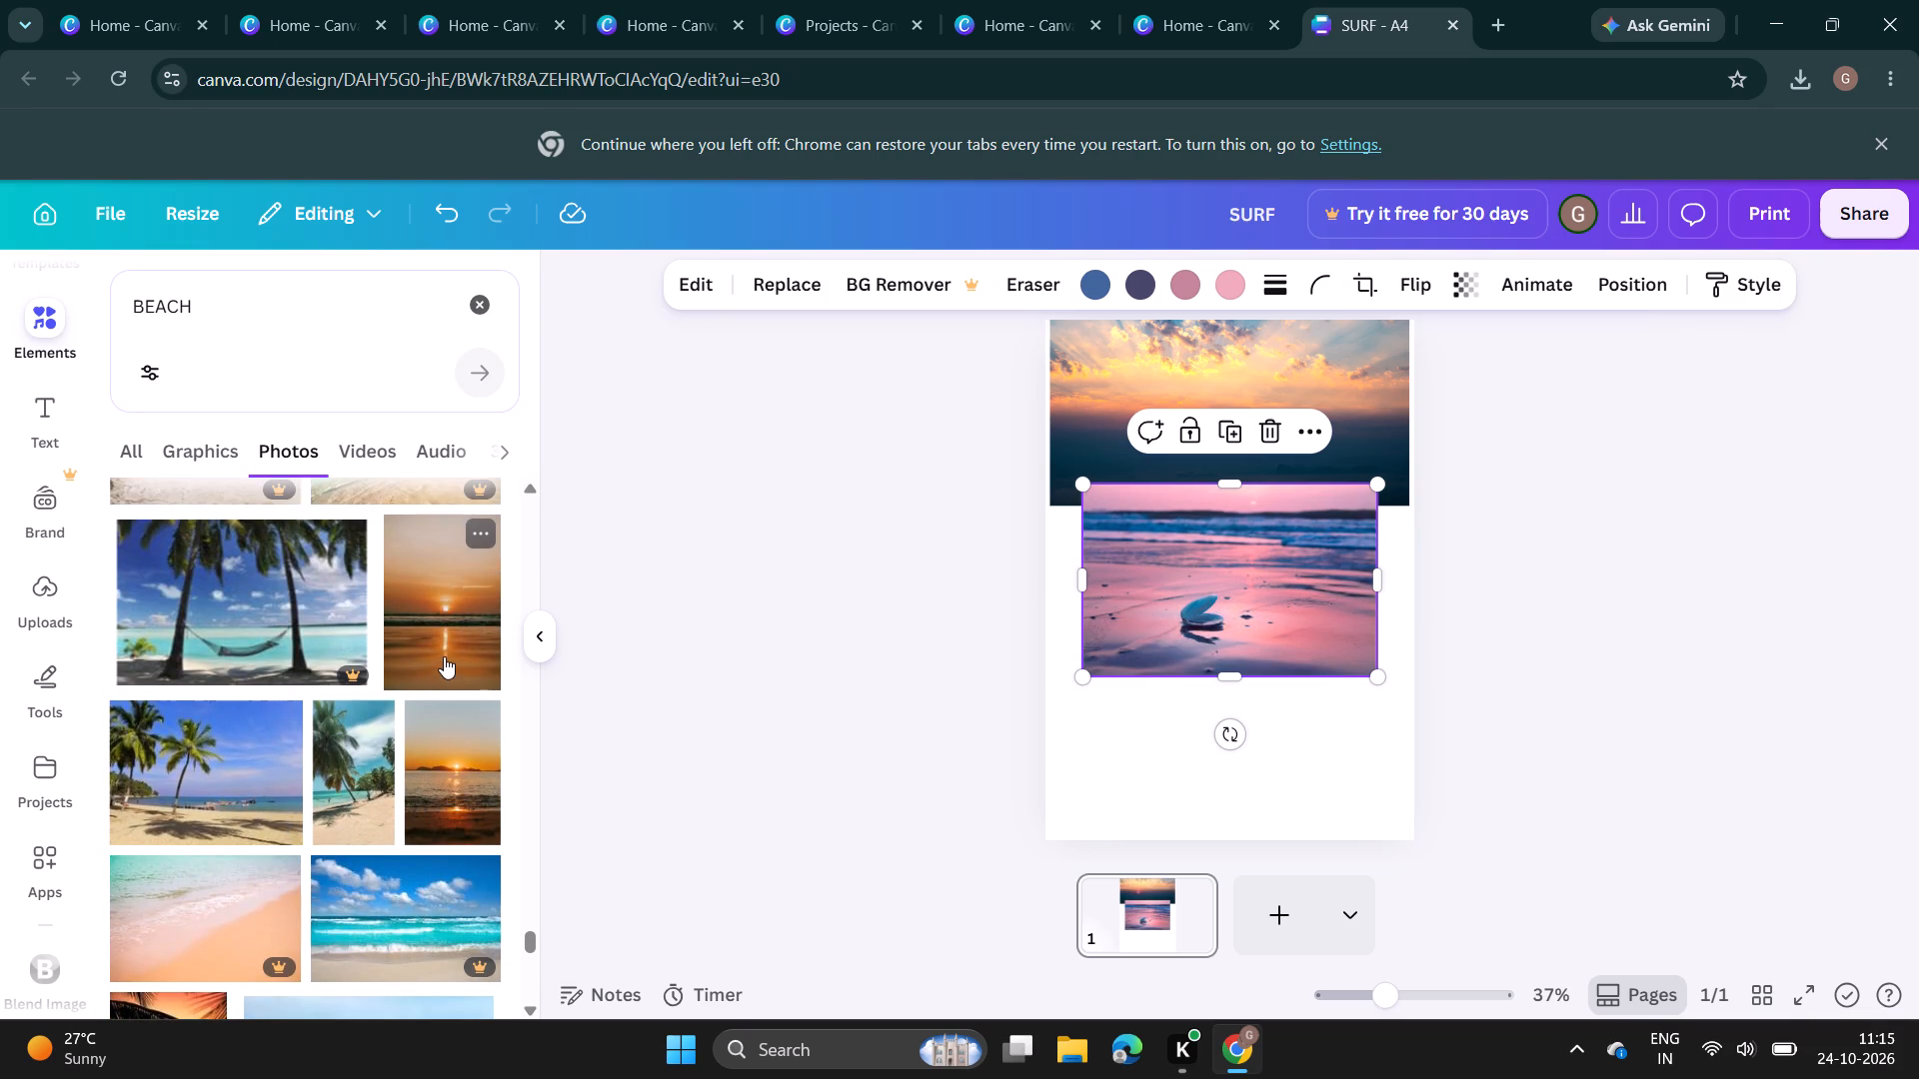
{"action": "scroll", "coordinate": [444, 656], "scroll_direction": "down", "scroll_amount": 5}
{"action": "scroll", "coordinate": [243, 804], "scroll_direction": "down", "scroll_amount": 4}
{"action": "scroll", "coordinate": [243, 805], "scroll_direction": "up", "scroll_amount": 3}
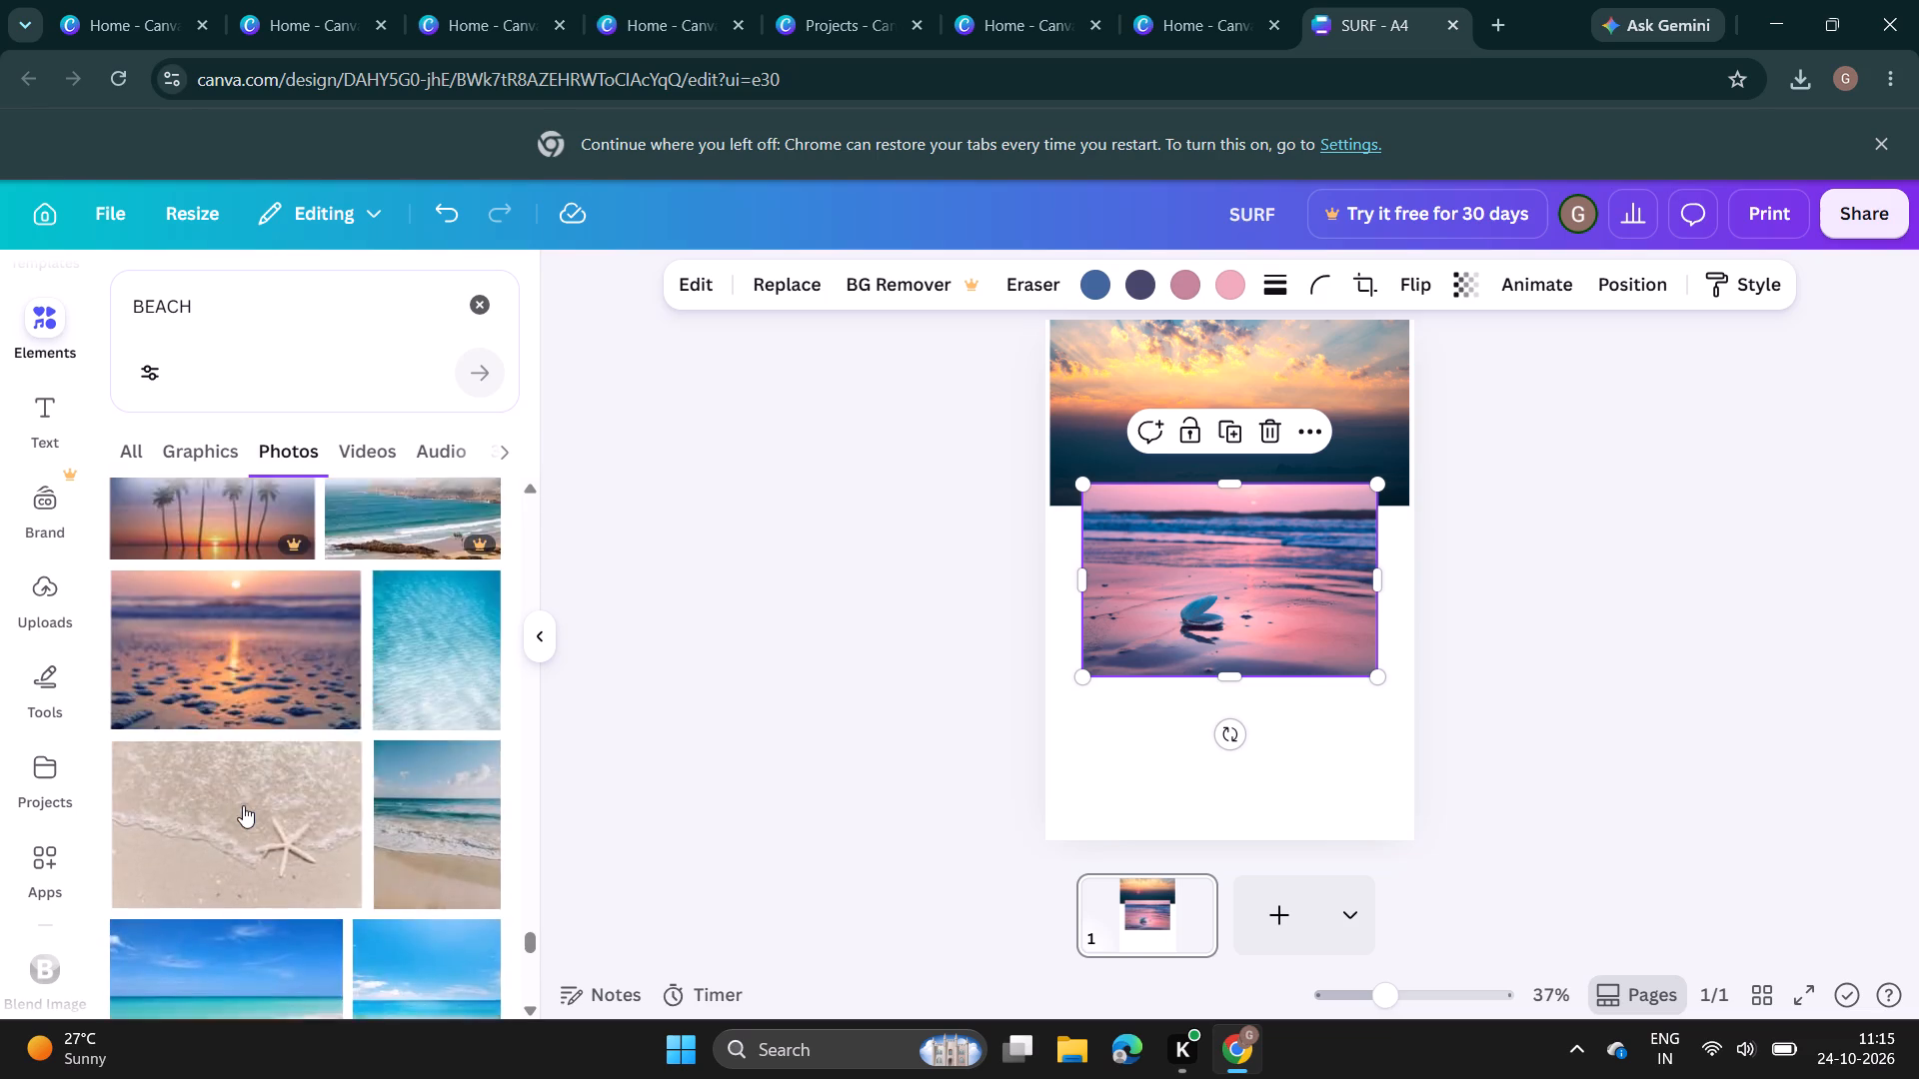
{"action": "scroll", "coordinate": [243, 805], "scroll_direction": "down", "scroll_amount": 8}
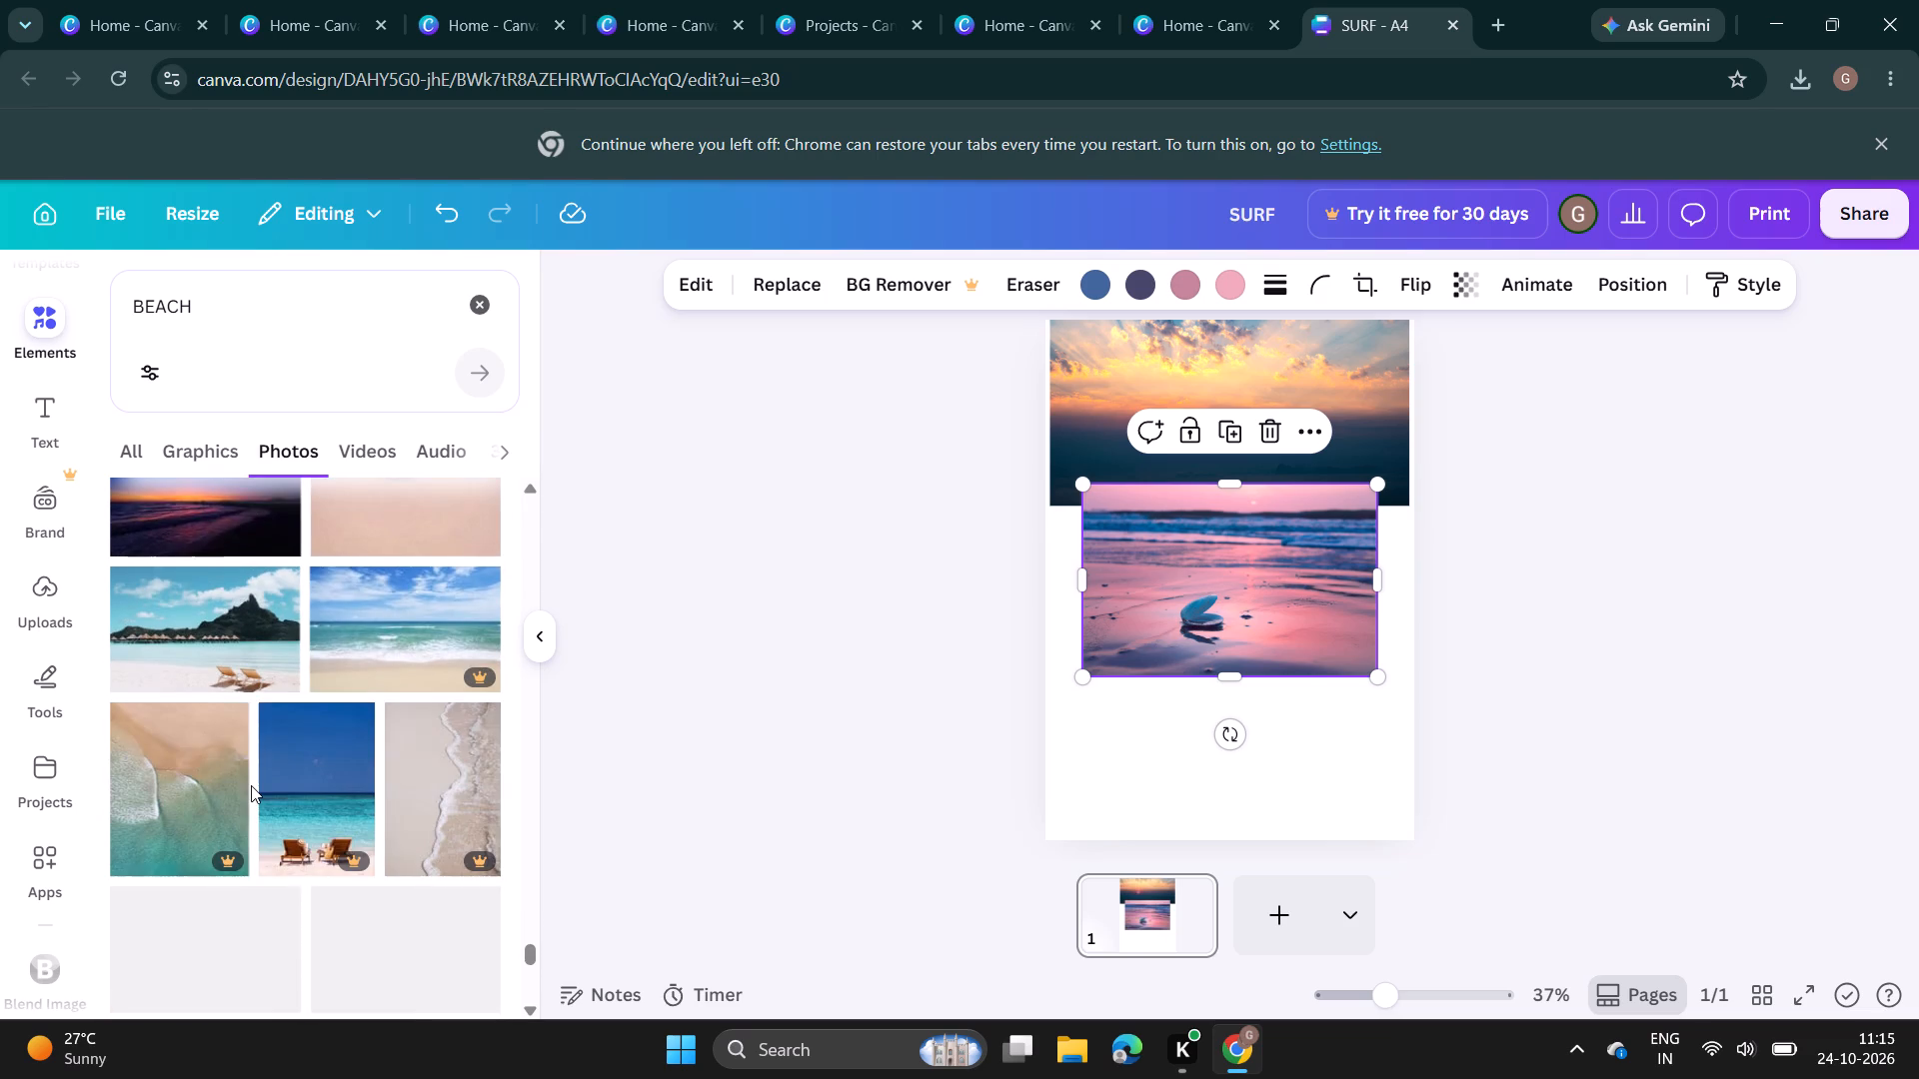
{"action": "scroll", "coordinate": [251, 785], "scroll_direction": "down", "scroll_amount": 7}
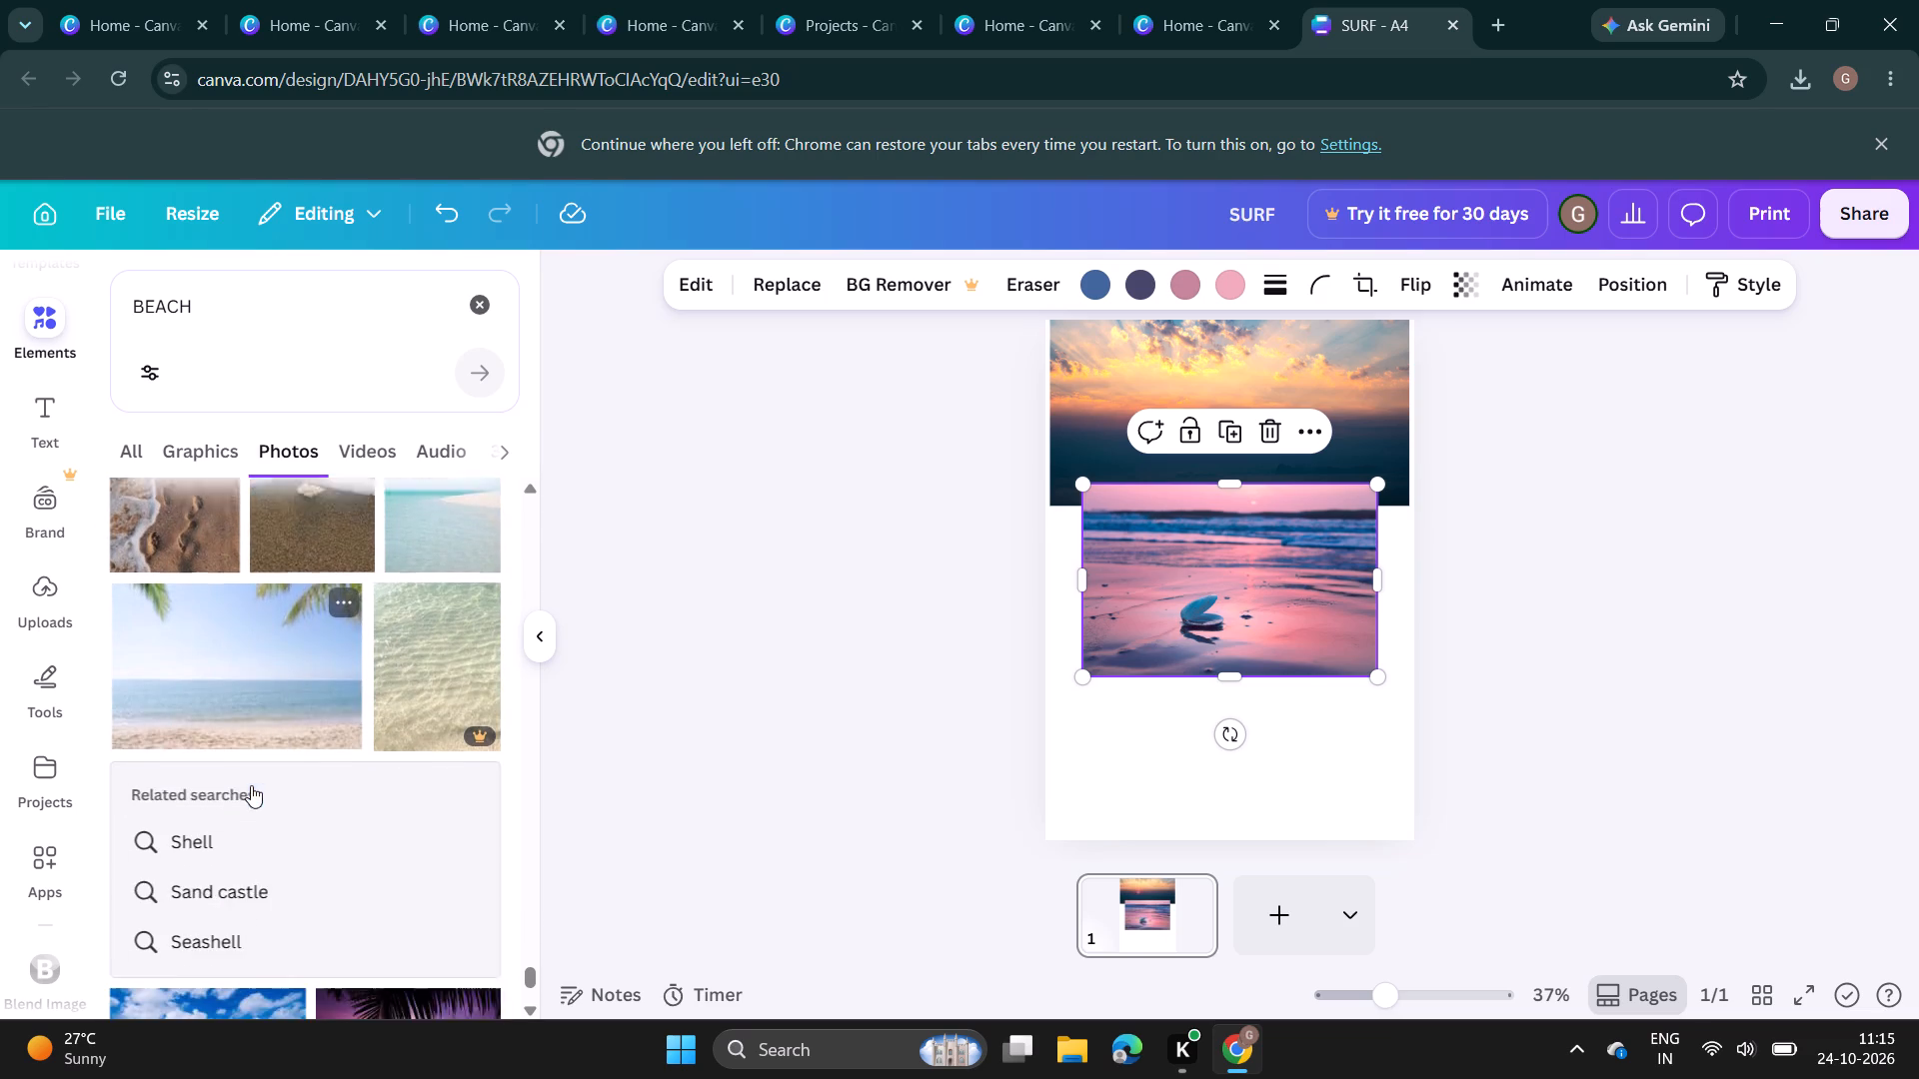
{"action": "scroll", "coordinate": [251, 785], "scroll_direction": "down", "scroll_amount": 3}
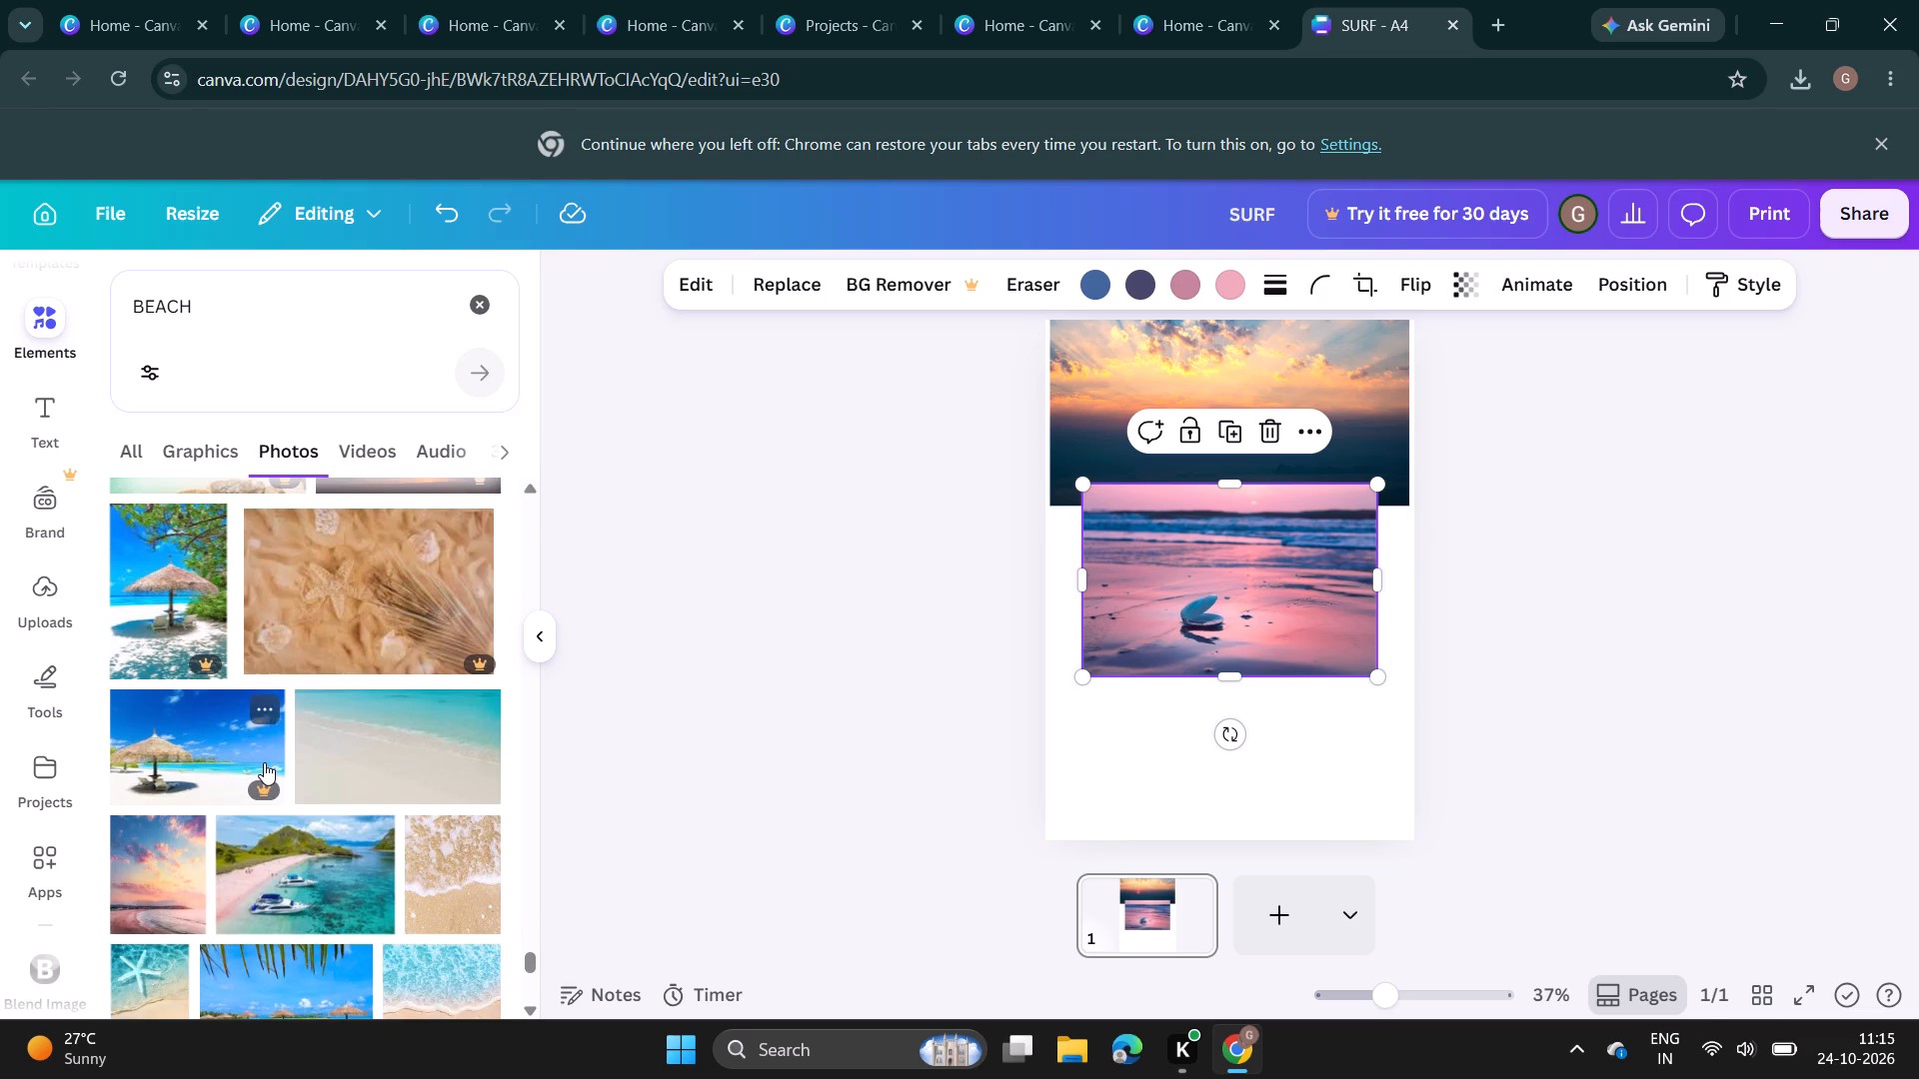
{"action": "scroll", "coordinate": [270, 753], "scroll_direction": "down", "scroll_amount": 2}
{"action": "scroll", "coordinate": [192, 664], "scroll_direction": "down", "scroll_amount": 4}
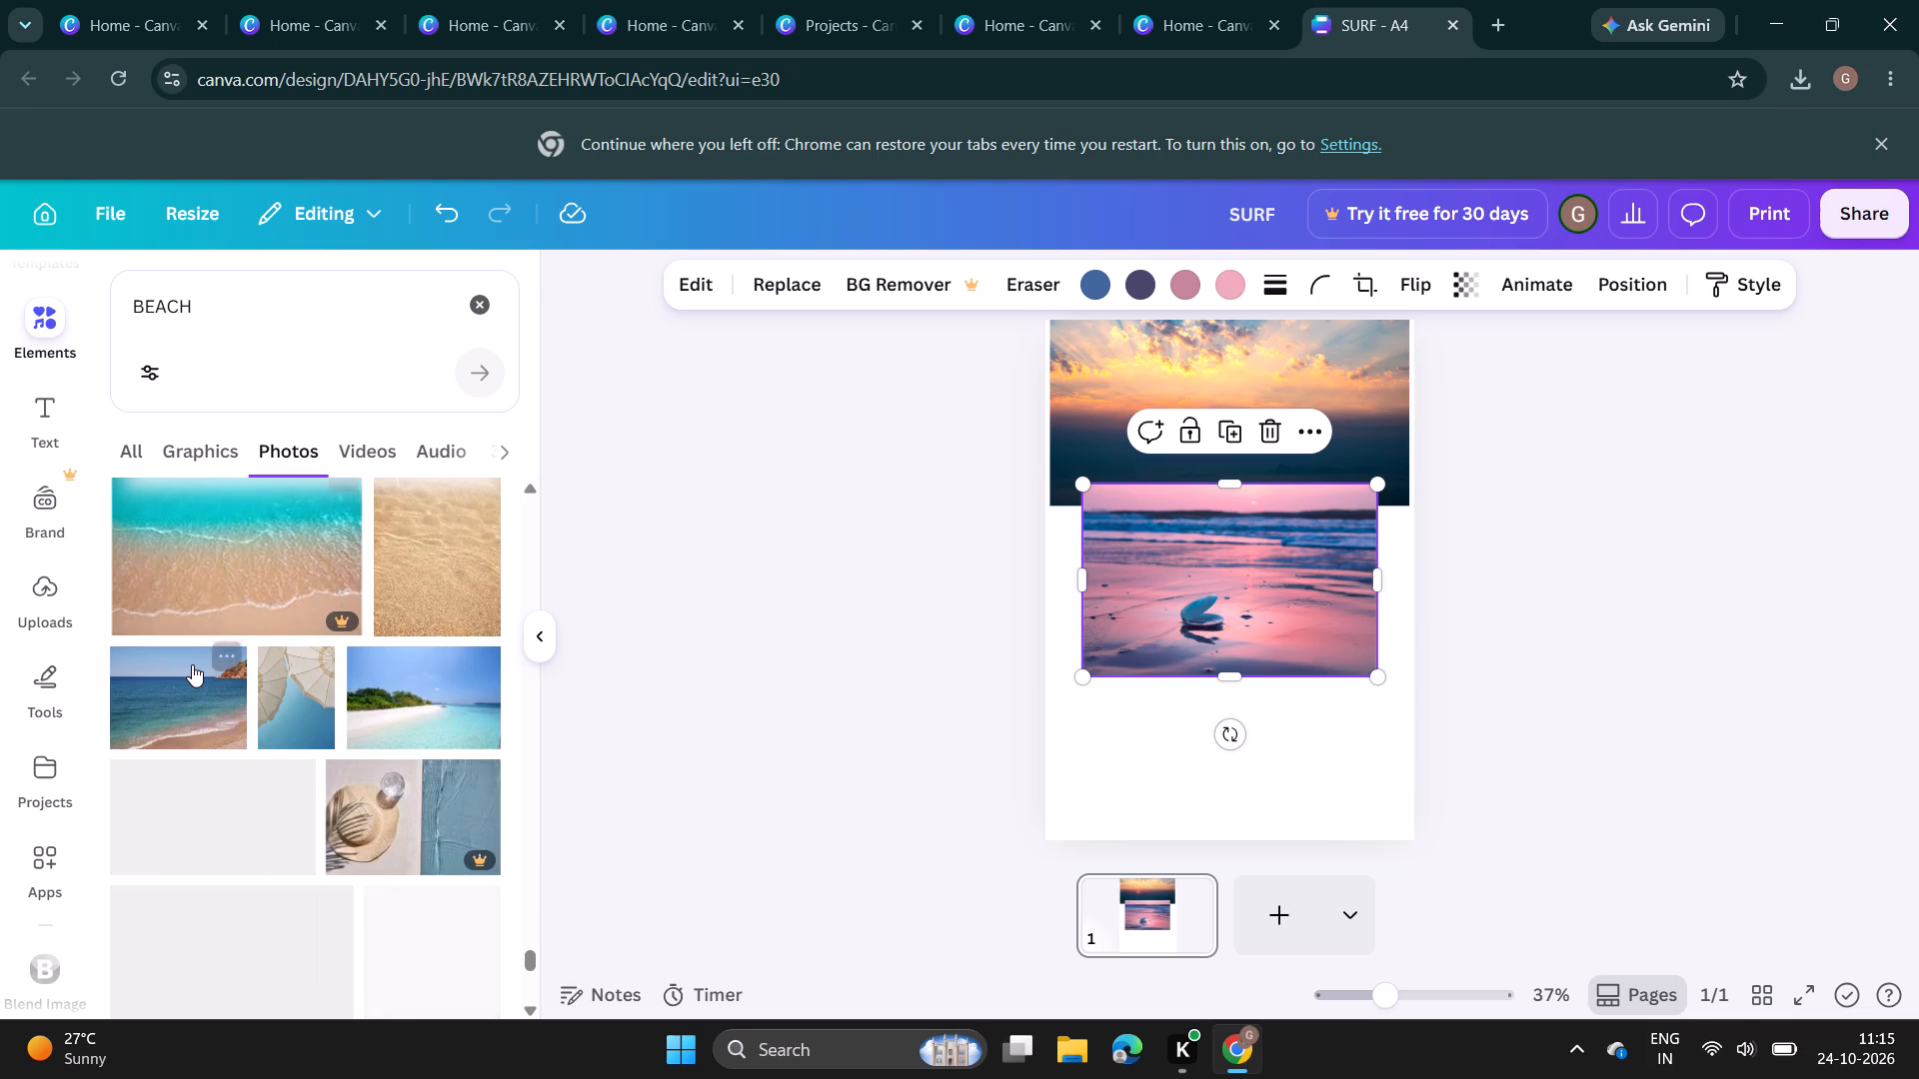
{"action": "scroll", "coordinate": [192, 664], "scroll_direction": "down", "scroll_amount": 6}
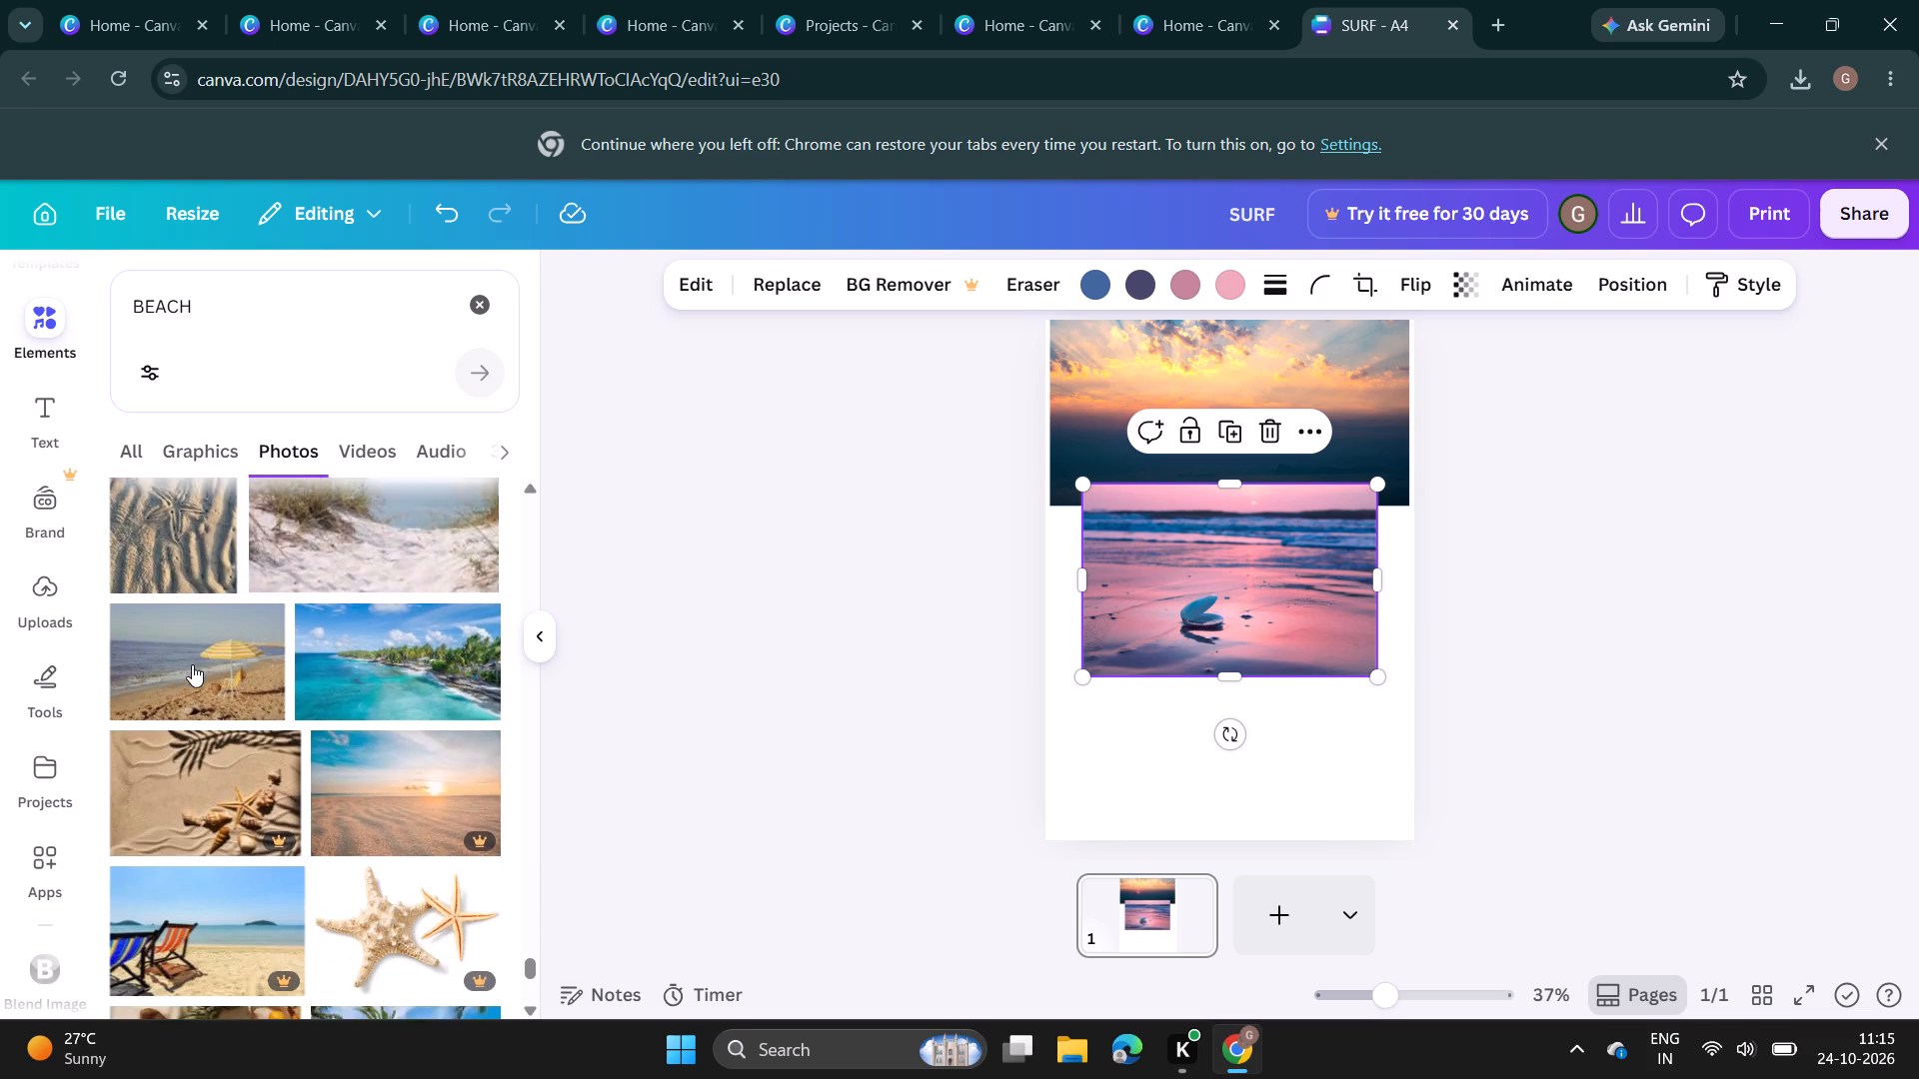
{"action": "scroll", "coordinate": [192, 664], "scroll_direction": "down", "scroll_amount": 4}
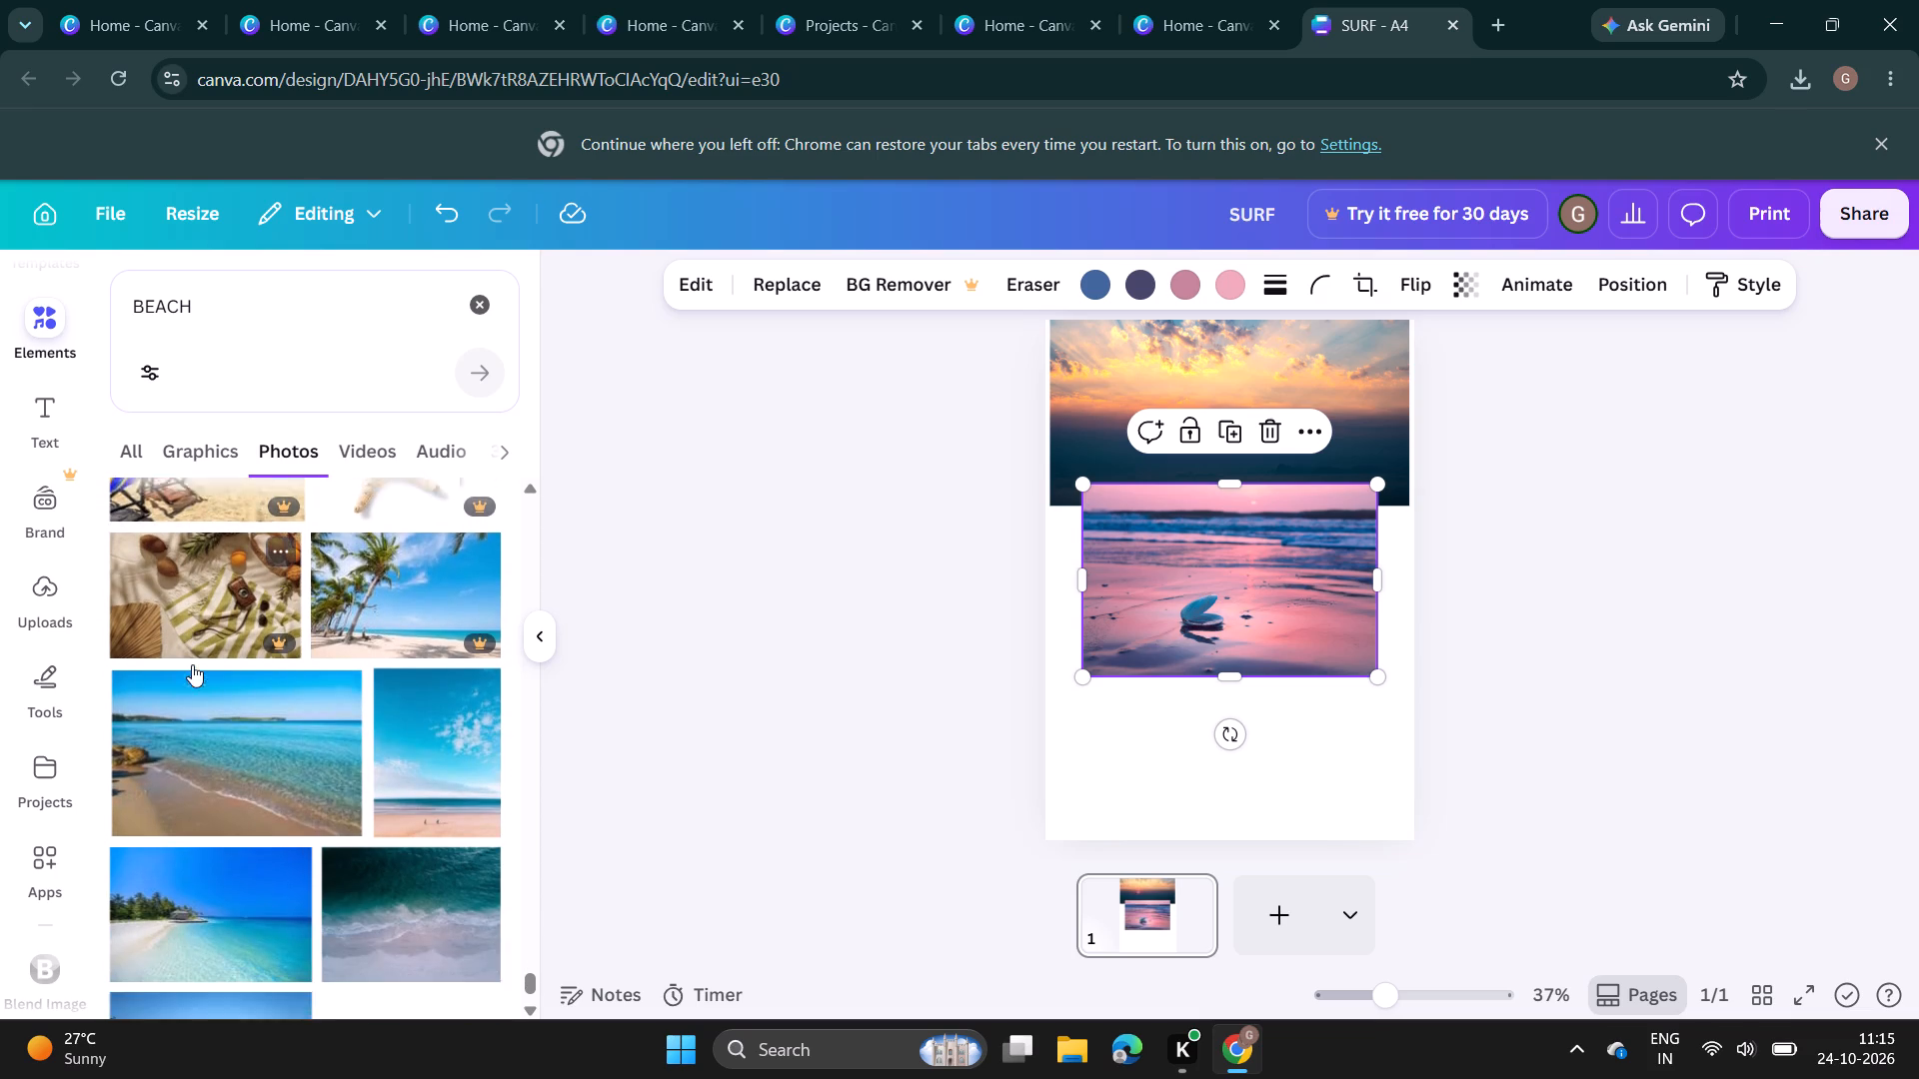
{"action": "left_click", "coordinate": [251, 692]}
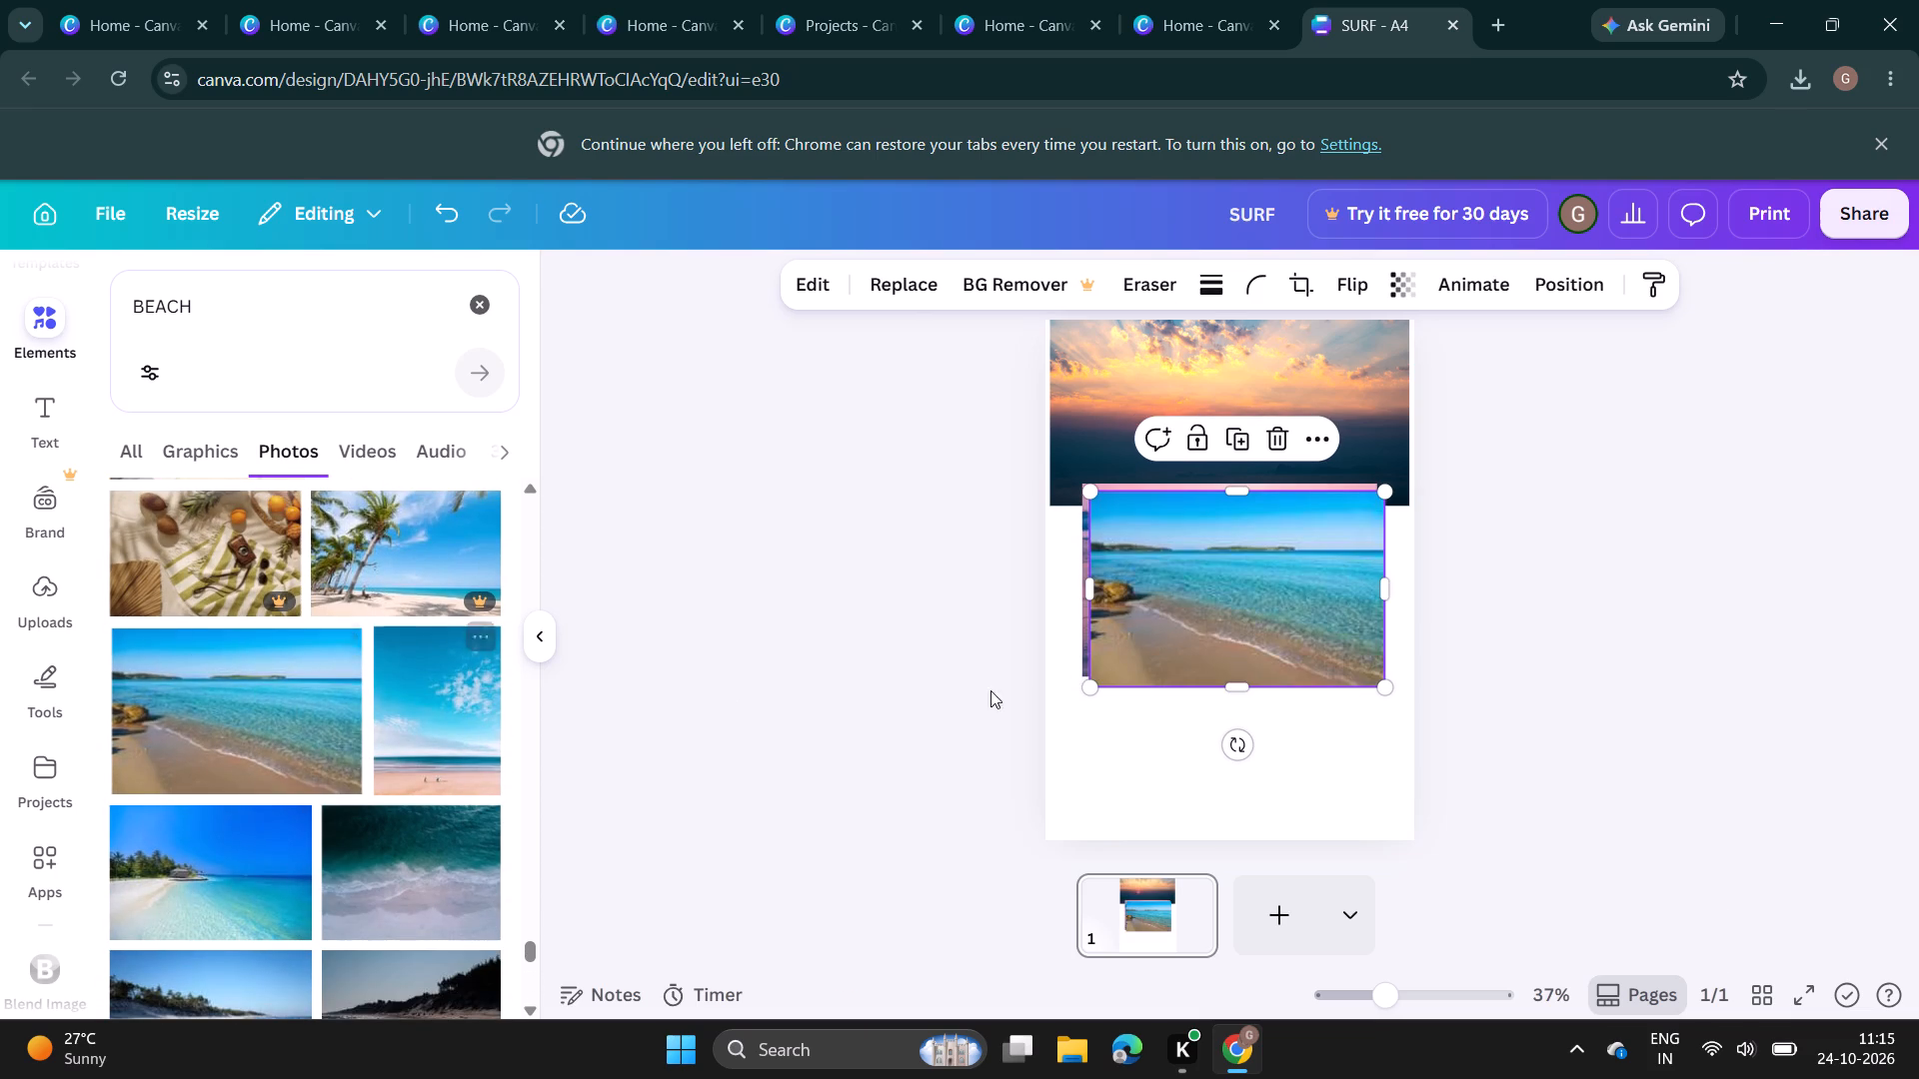
{"action": "left_click_drag", "start_coordinate": [1287, 614], "coordinate": [1239, 558]}
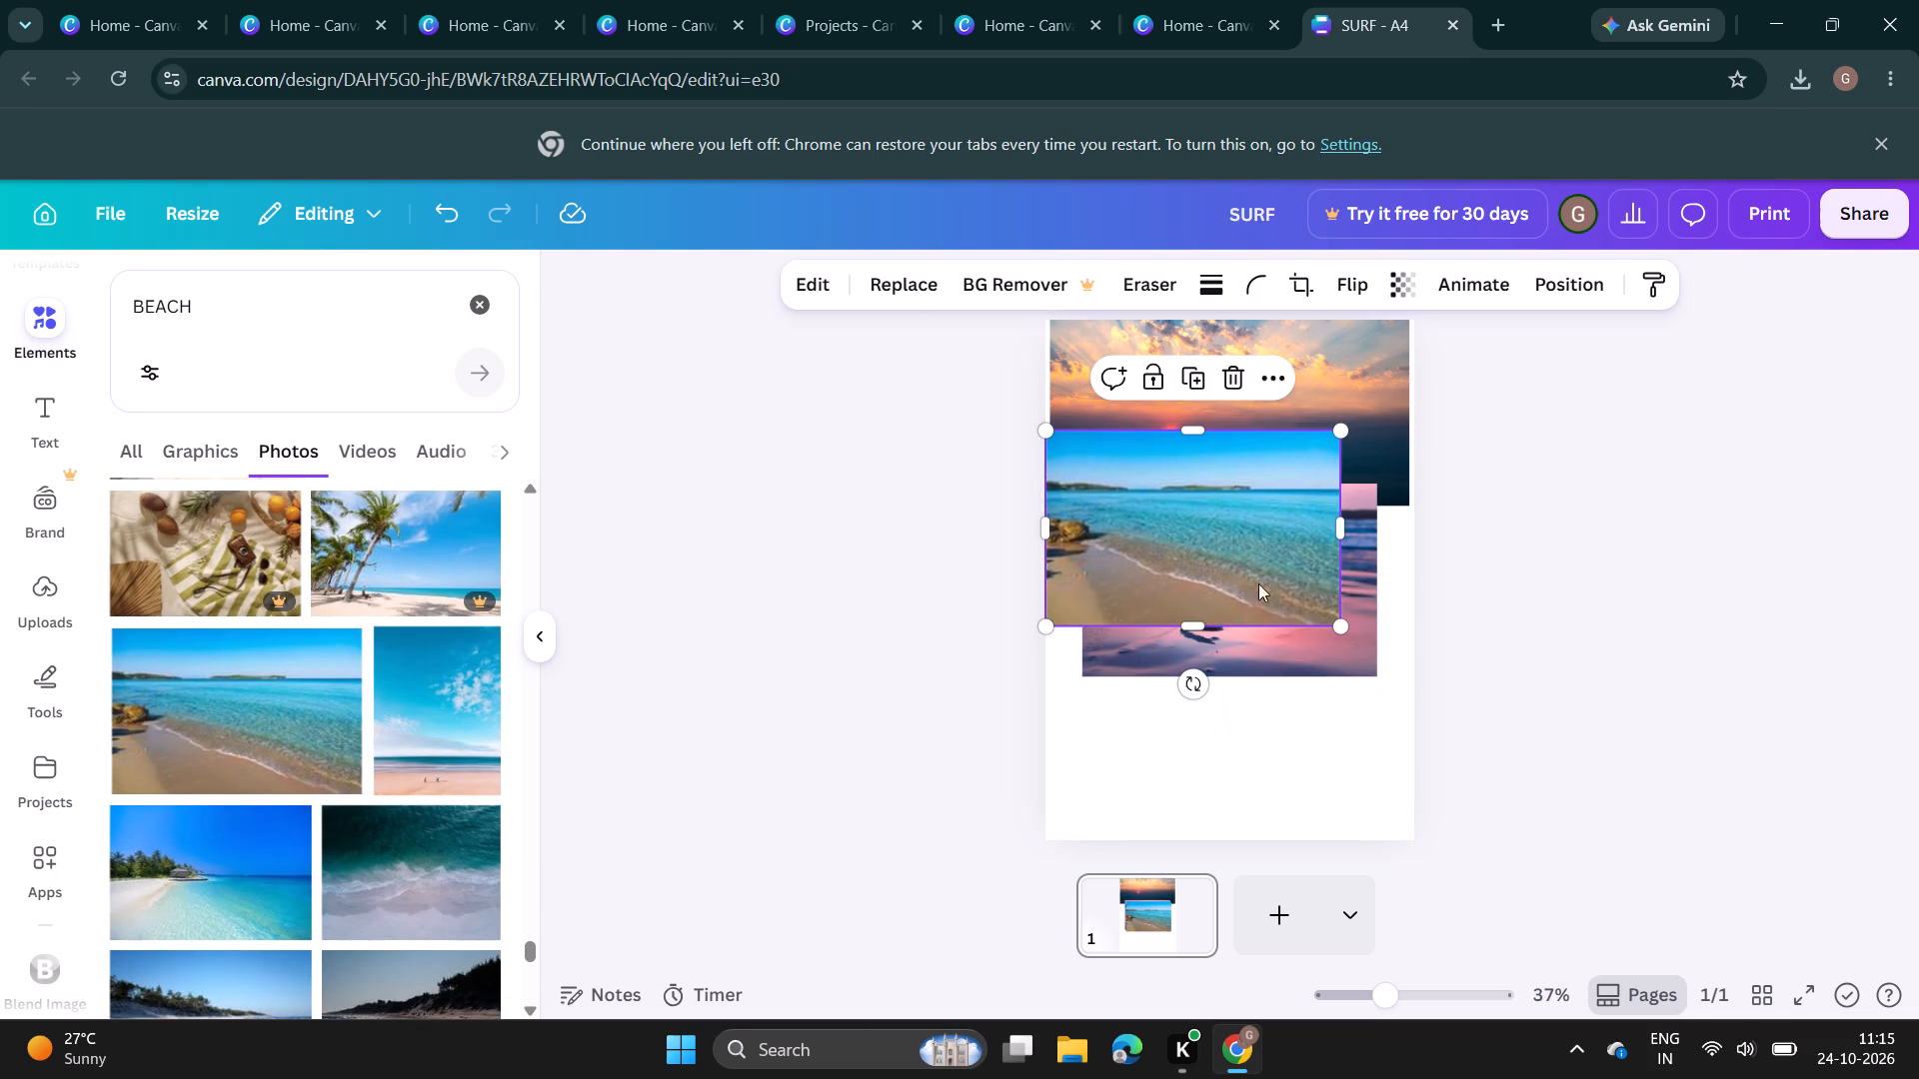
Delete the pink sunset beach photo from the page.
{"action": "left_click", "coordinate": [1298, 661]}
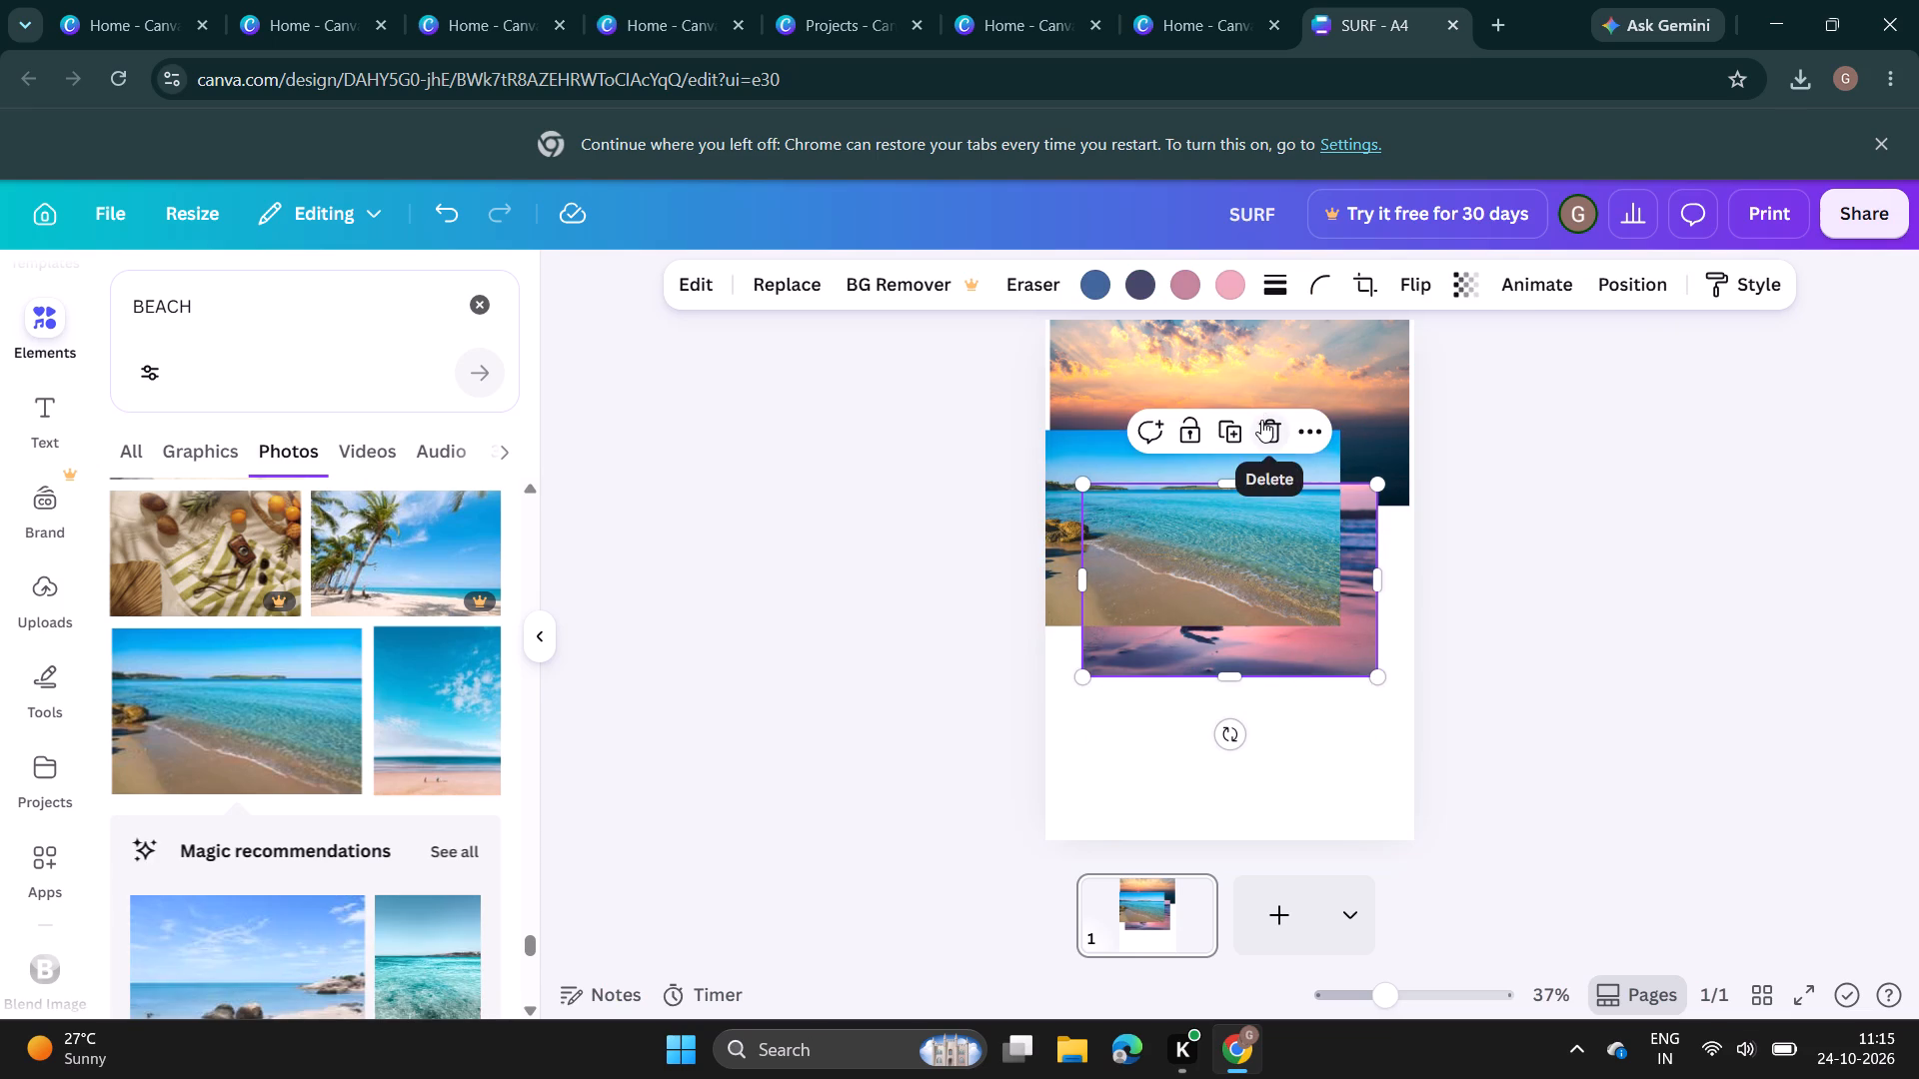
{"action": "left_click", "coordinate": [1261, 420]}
Delete the sunrise photo from the page.
{"action": "left_click", "coordinate": [1304, 369]}
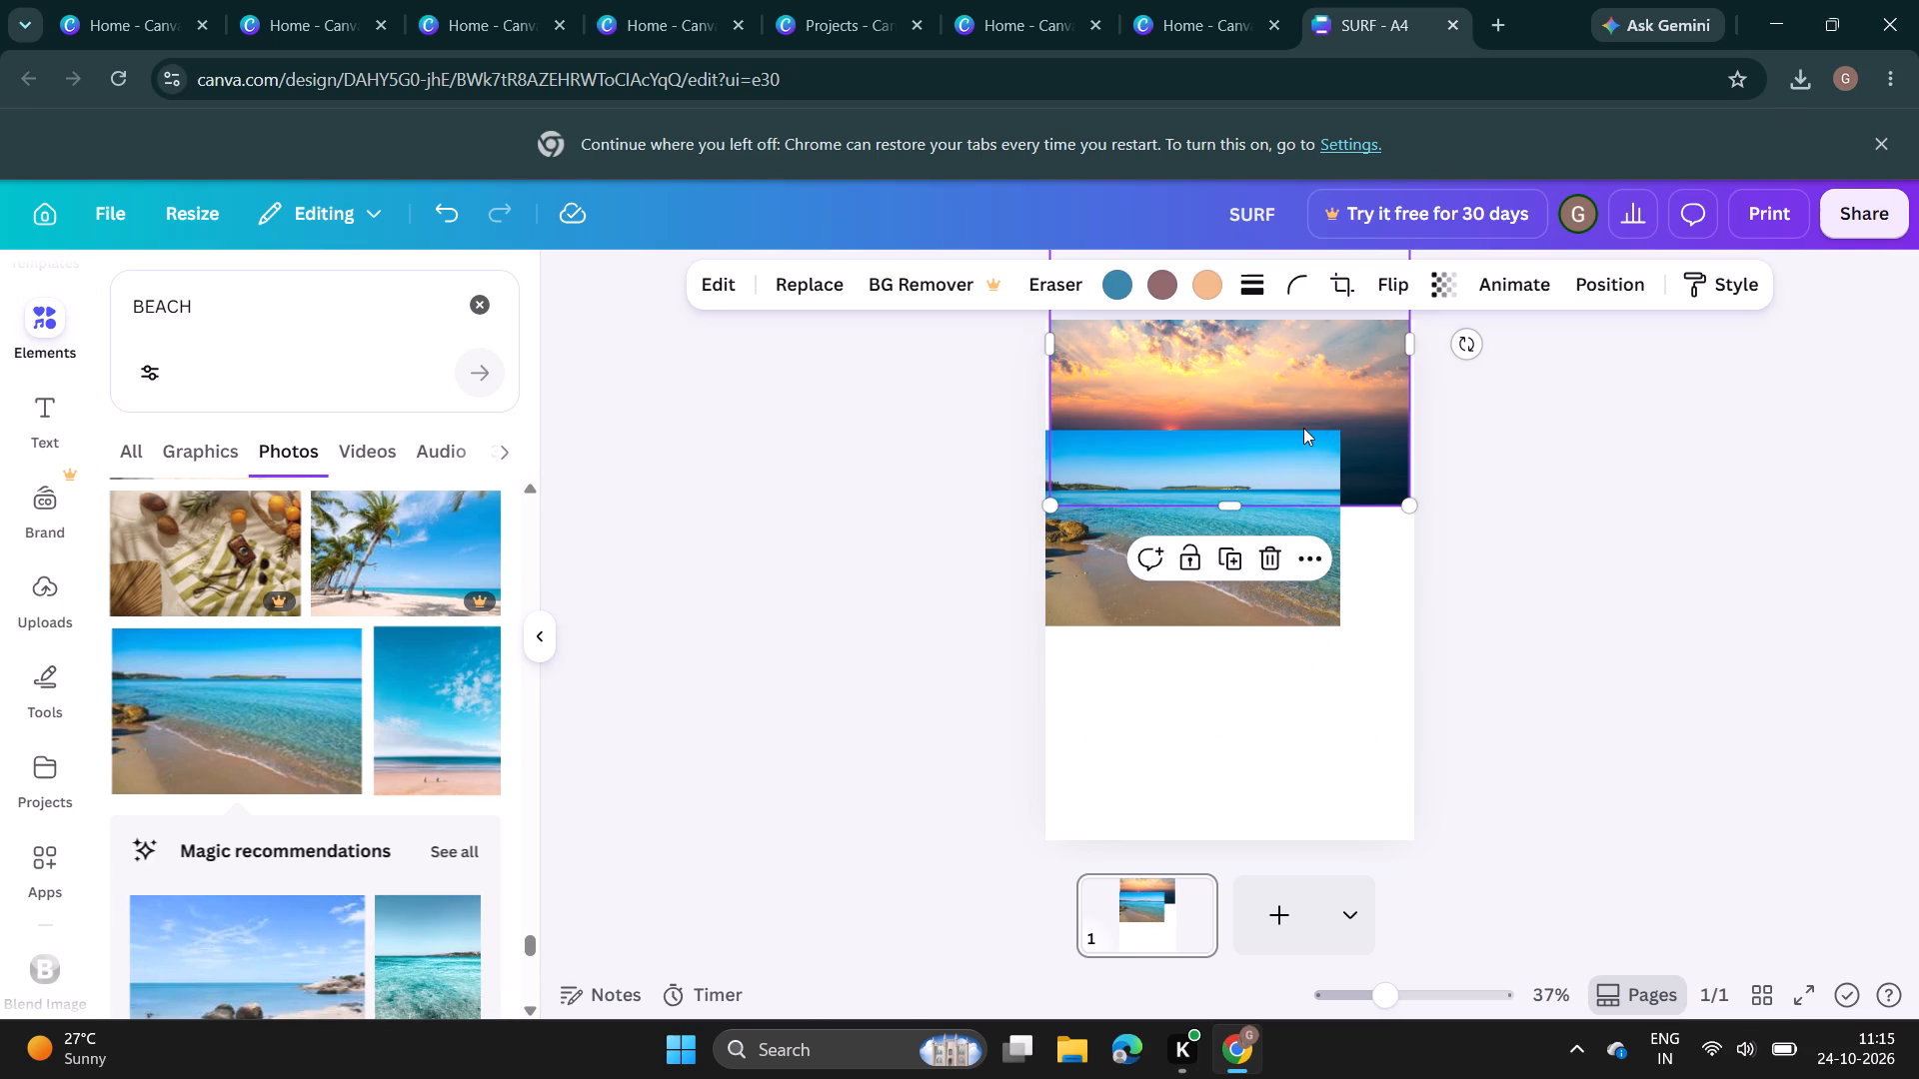
{"action": "left_click", "coordinate": [1279, 554]}
Replace the bottom layer in the Blend Image app with the turquoise beach photo, keeping the SURF lettering as top layer.
{"action": "left_click", "coordinate": [1248, 567]}
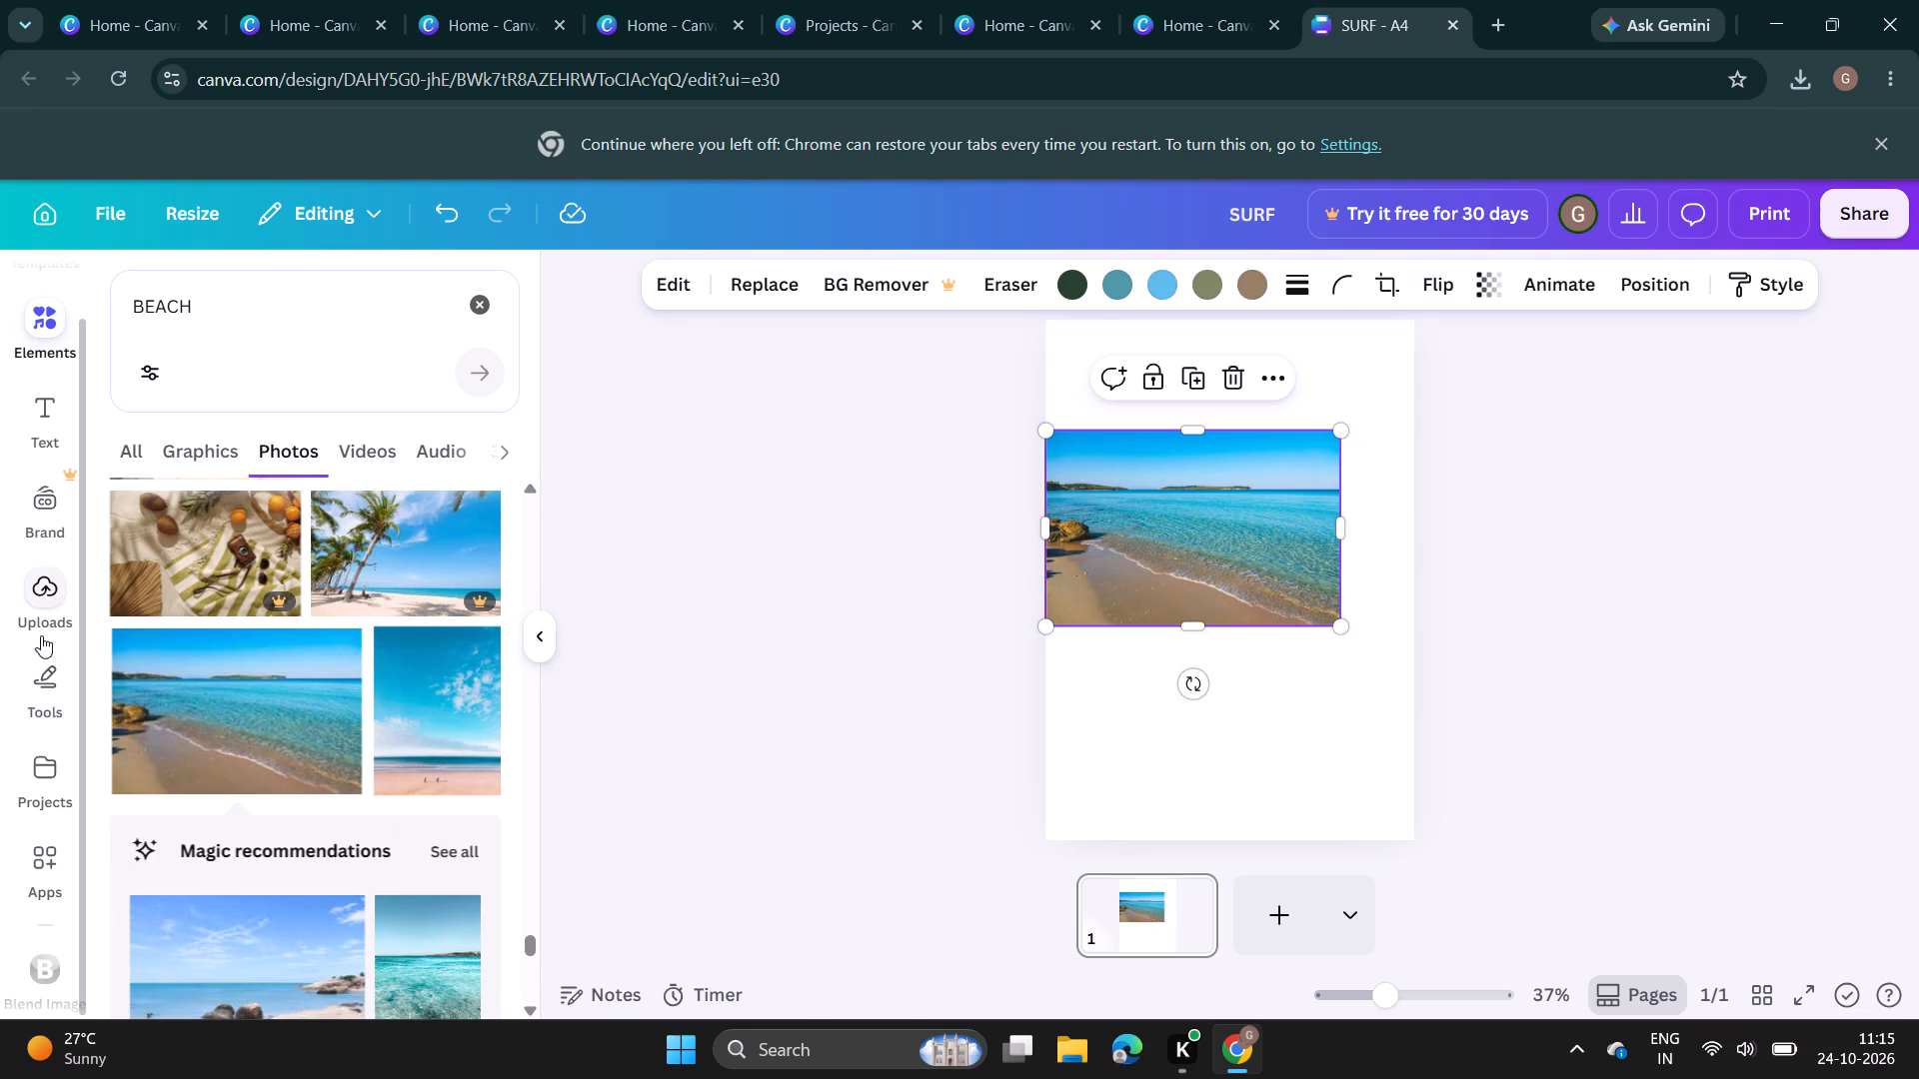
{"action": "left_click", "coordinate": [40, 858]}
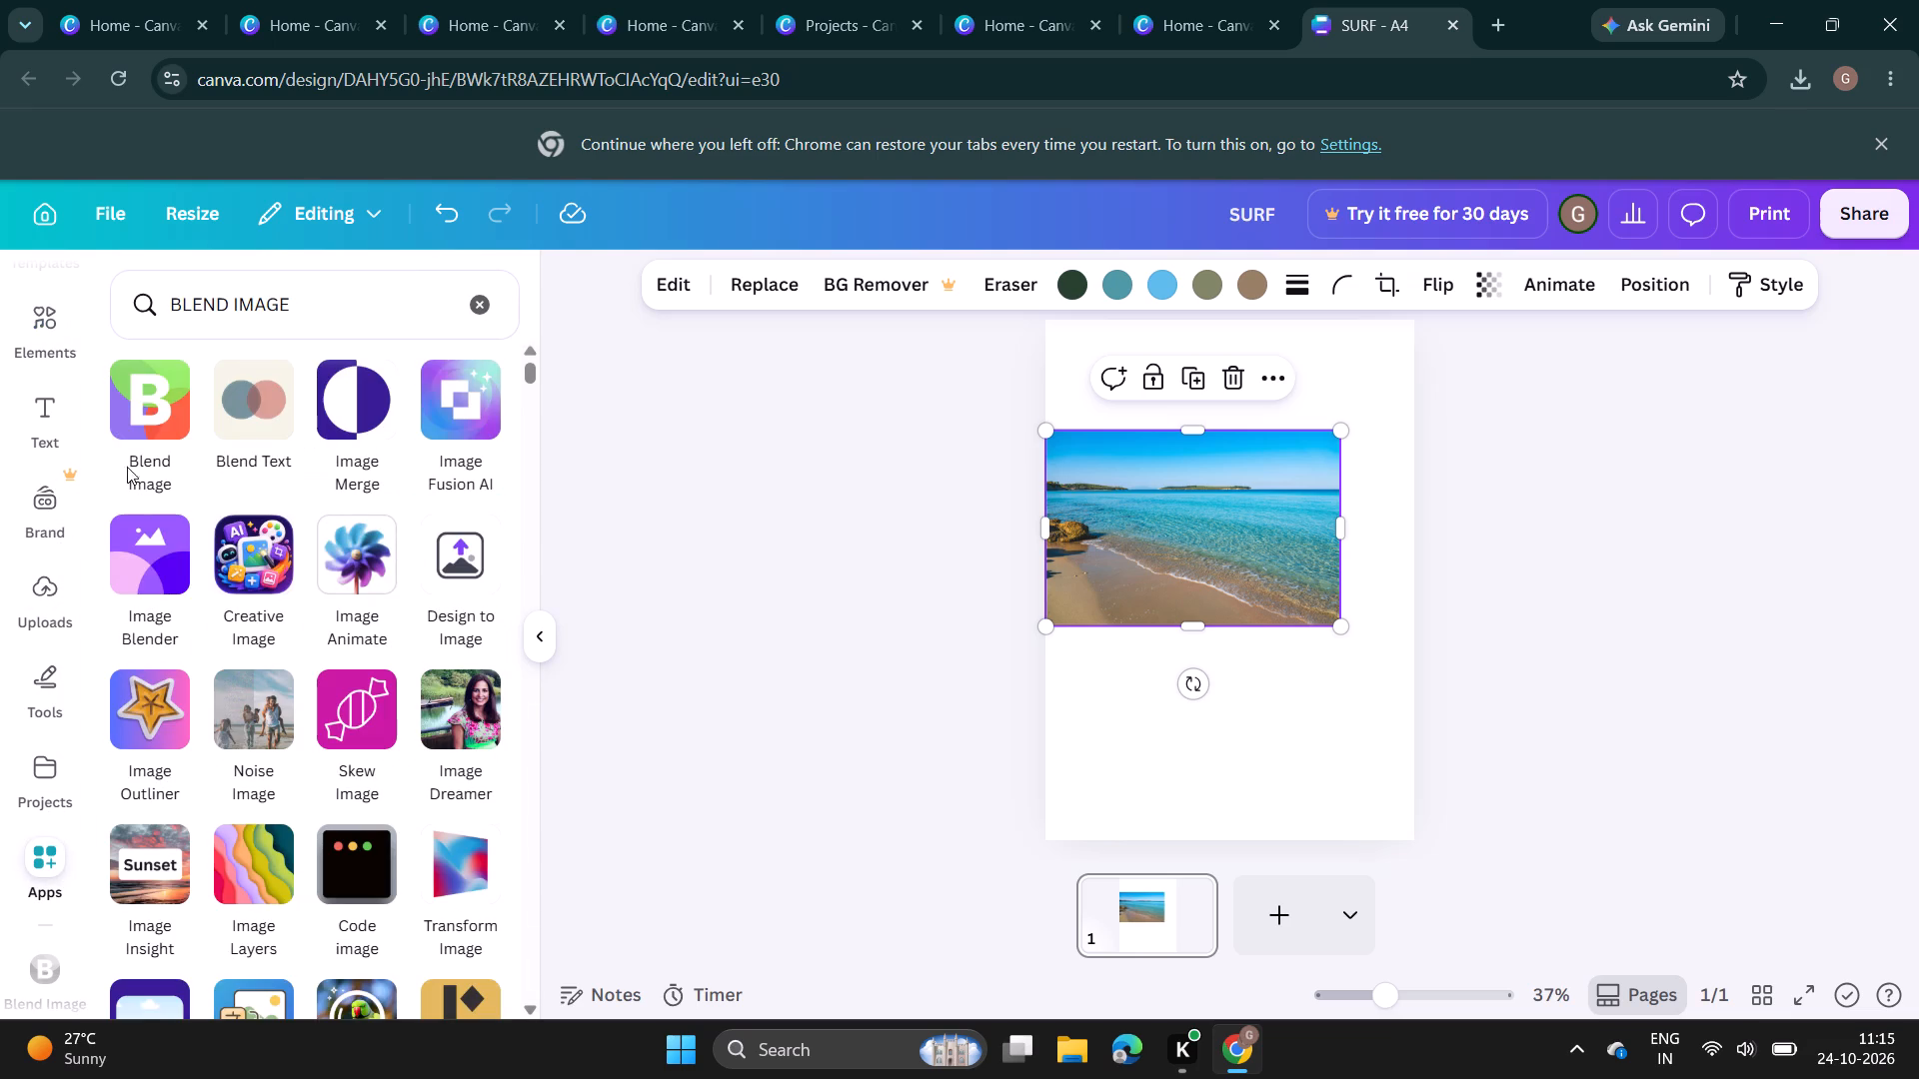
{"action": "left_click", "coordinate": [127, 448]}
{"action": "left_click", "coordinate": [159, 406]}
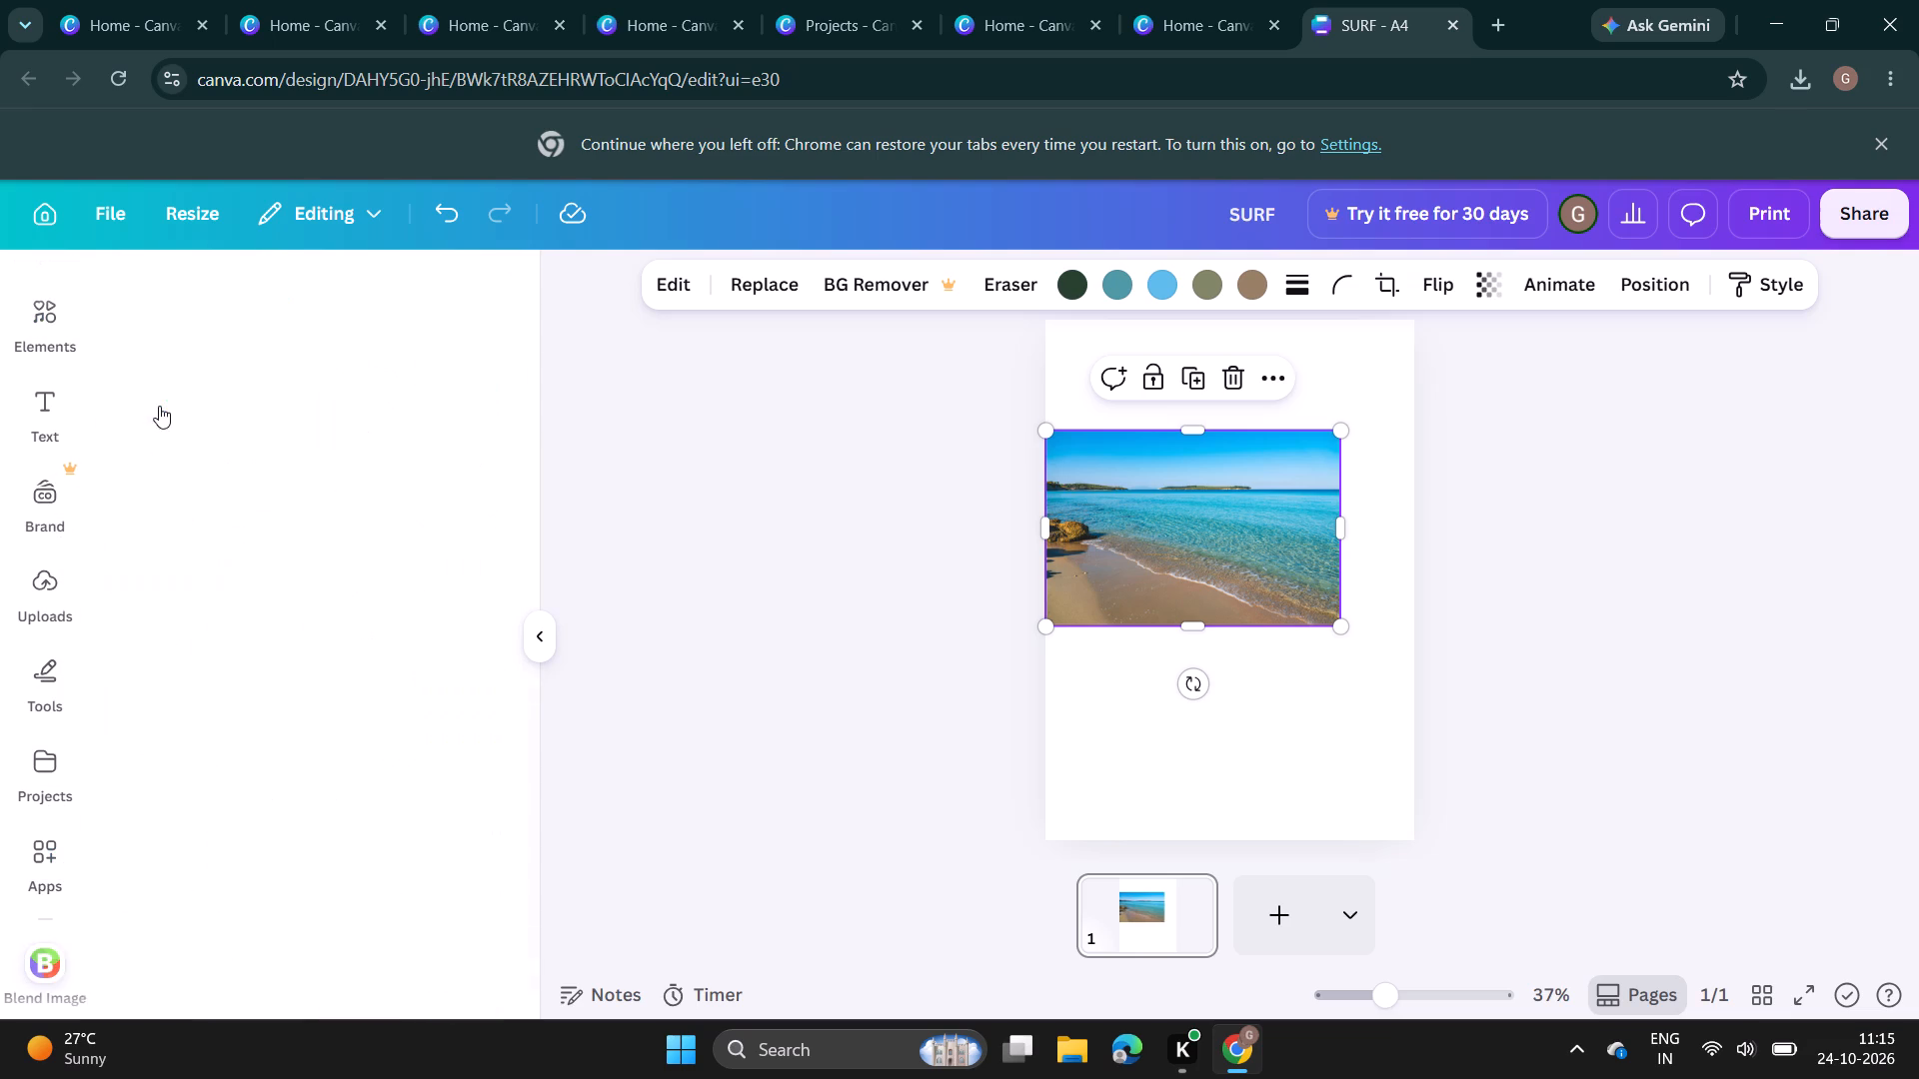
{"action": "scroll", "coordinate": [367, 719], "scroll_direction": "down", "scroll_amount": 1}
{"action": "scroll", "coordinate": [367, 716], "scroll_direction": "up", "scroll_amount": 1}
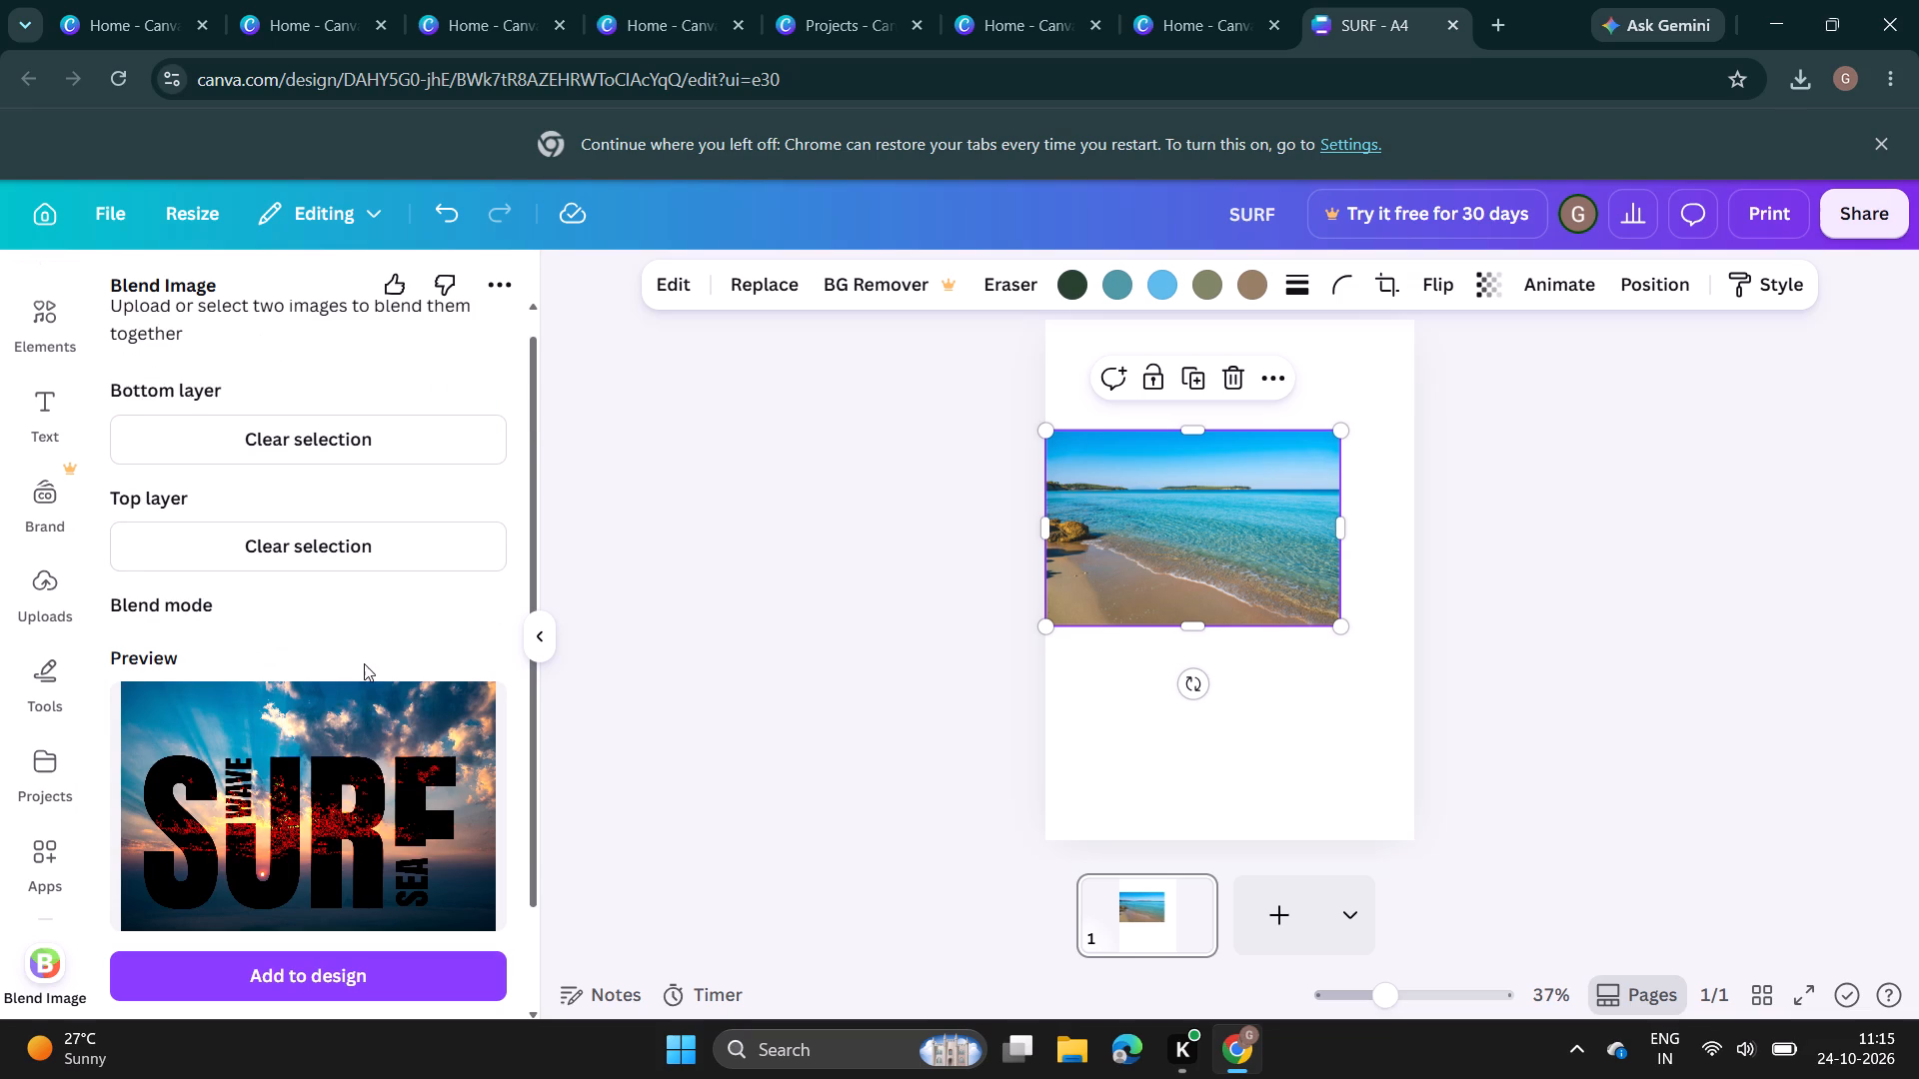
{"action": "scroll", "coordinate": [363, 644], "scroll_direction": "up", "scroll_amount": 2}
{"action": "left_click", "coordinate": [295, 476]}
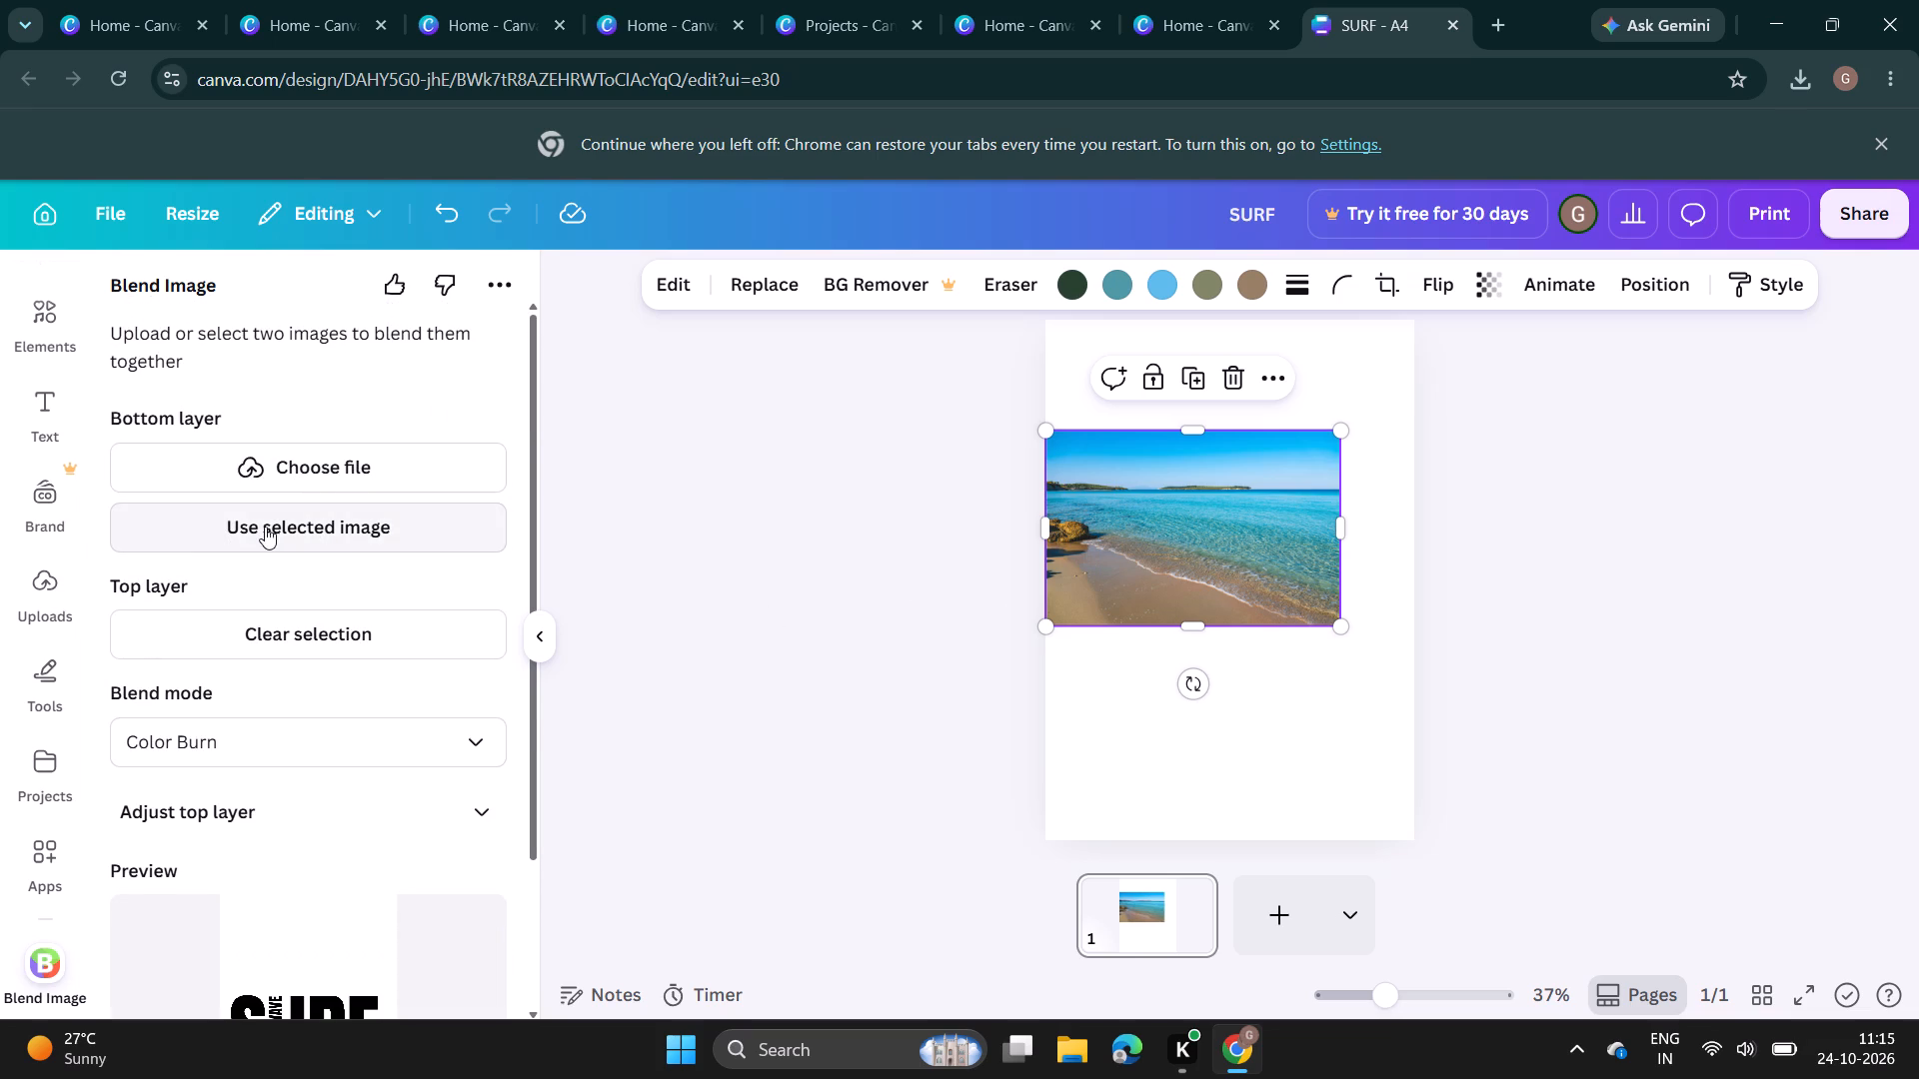
{"action": "left_click", "coordinate": [295, 522]}
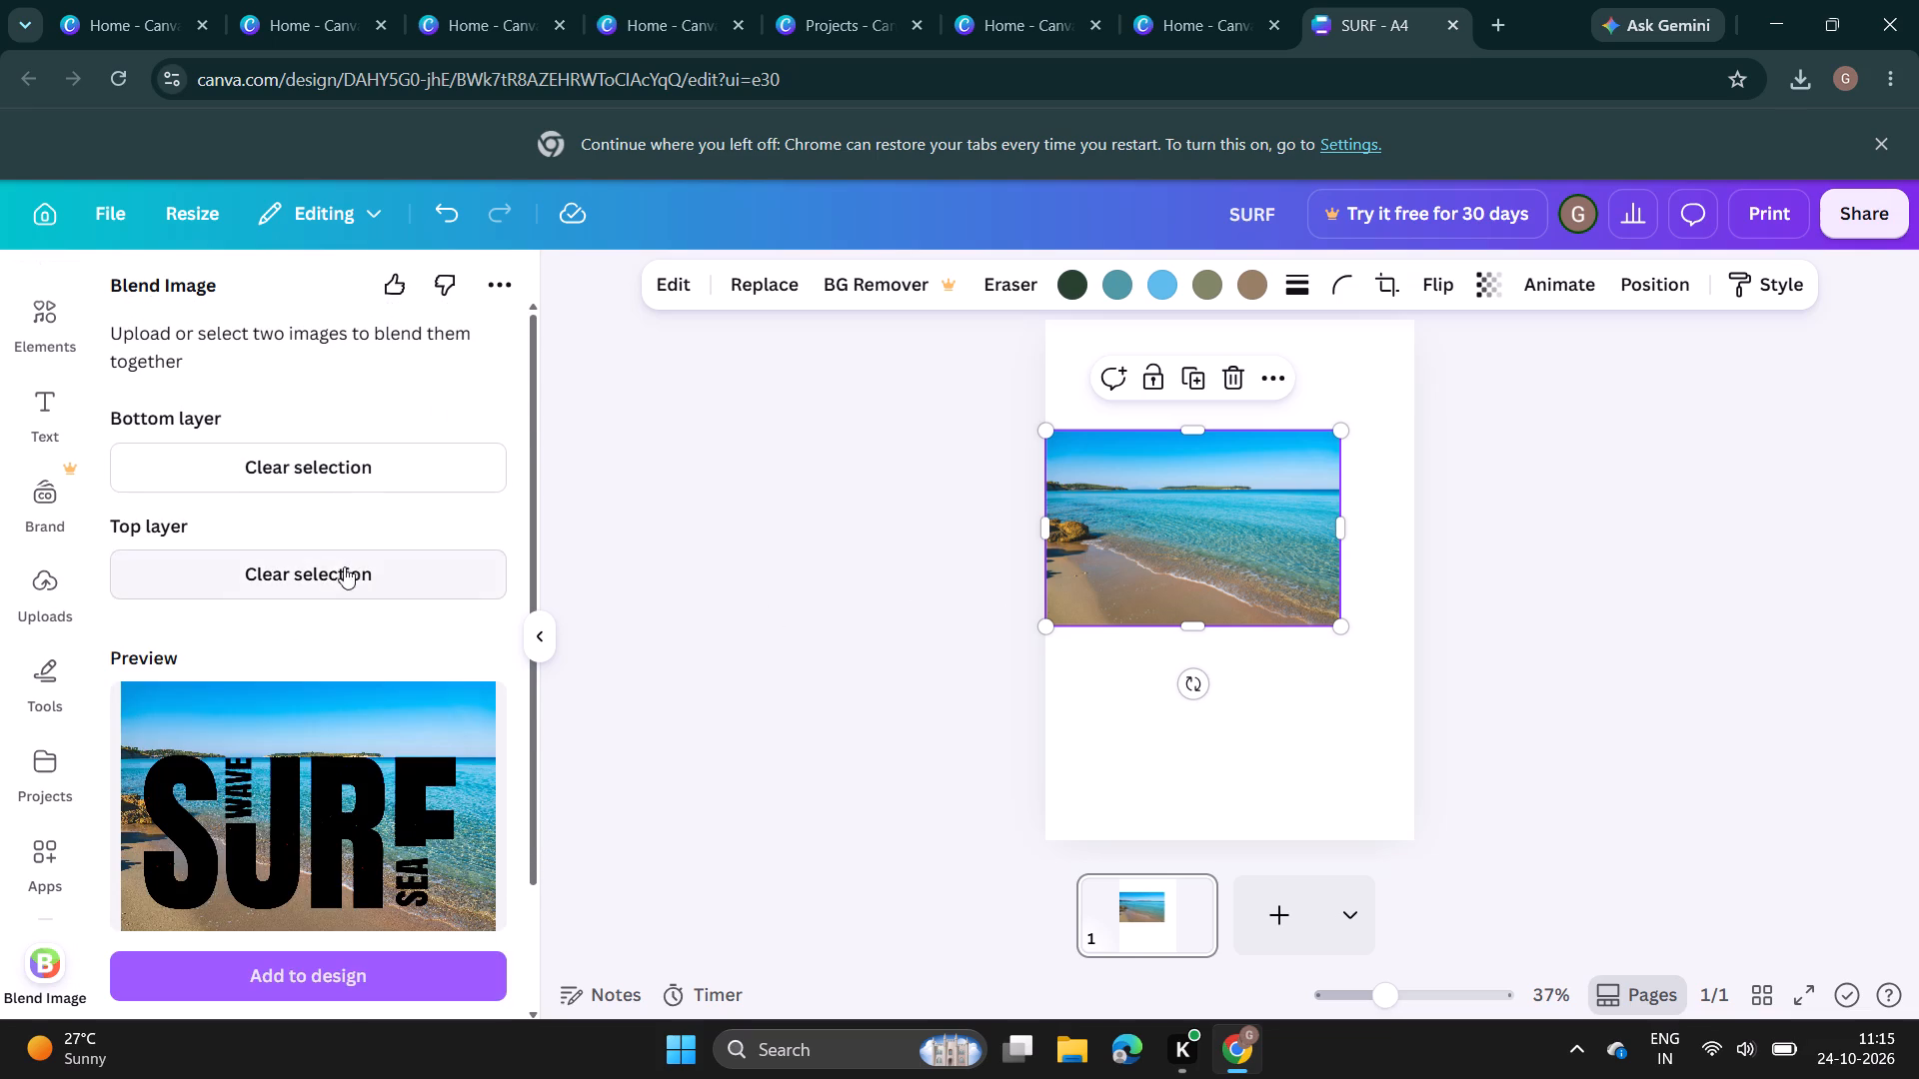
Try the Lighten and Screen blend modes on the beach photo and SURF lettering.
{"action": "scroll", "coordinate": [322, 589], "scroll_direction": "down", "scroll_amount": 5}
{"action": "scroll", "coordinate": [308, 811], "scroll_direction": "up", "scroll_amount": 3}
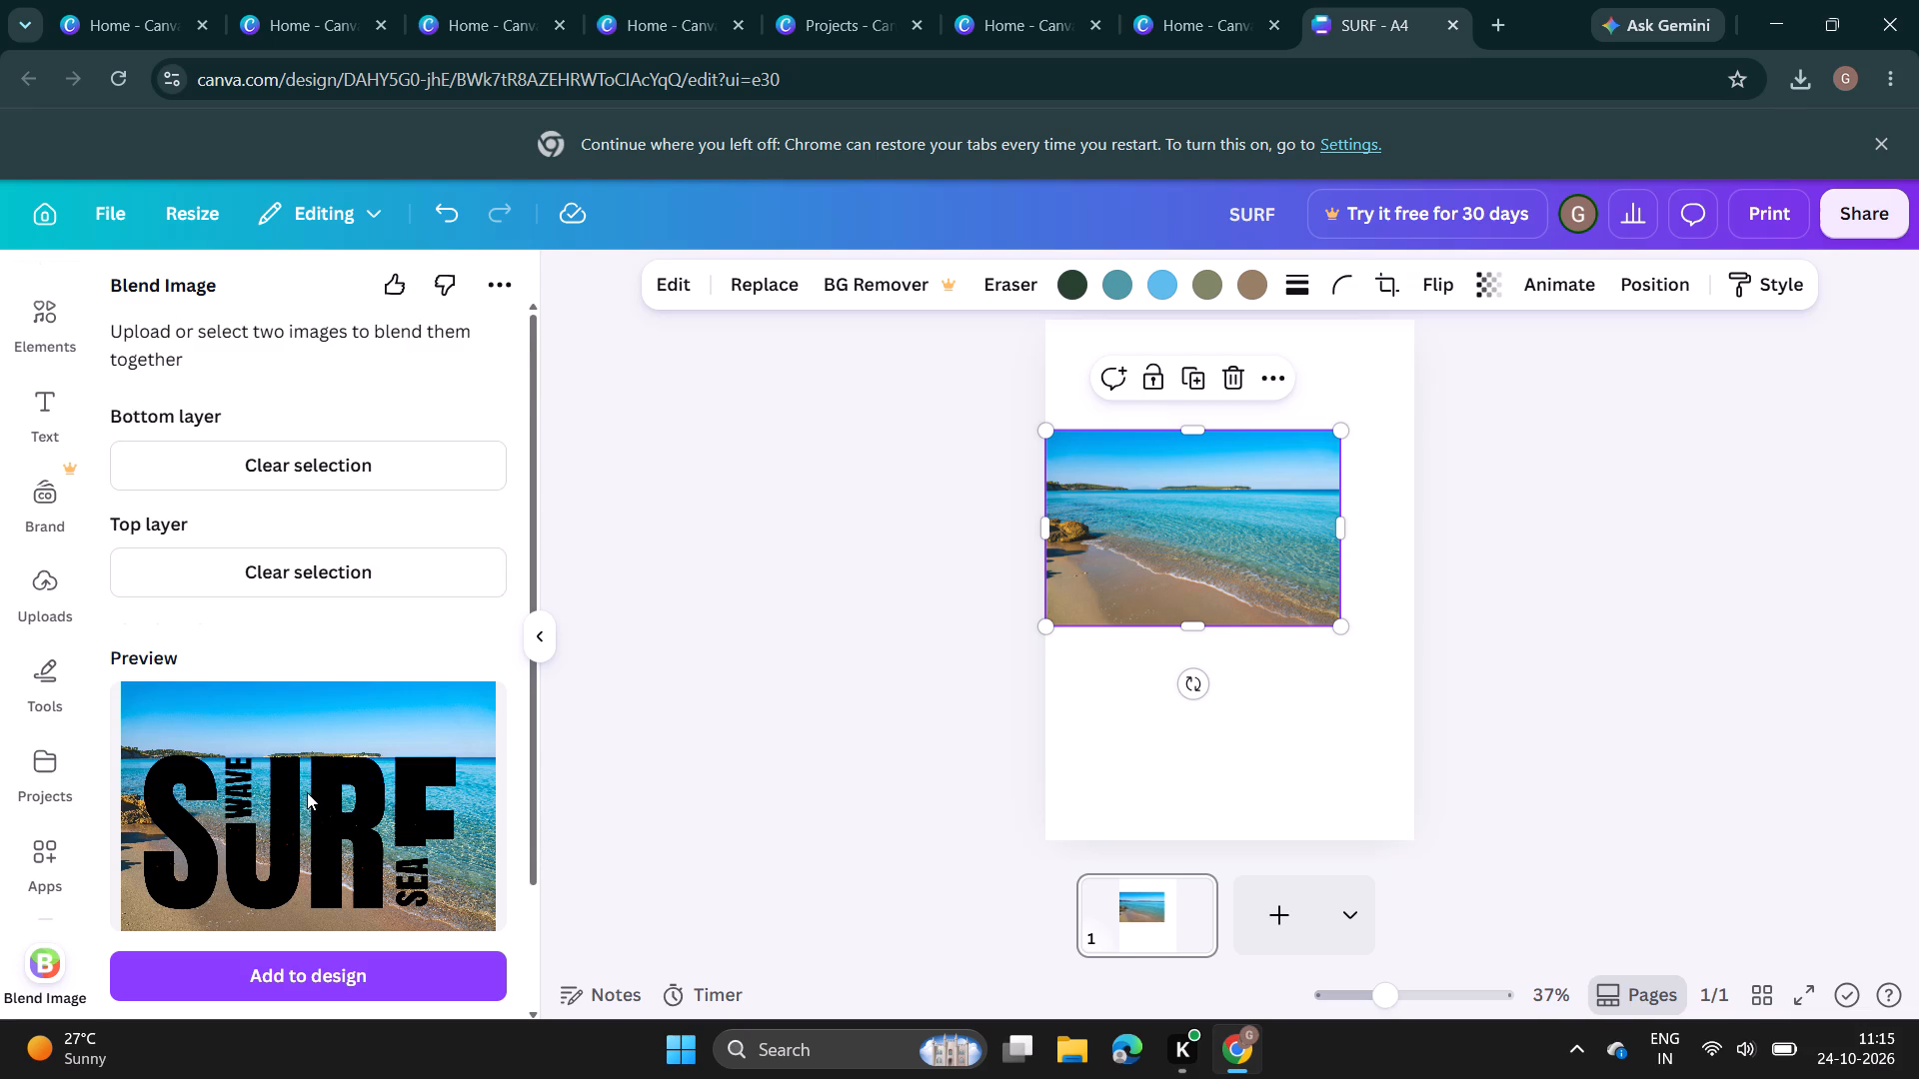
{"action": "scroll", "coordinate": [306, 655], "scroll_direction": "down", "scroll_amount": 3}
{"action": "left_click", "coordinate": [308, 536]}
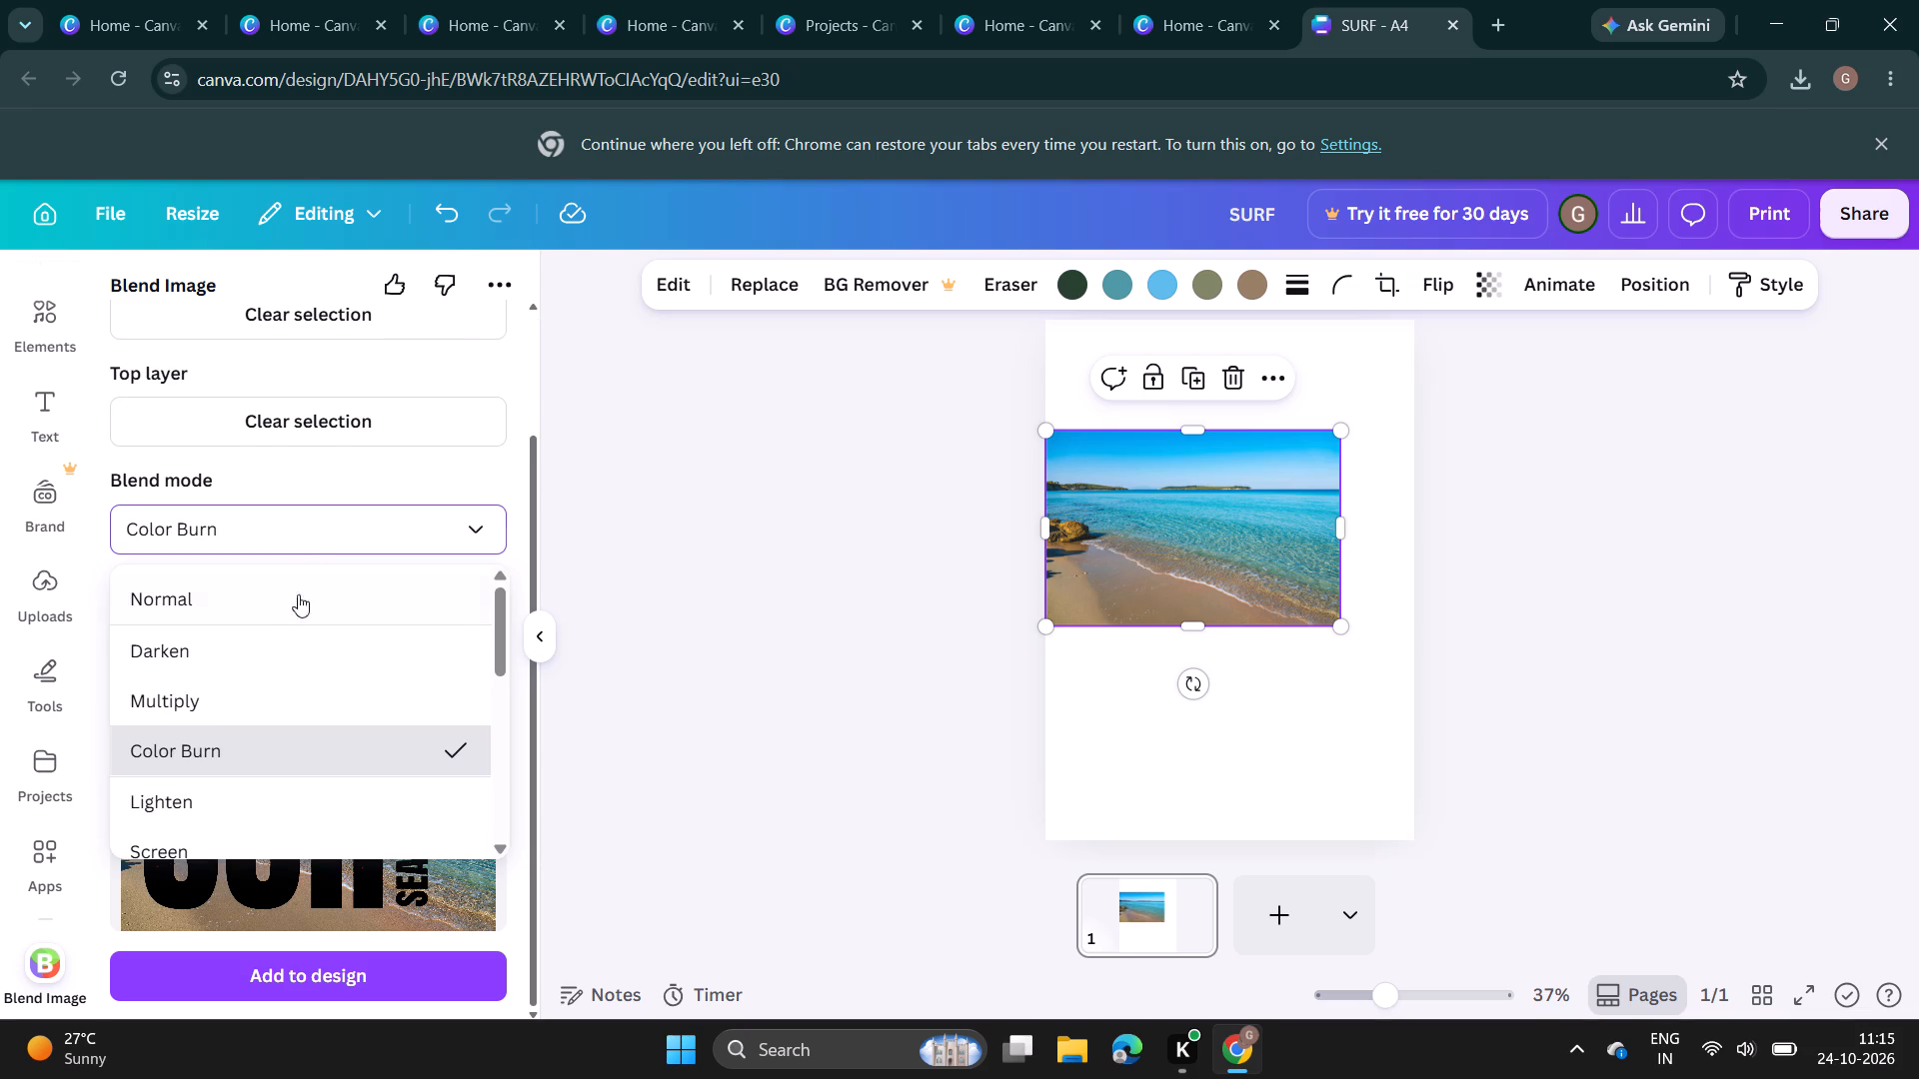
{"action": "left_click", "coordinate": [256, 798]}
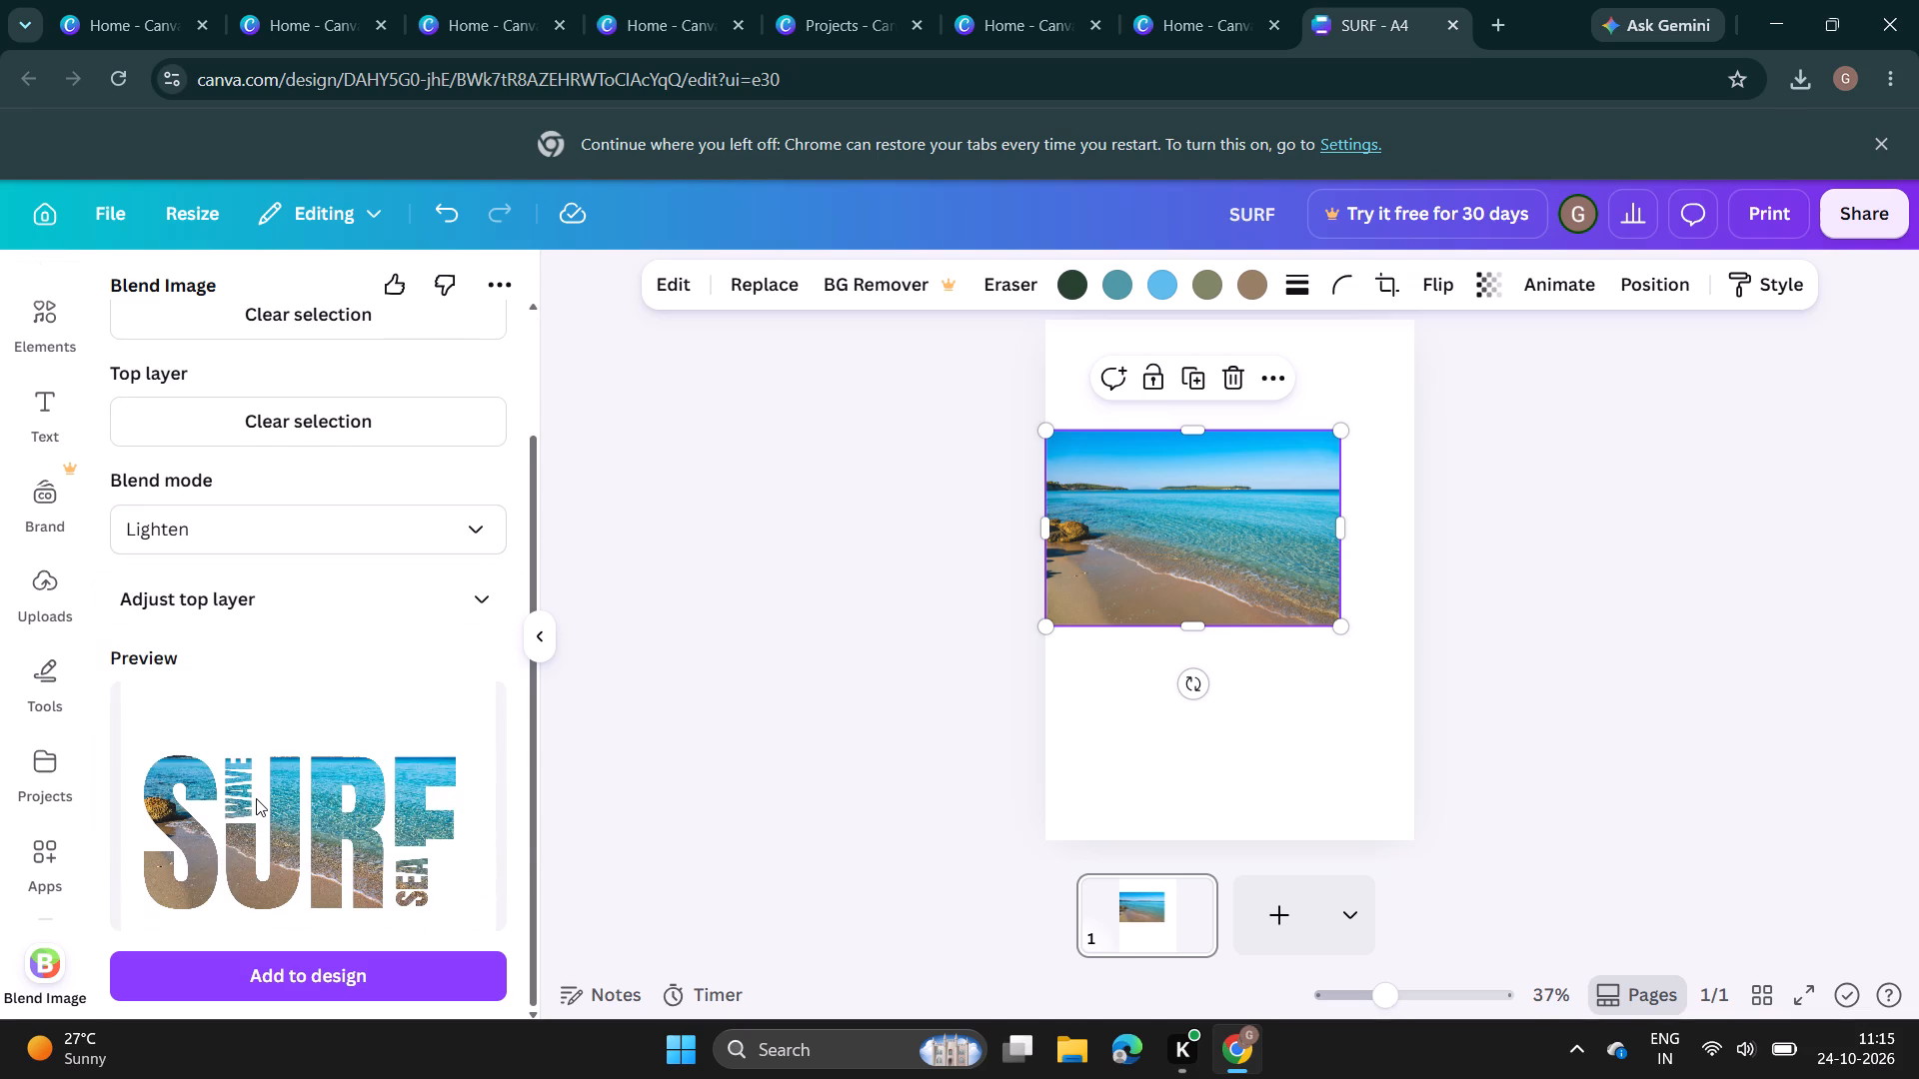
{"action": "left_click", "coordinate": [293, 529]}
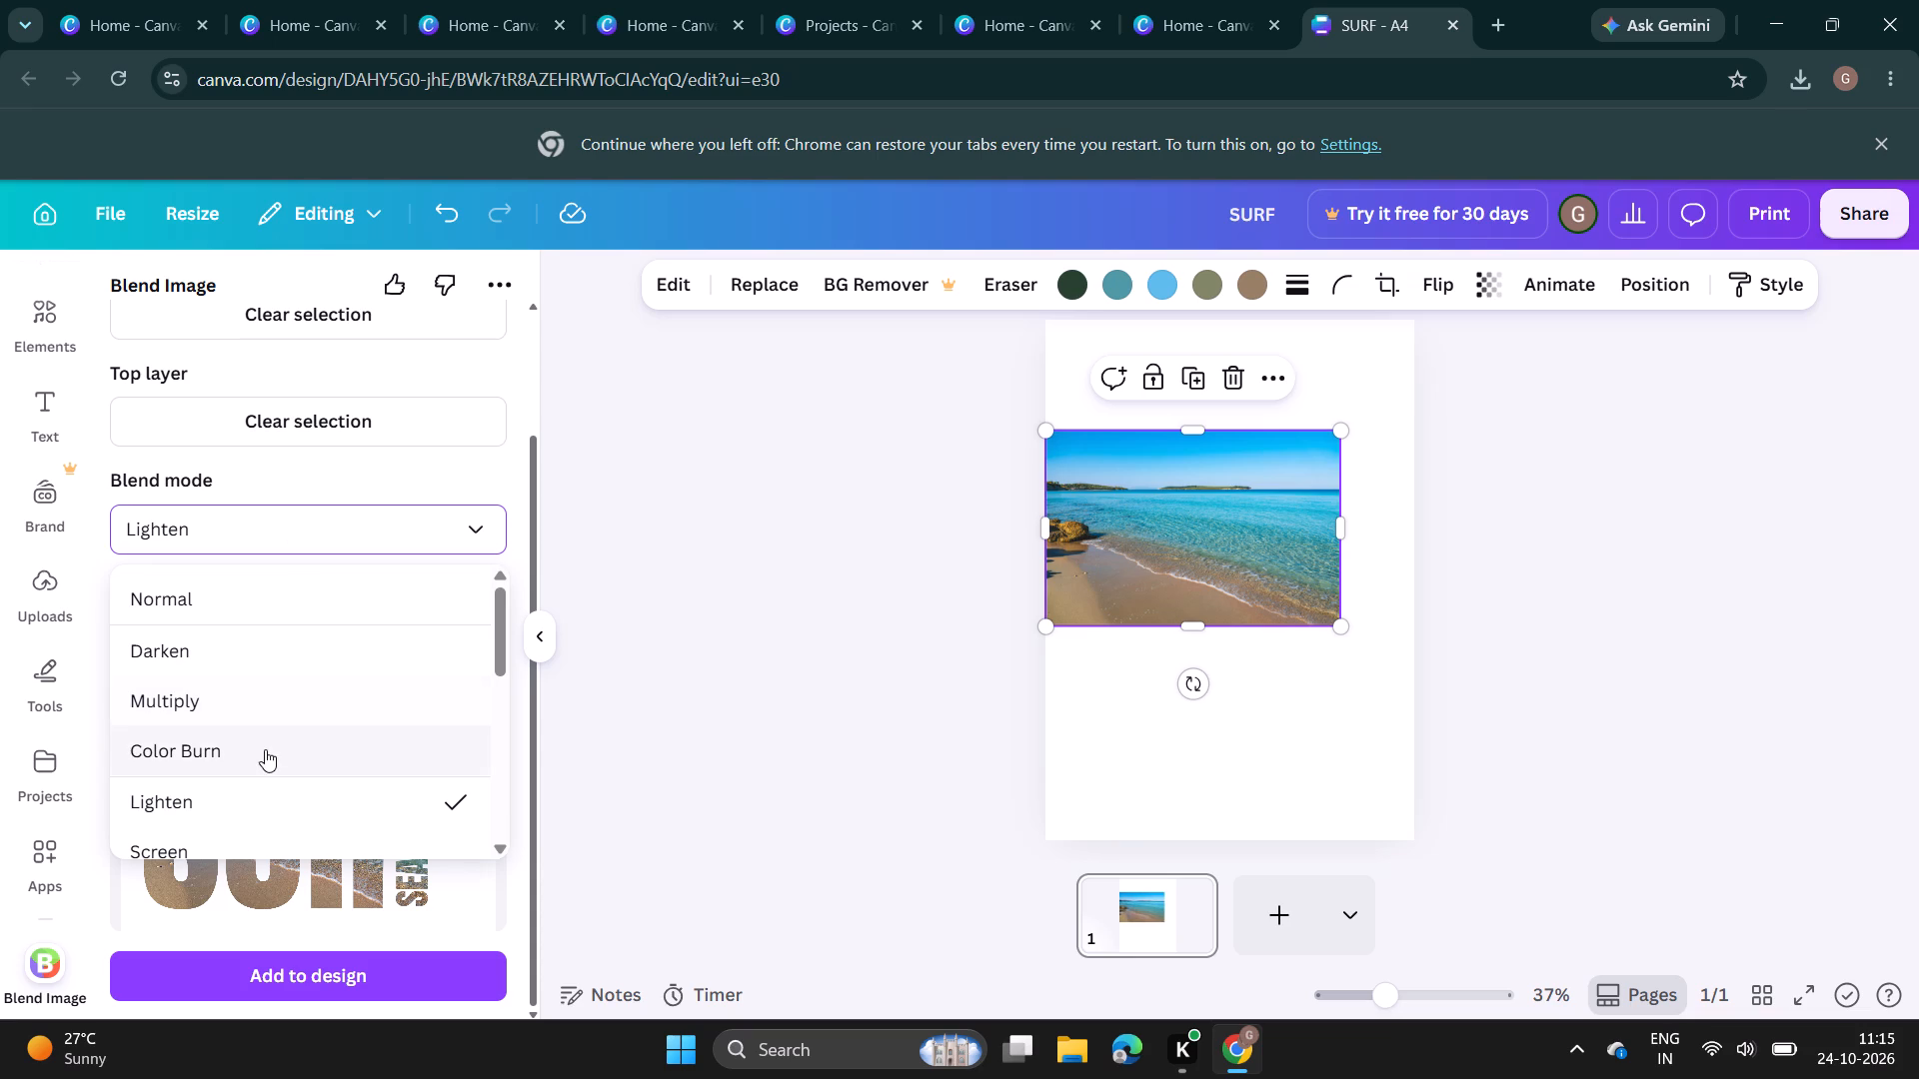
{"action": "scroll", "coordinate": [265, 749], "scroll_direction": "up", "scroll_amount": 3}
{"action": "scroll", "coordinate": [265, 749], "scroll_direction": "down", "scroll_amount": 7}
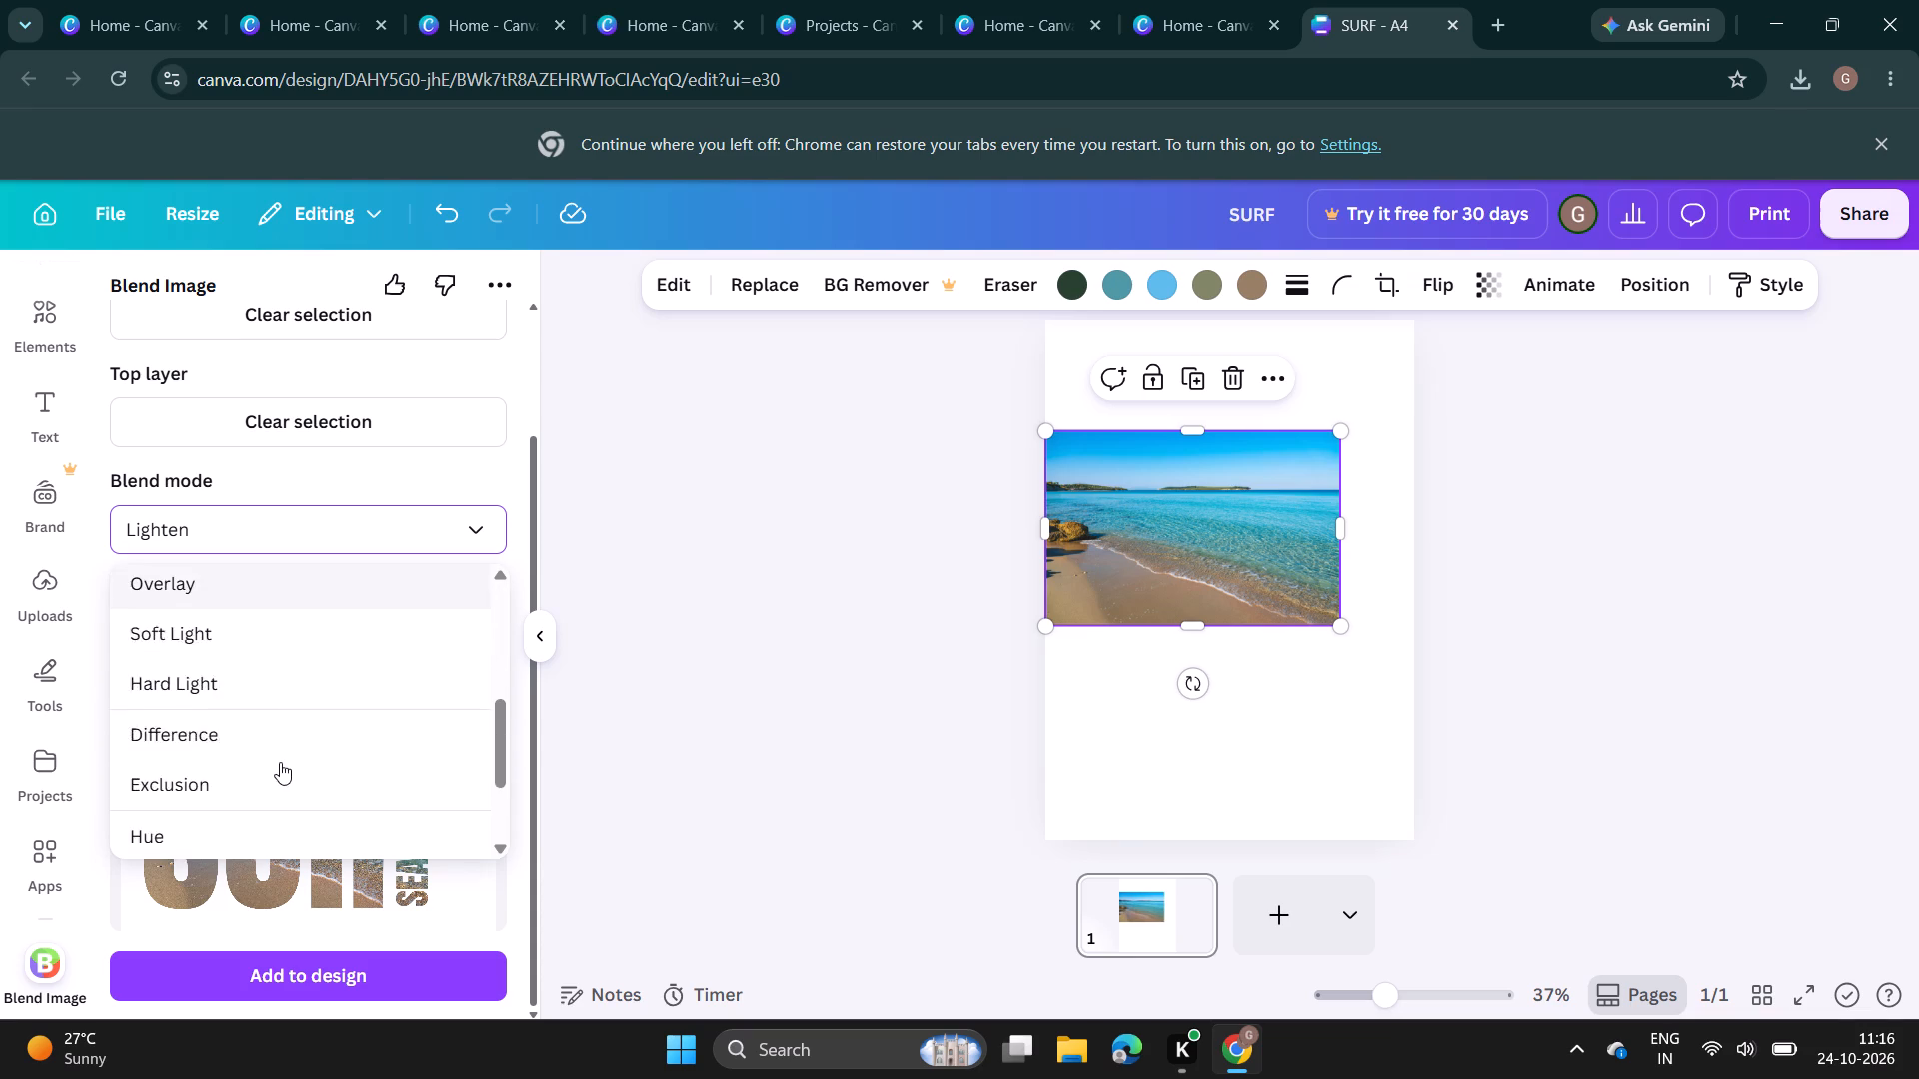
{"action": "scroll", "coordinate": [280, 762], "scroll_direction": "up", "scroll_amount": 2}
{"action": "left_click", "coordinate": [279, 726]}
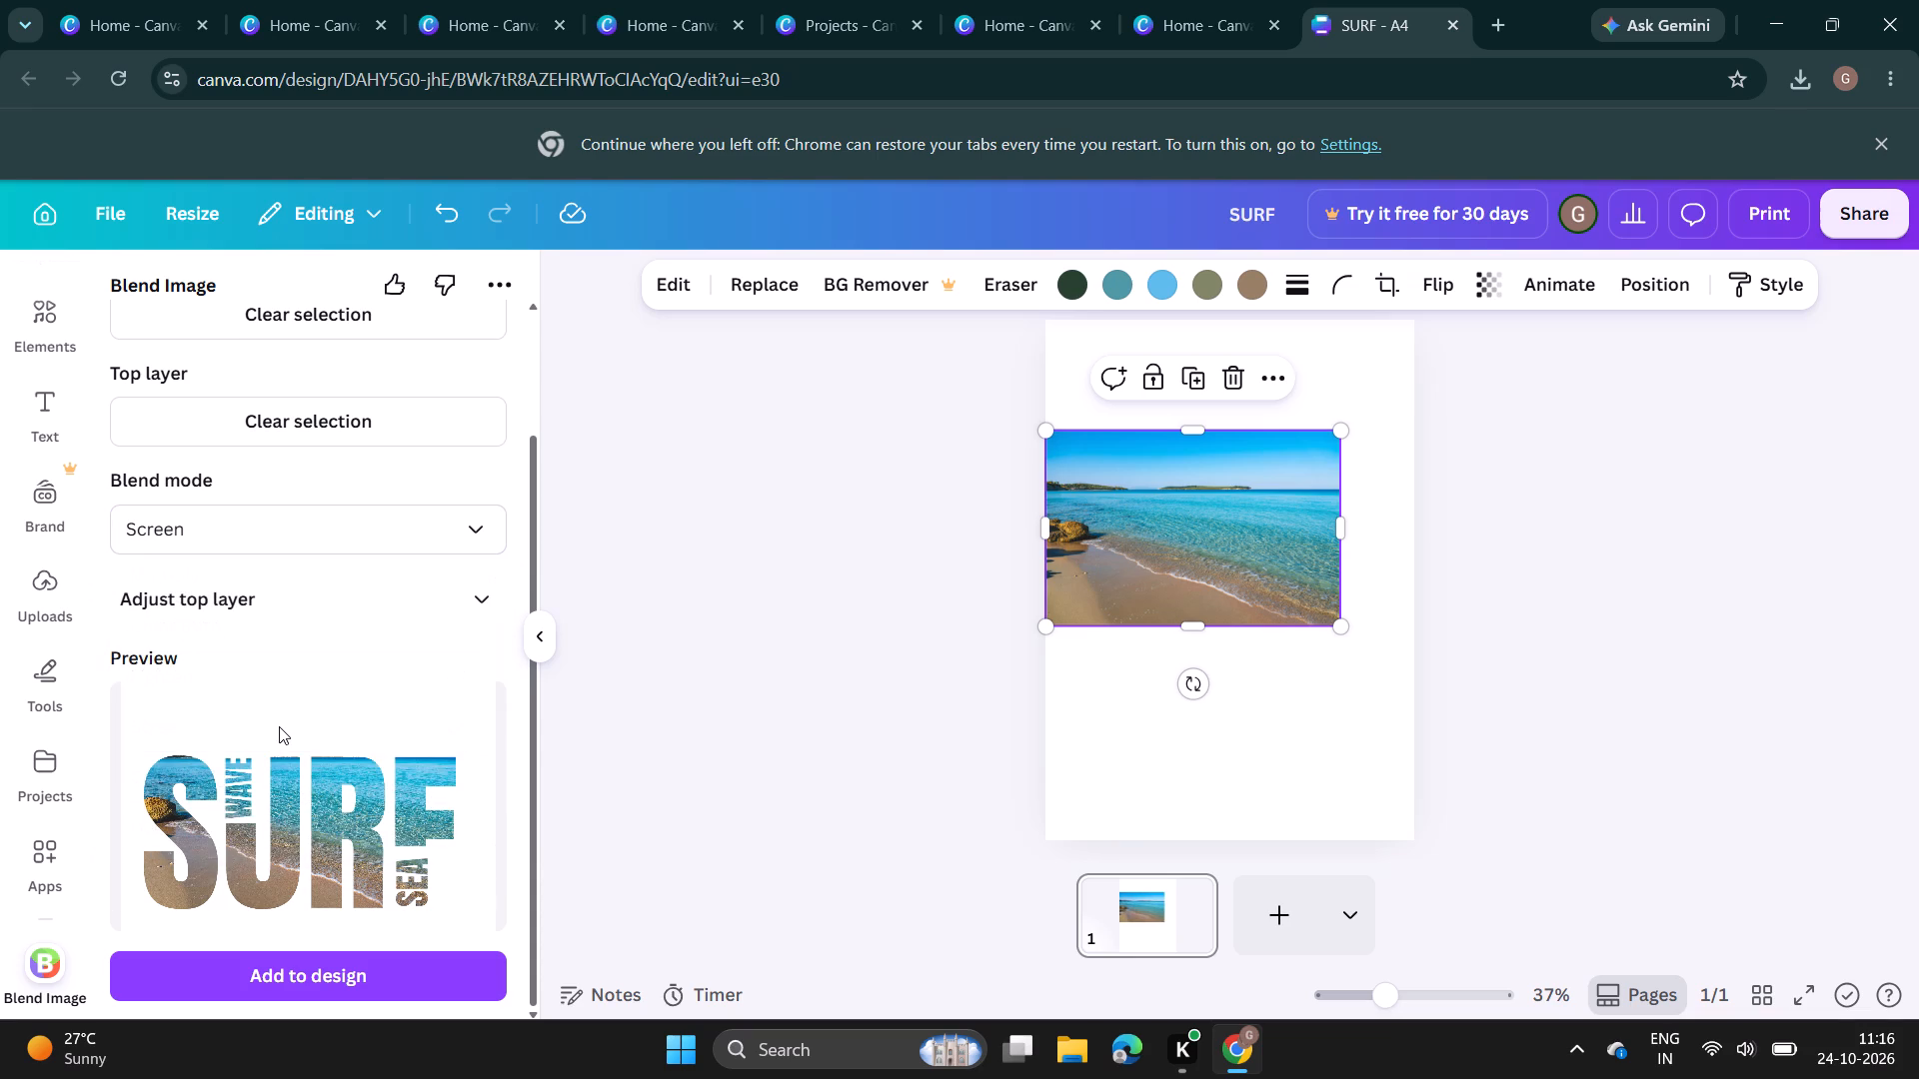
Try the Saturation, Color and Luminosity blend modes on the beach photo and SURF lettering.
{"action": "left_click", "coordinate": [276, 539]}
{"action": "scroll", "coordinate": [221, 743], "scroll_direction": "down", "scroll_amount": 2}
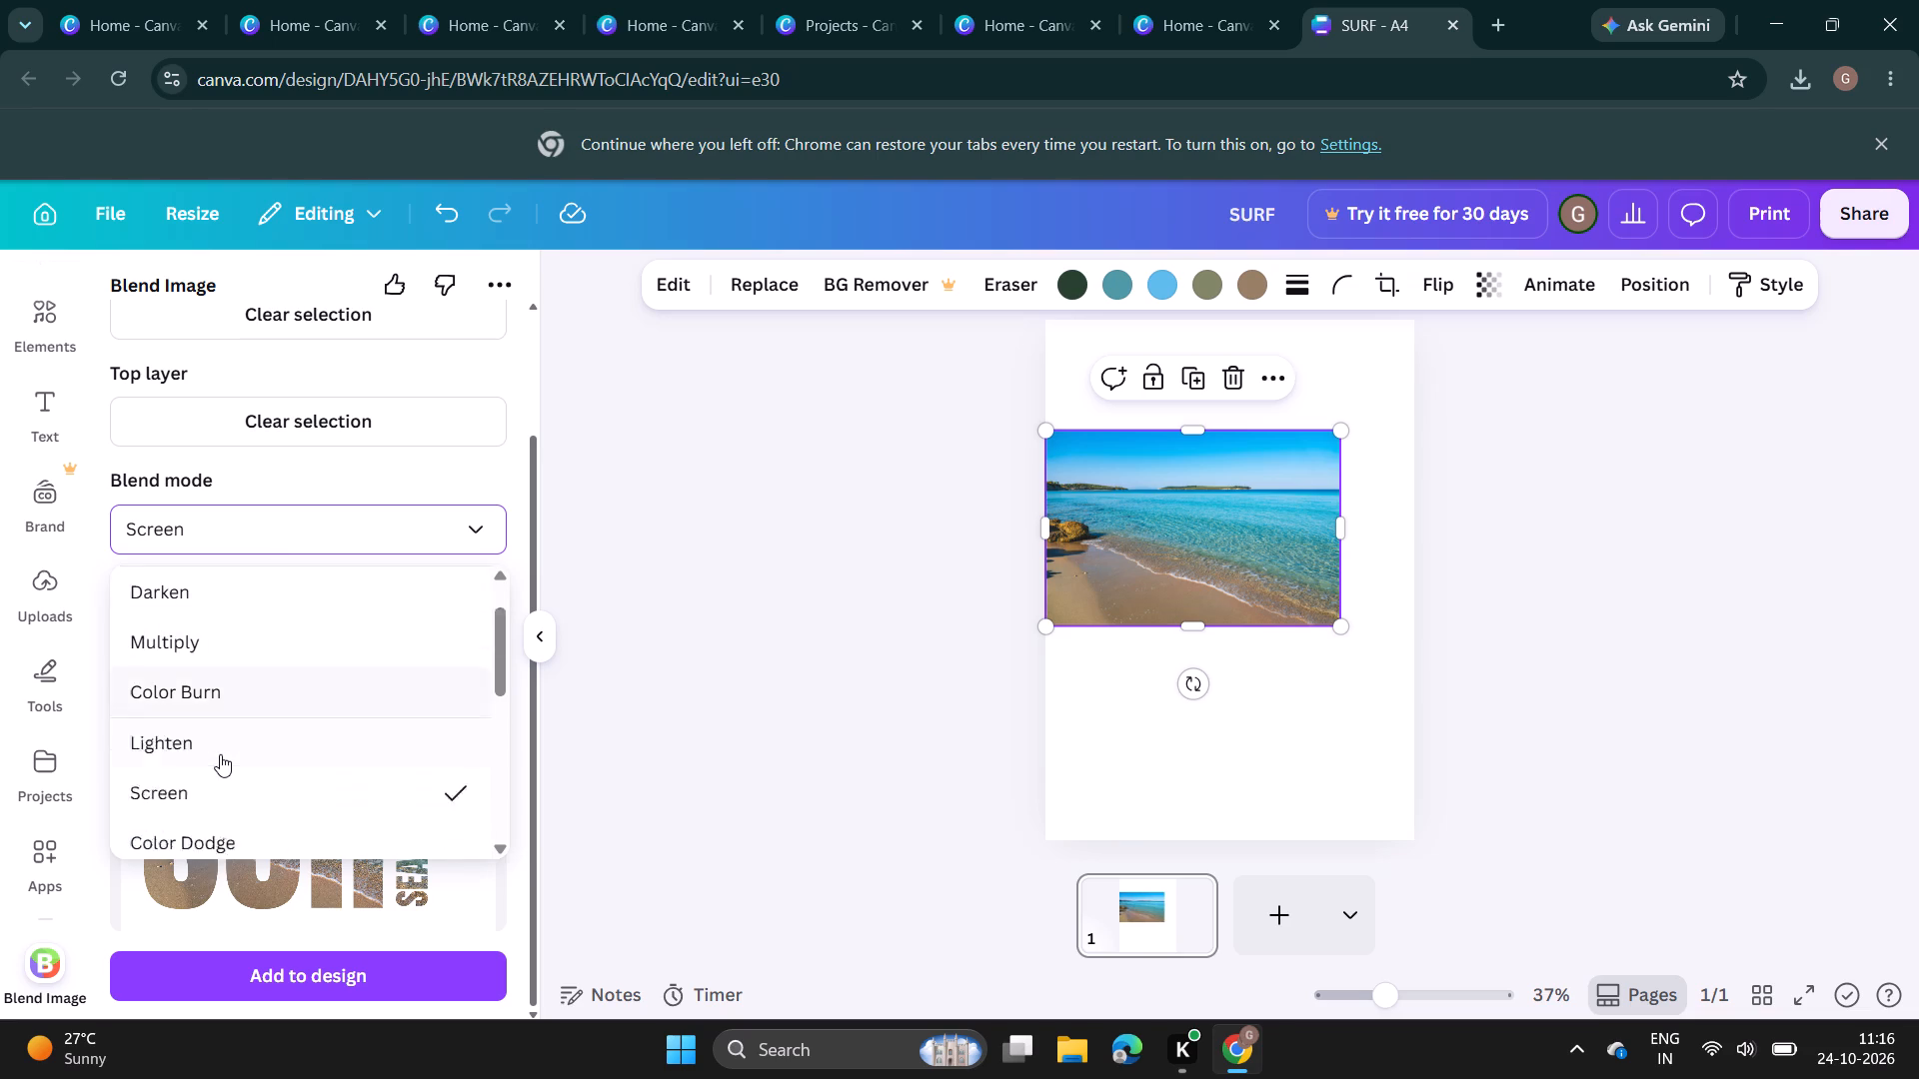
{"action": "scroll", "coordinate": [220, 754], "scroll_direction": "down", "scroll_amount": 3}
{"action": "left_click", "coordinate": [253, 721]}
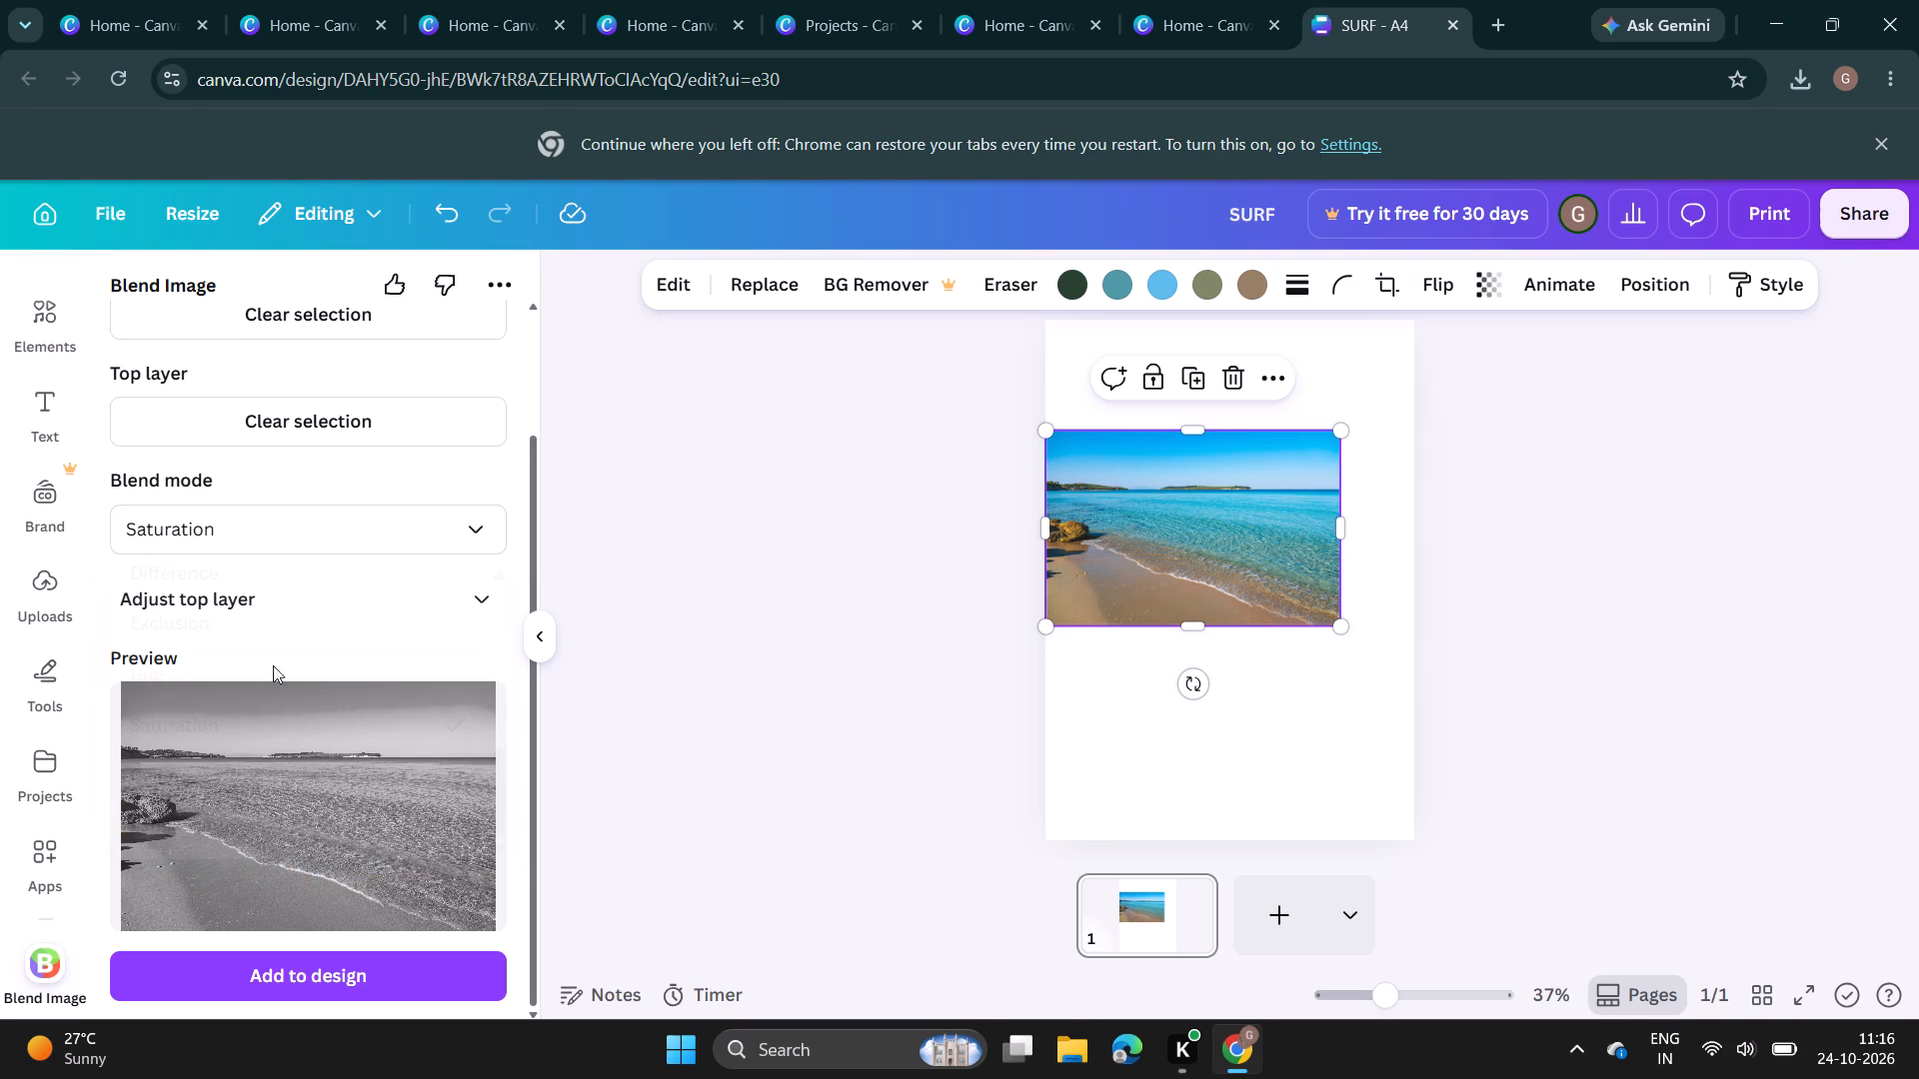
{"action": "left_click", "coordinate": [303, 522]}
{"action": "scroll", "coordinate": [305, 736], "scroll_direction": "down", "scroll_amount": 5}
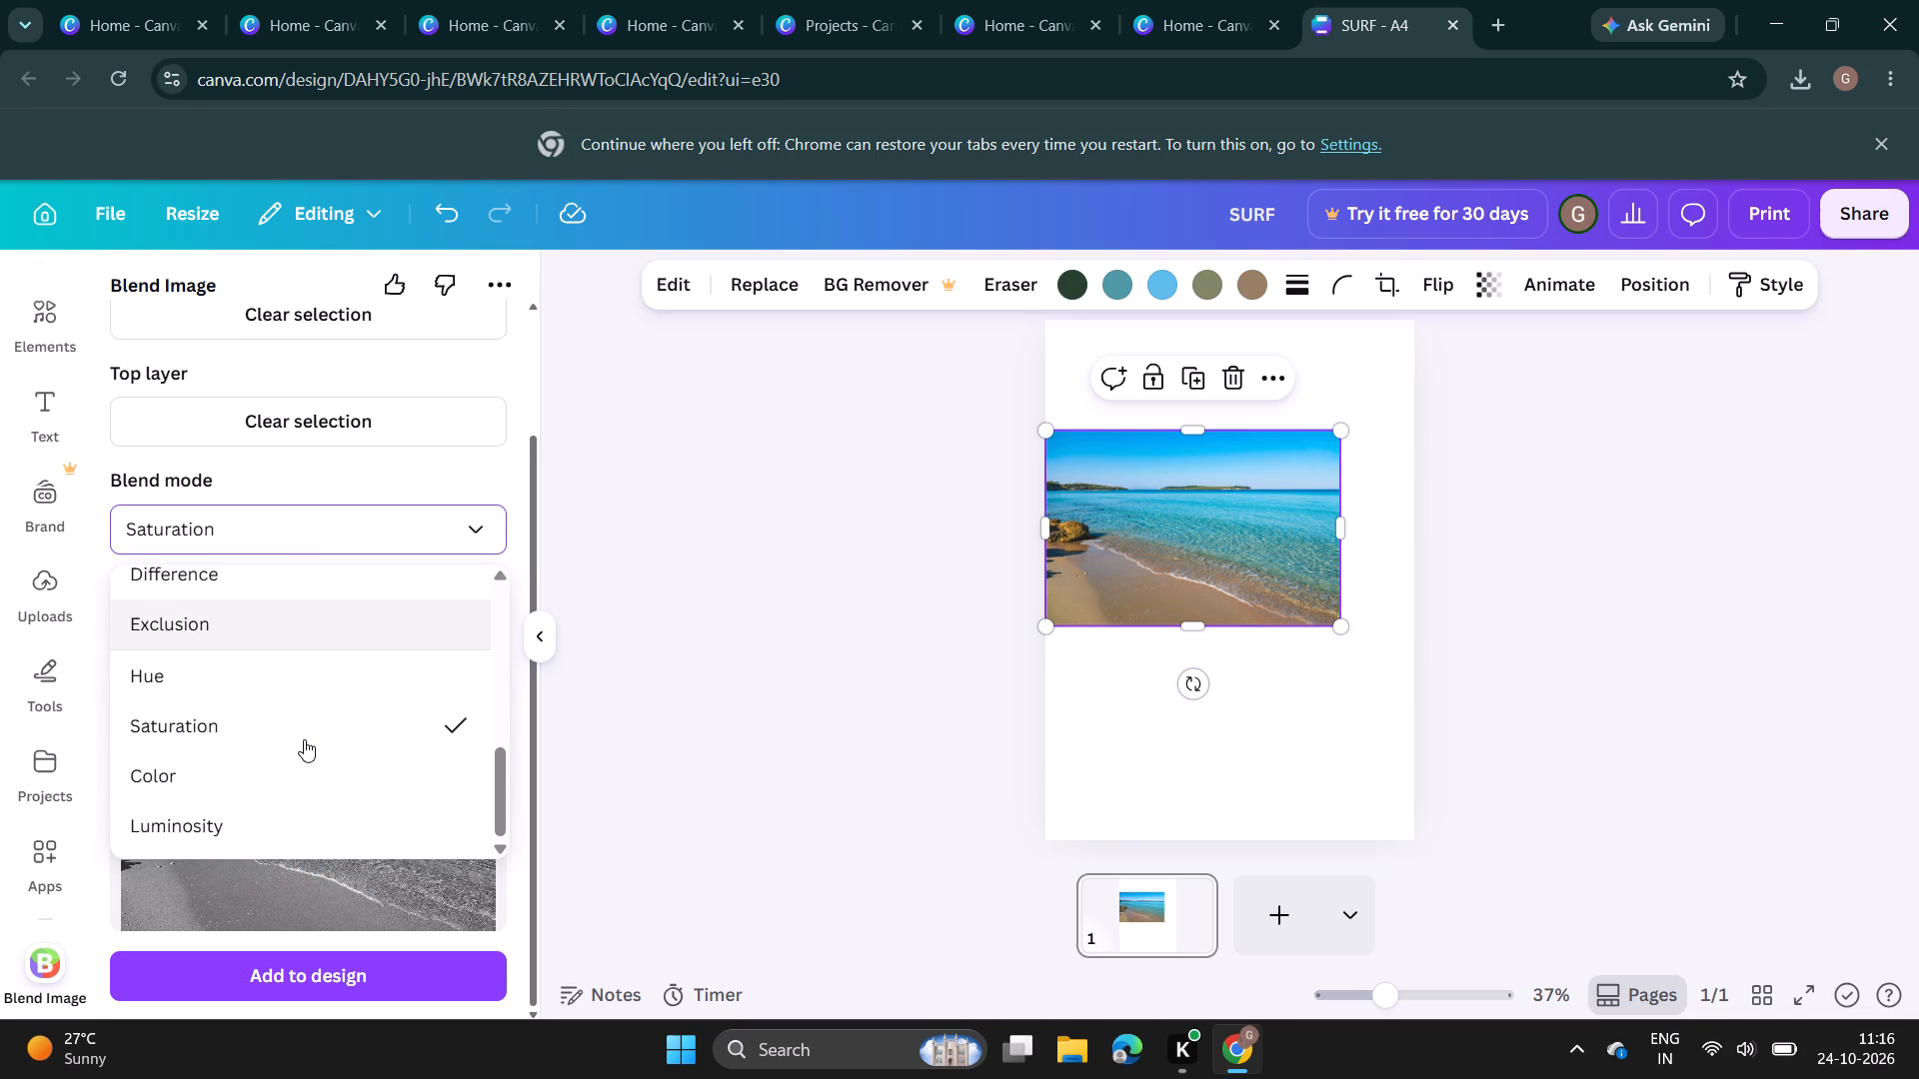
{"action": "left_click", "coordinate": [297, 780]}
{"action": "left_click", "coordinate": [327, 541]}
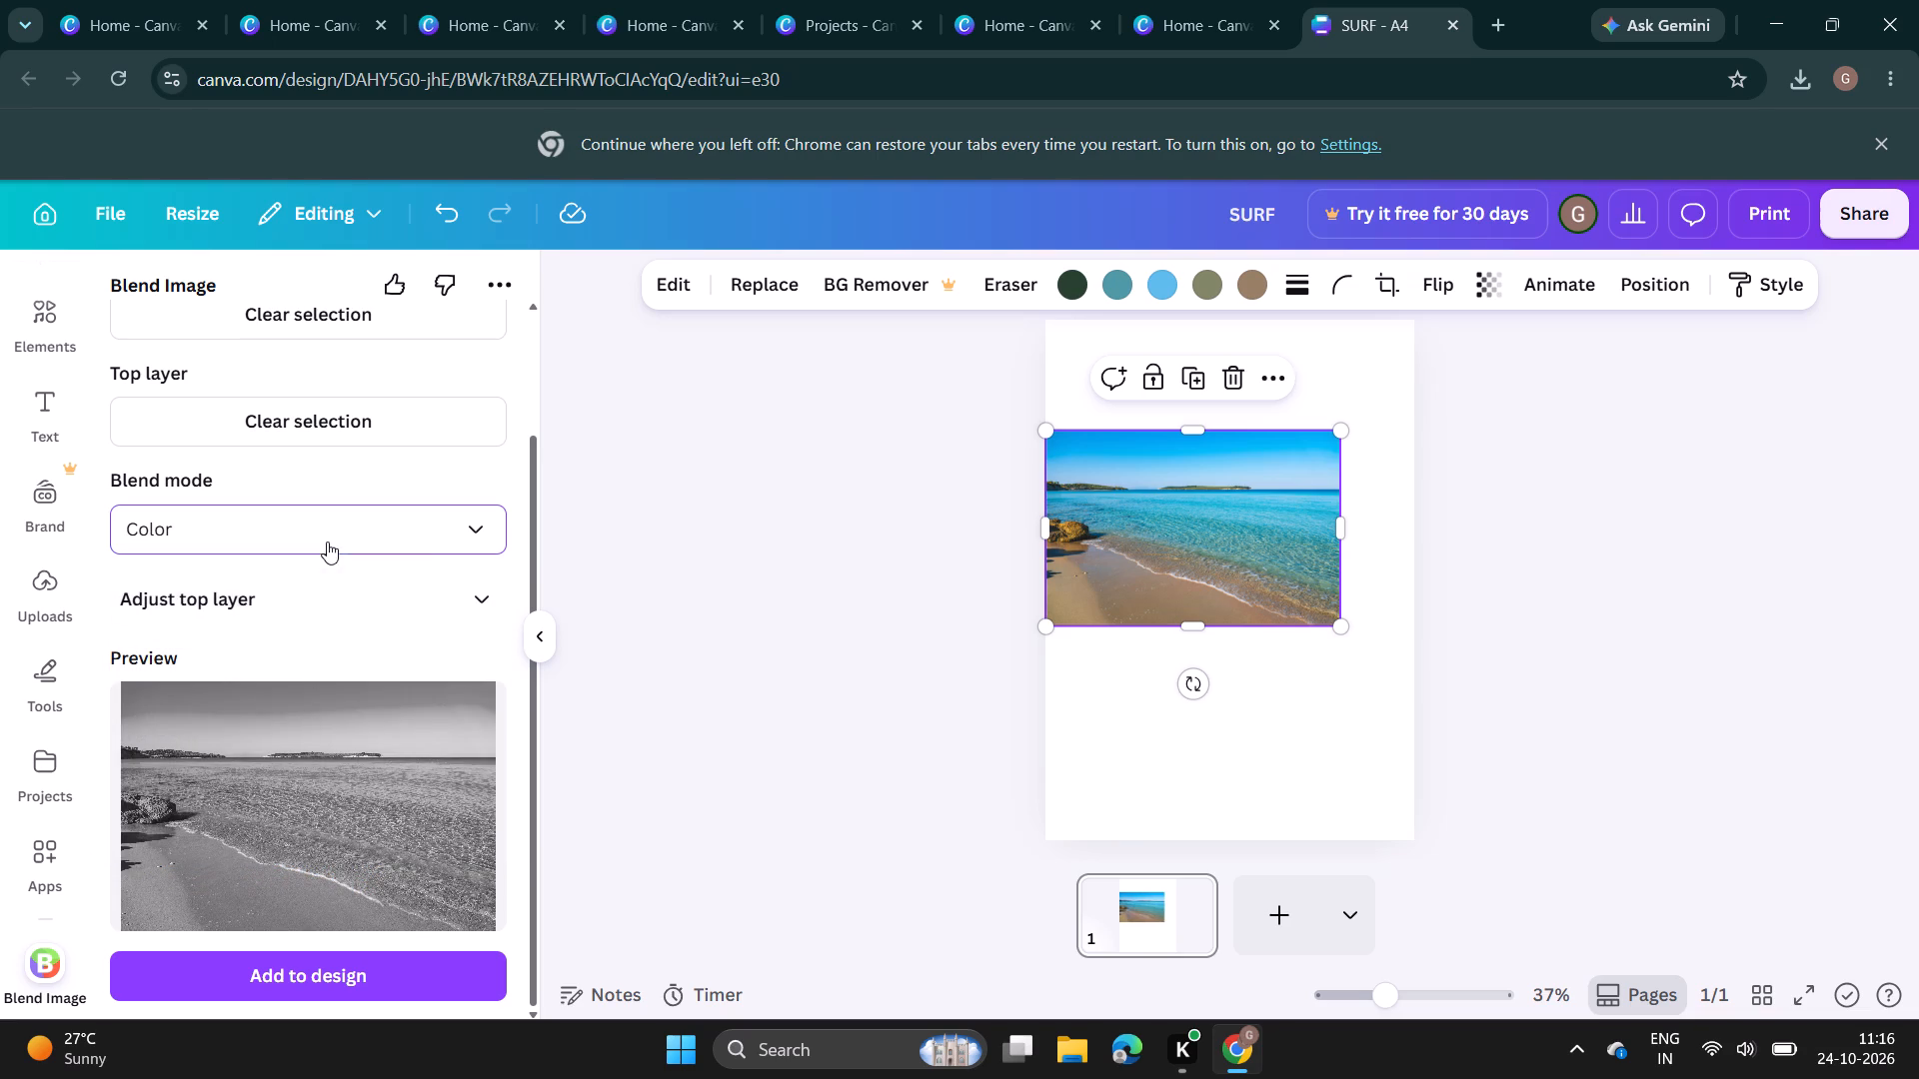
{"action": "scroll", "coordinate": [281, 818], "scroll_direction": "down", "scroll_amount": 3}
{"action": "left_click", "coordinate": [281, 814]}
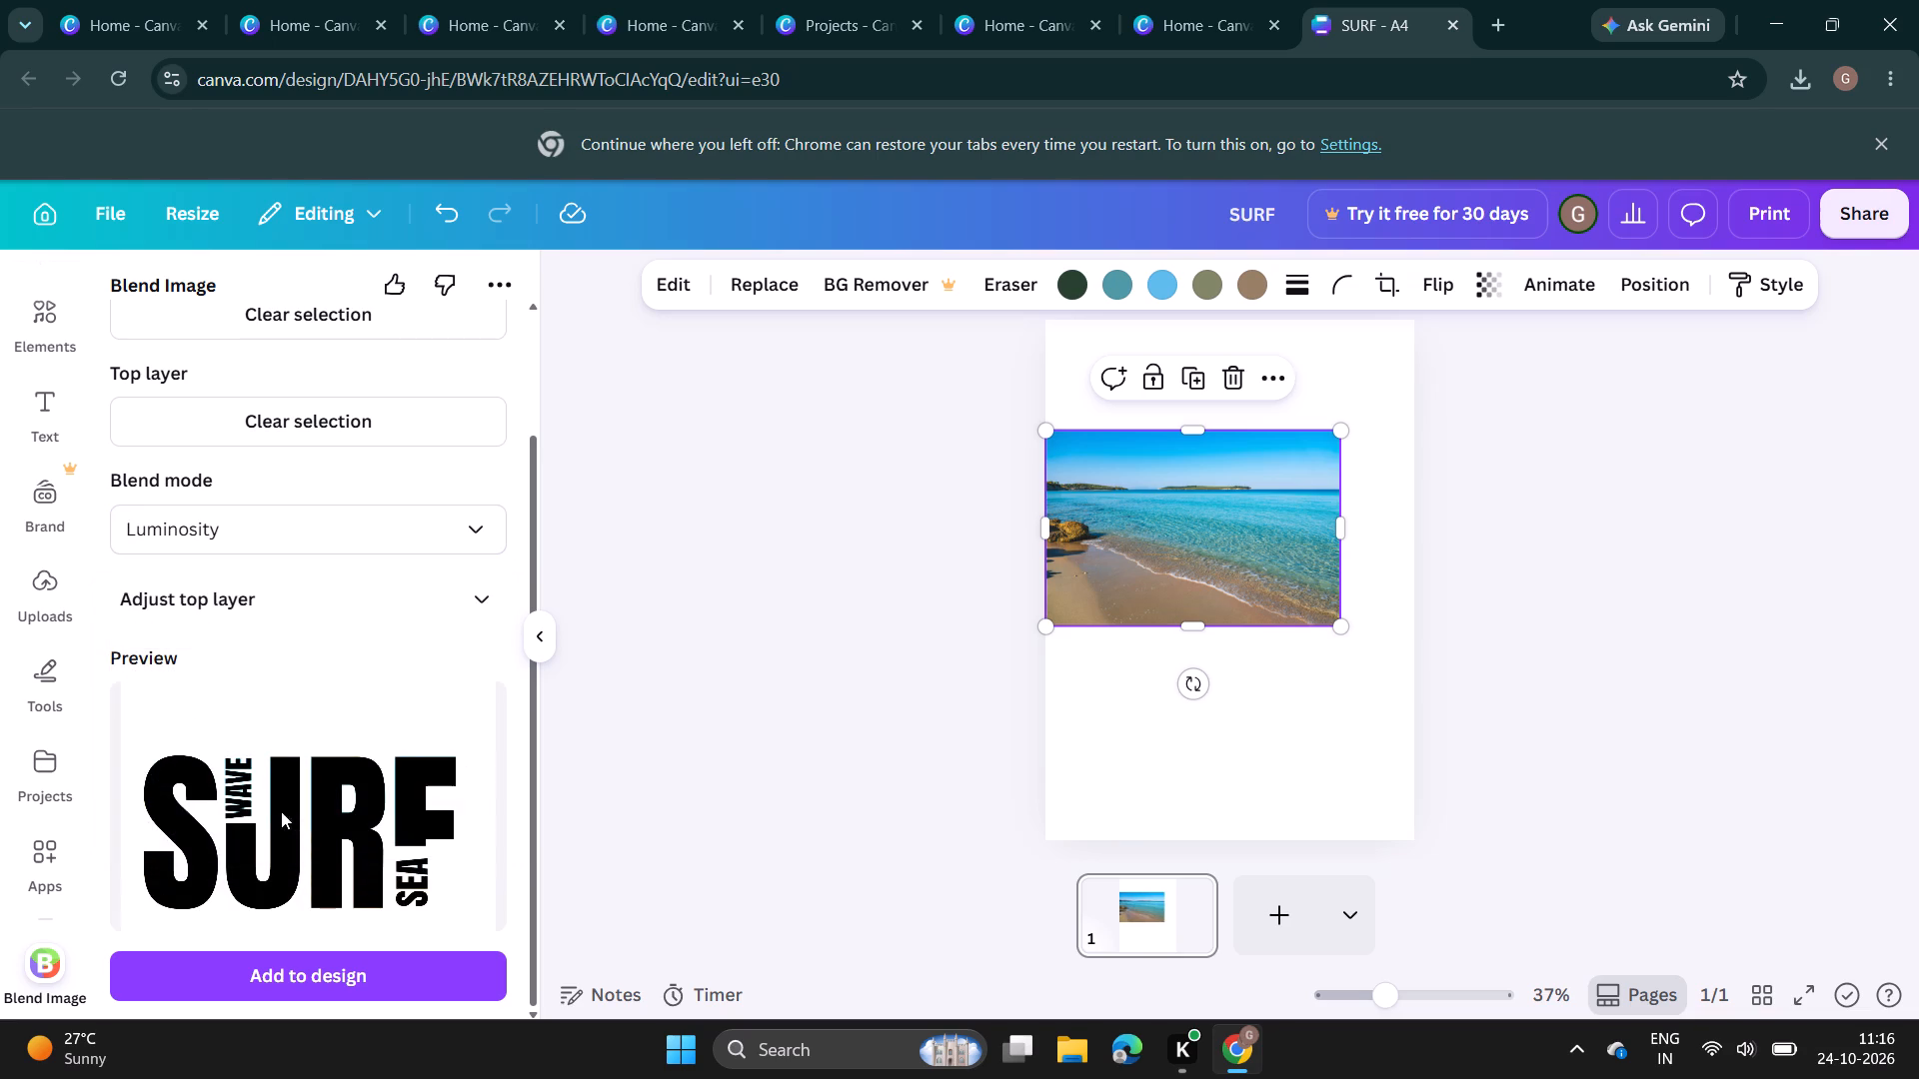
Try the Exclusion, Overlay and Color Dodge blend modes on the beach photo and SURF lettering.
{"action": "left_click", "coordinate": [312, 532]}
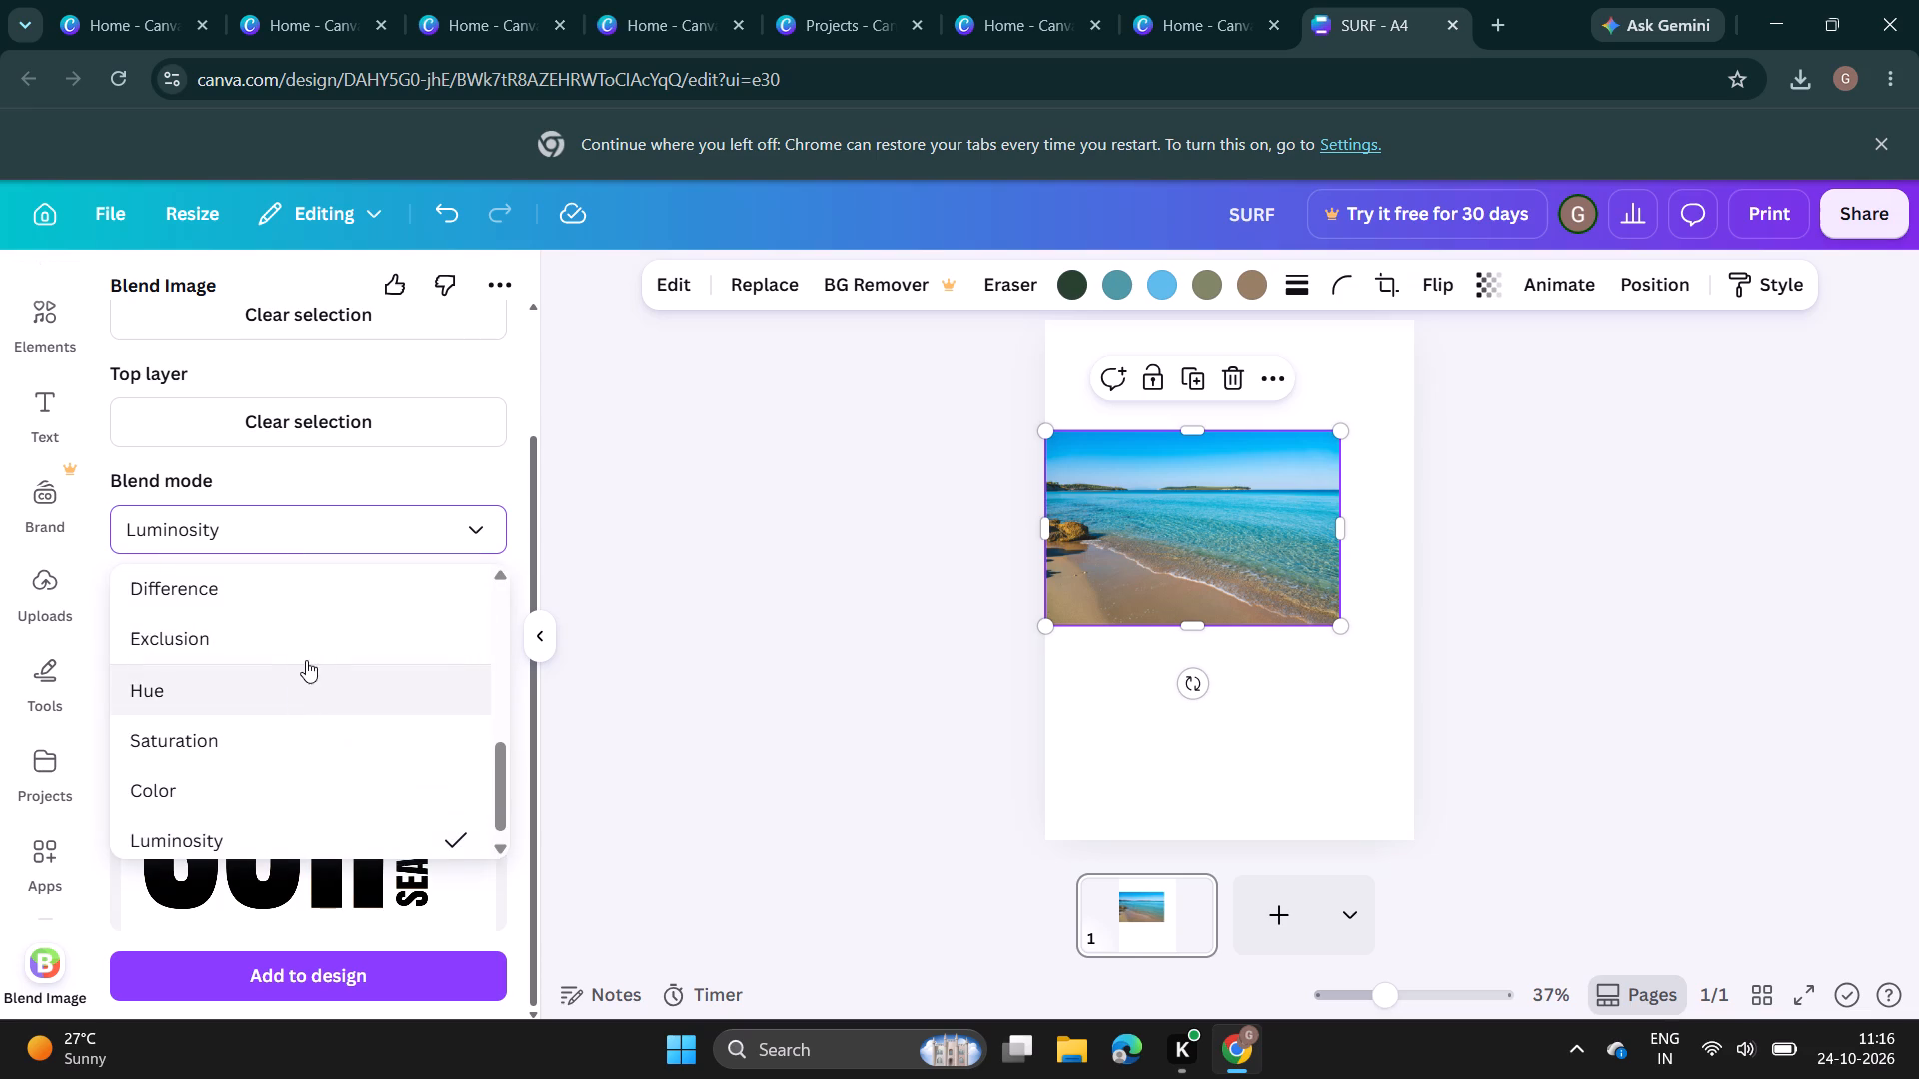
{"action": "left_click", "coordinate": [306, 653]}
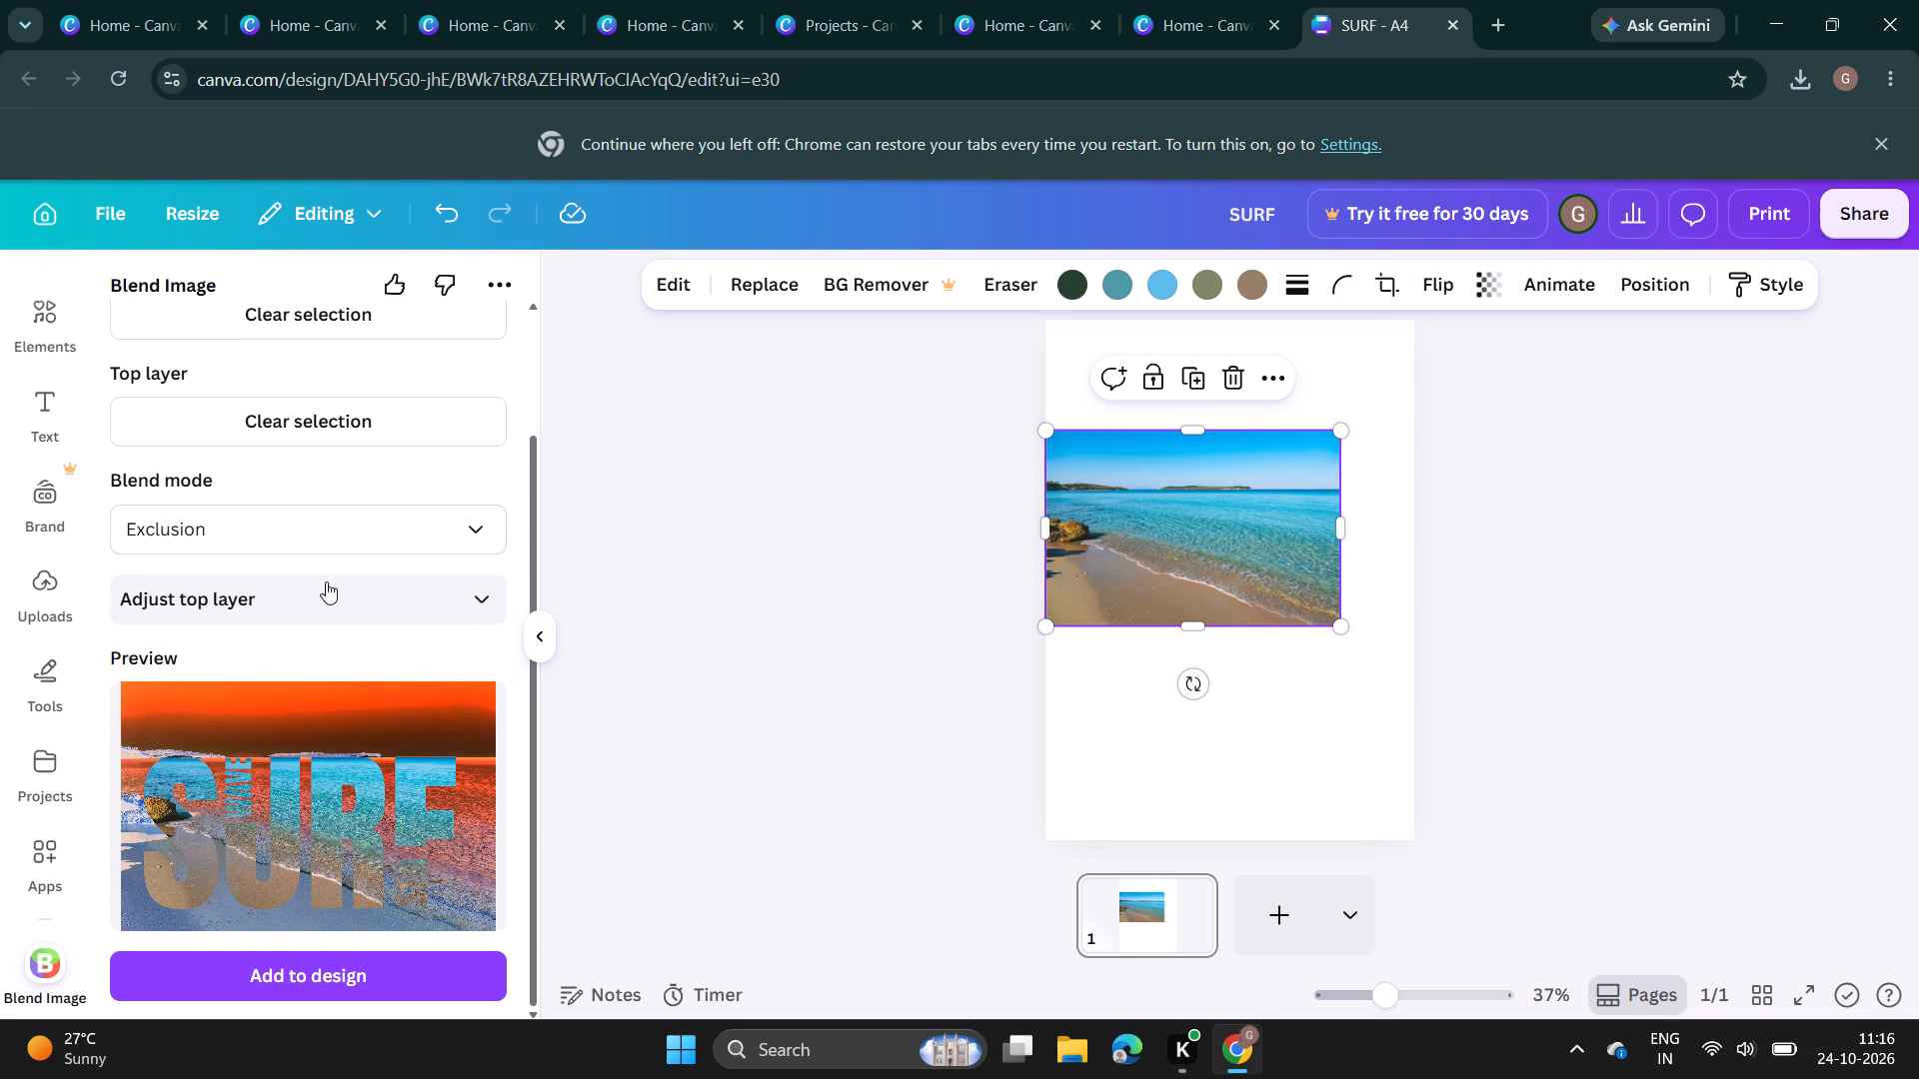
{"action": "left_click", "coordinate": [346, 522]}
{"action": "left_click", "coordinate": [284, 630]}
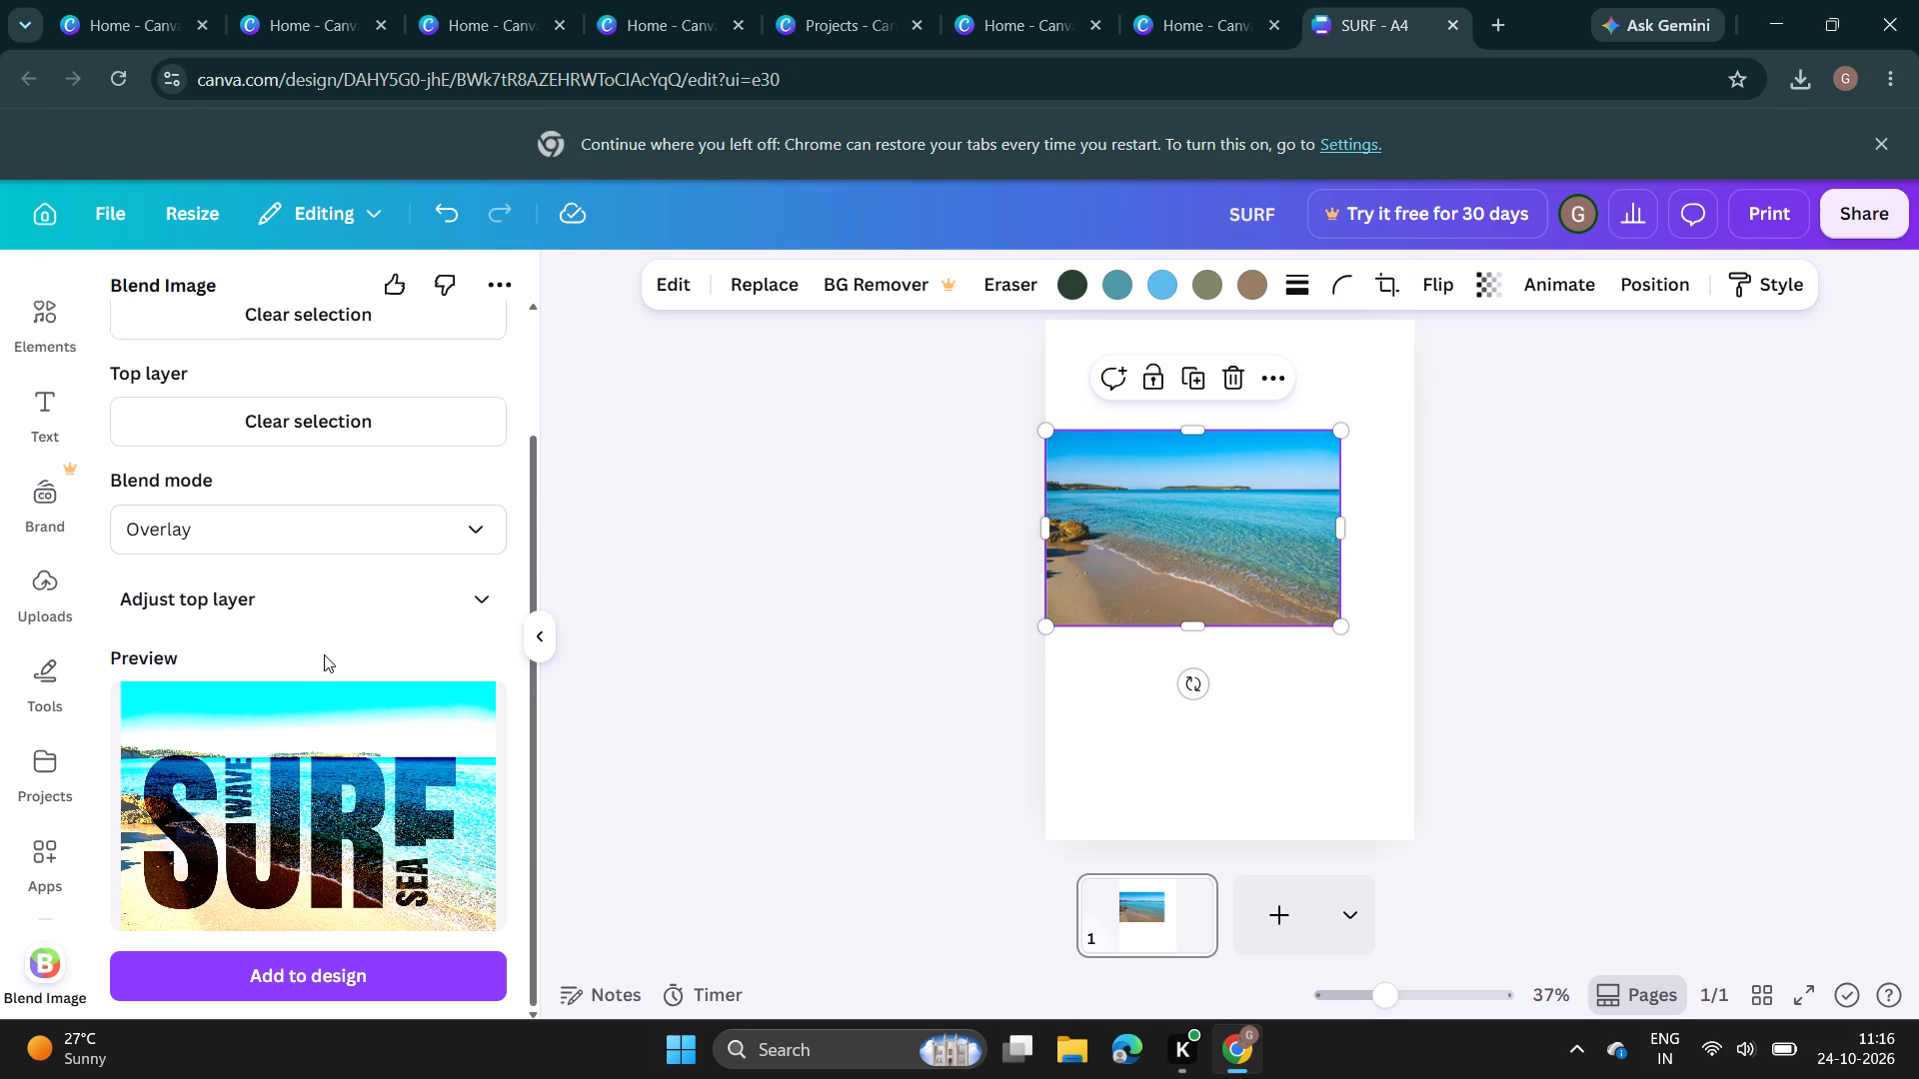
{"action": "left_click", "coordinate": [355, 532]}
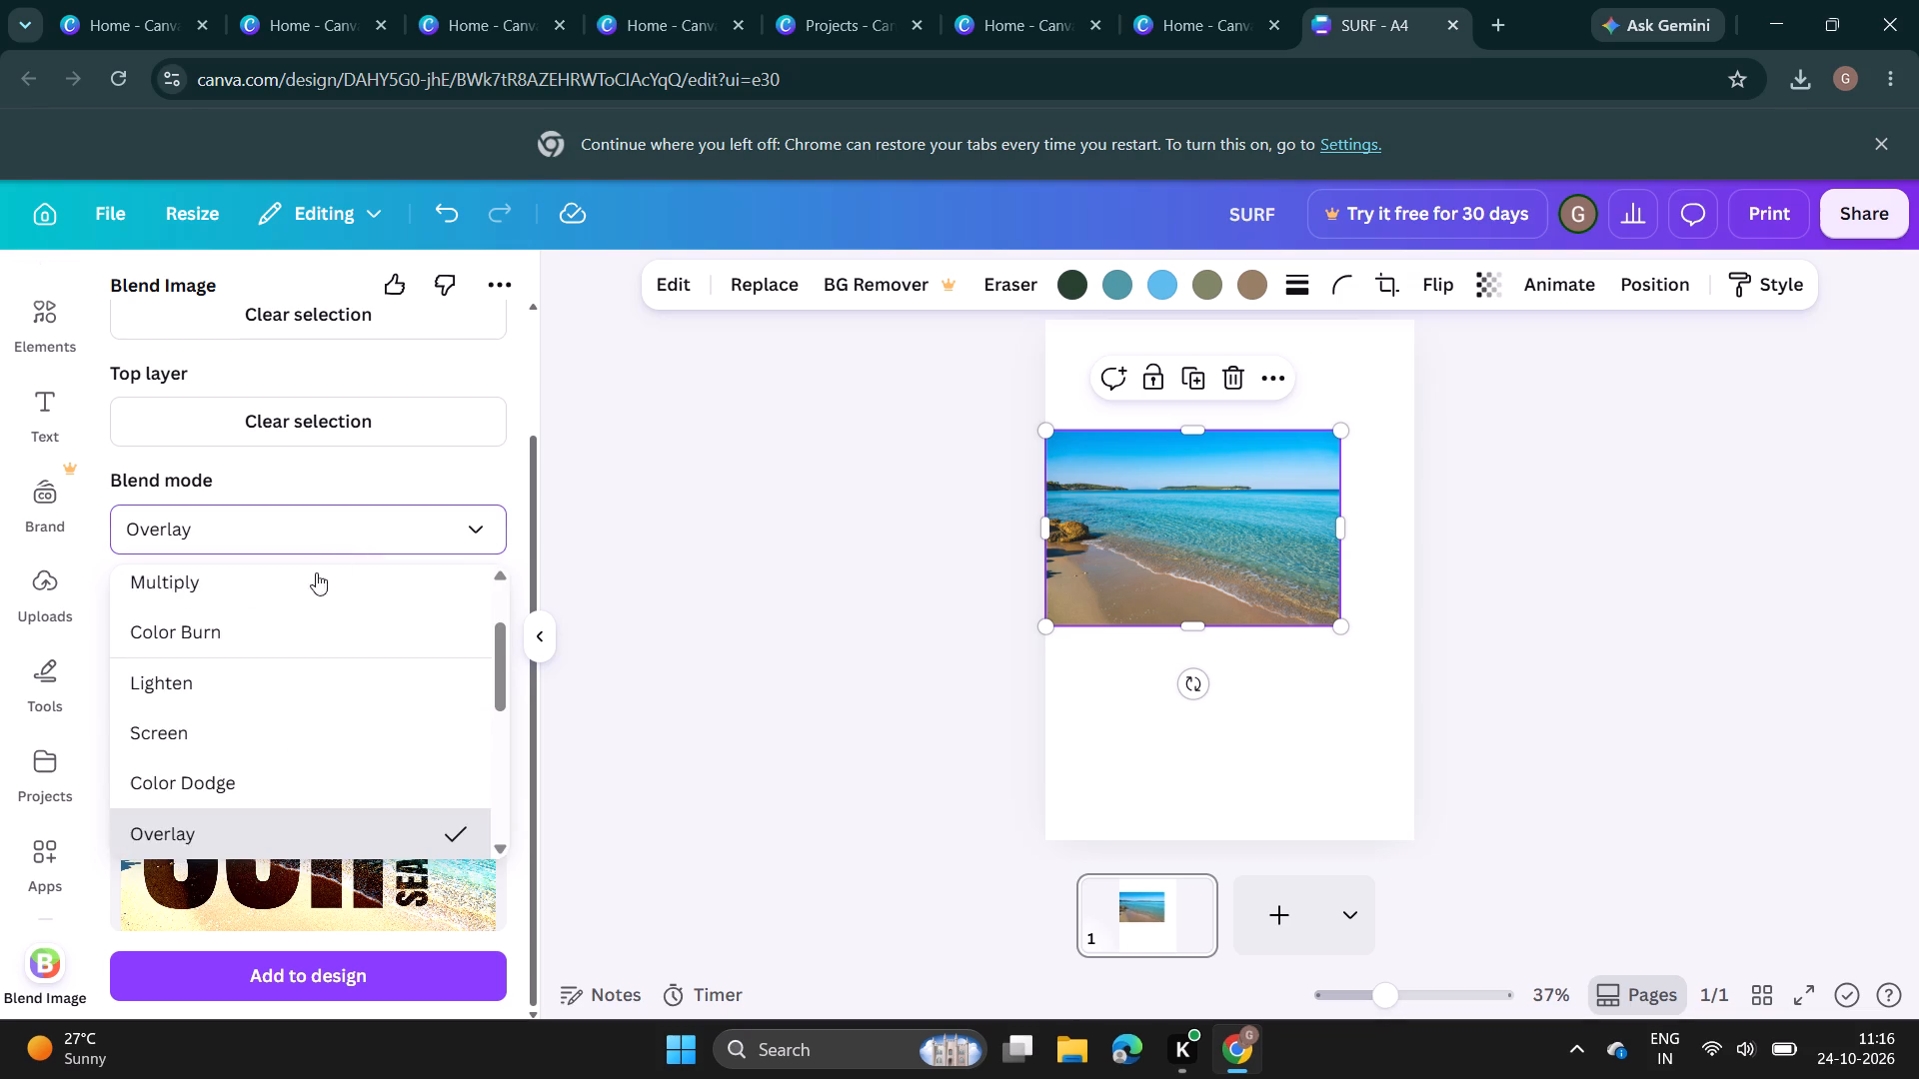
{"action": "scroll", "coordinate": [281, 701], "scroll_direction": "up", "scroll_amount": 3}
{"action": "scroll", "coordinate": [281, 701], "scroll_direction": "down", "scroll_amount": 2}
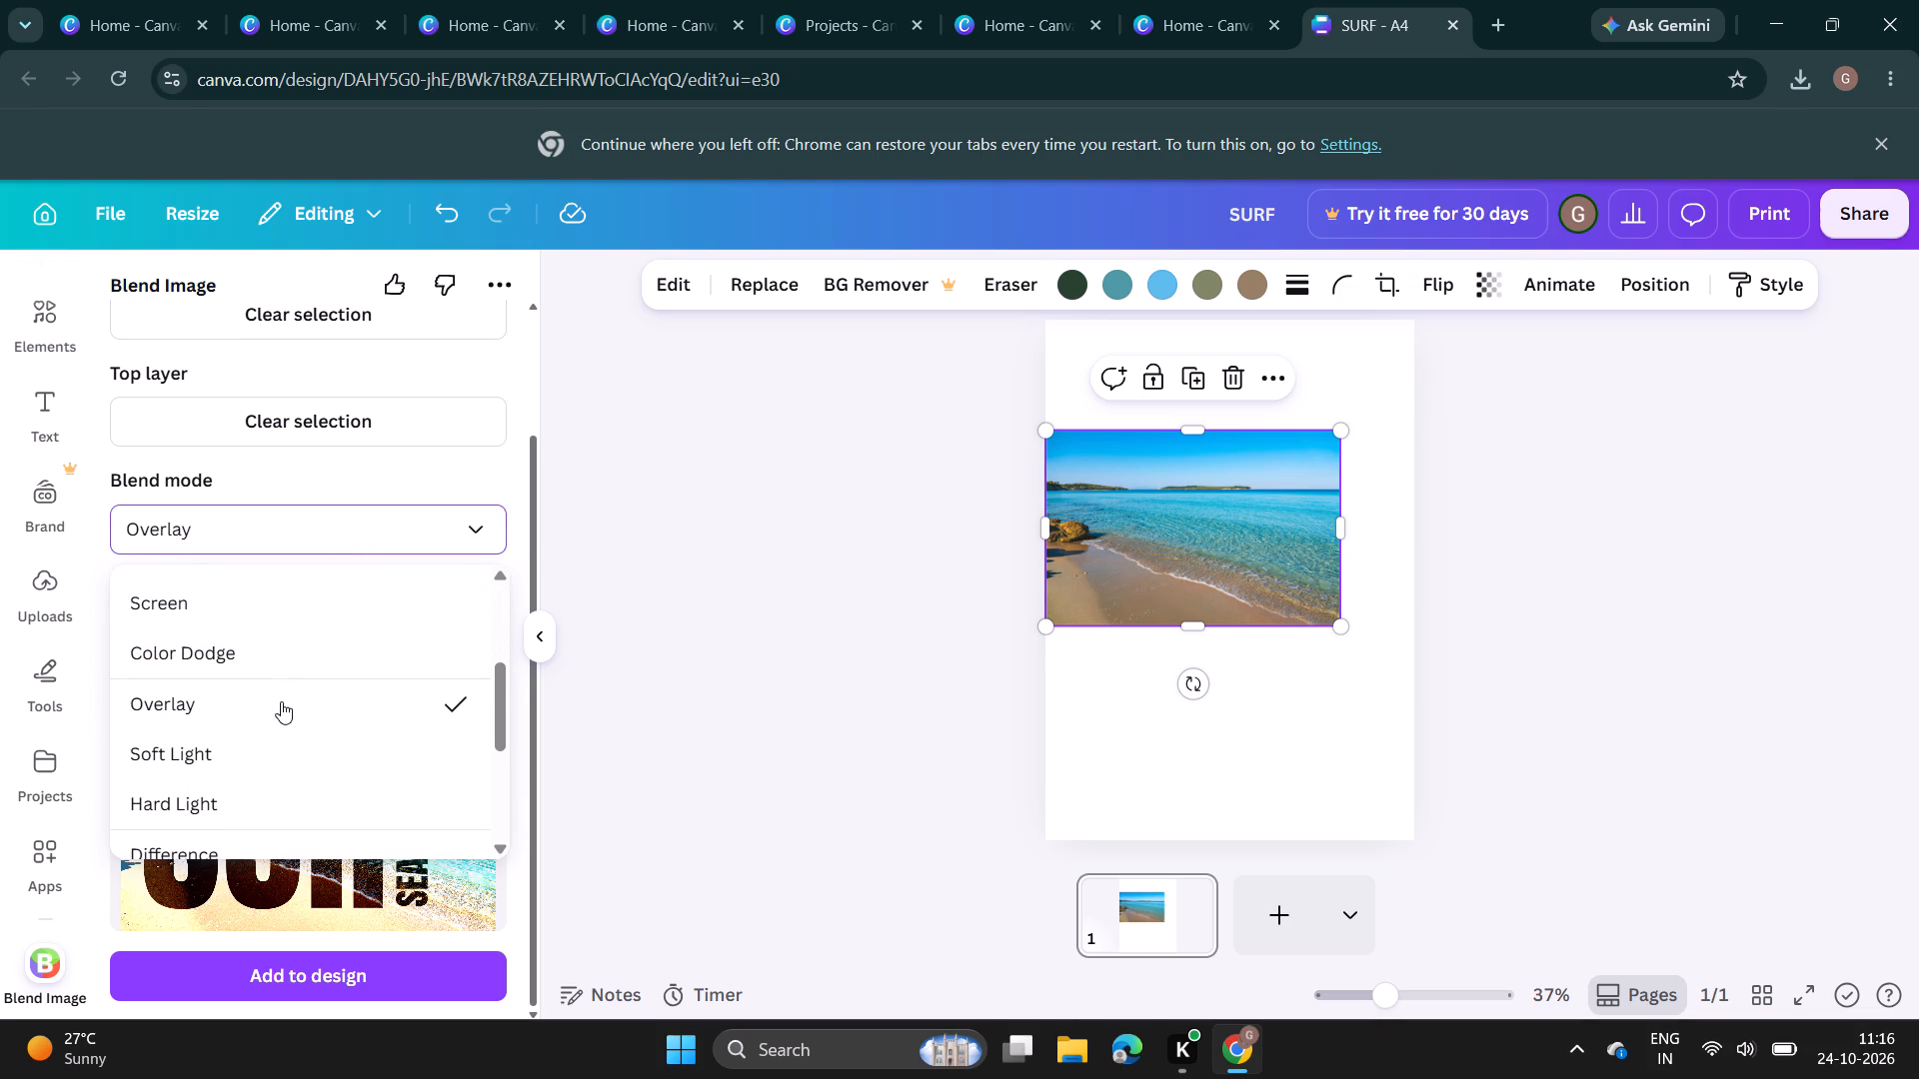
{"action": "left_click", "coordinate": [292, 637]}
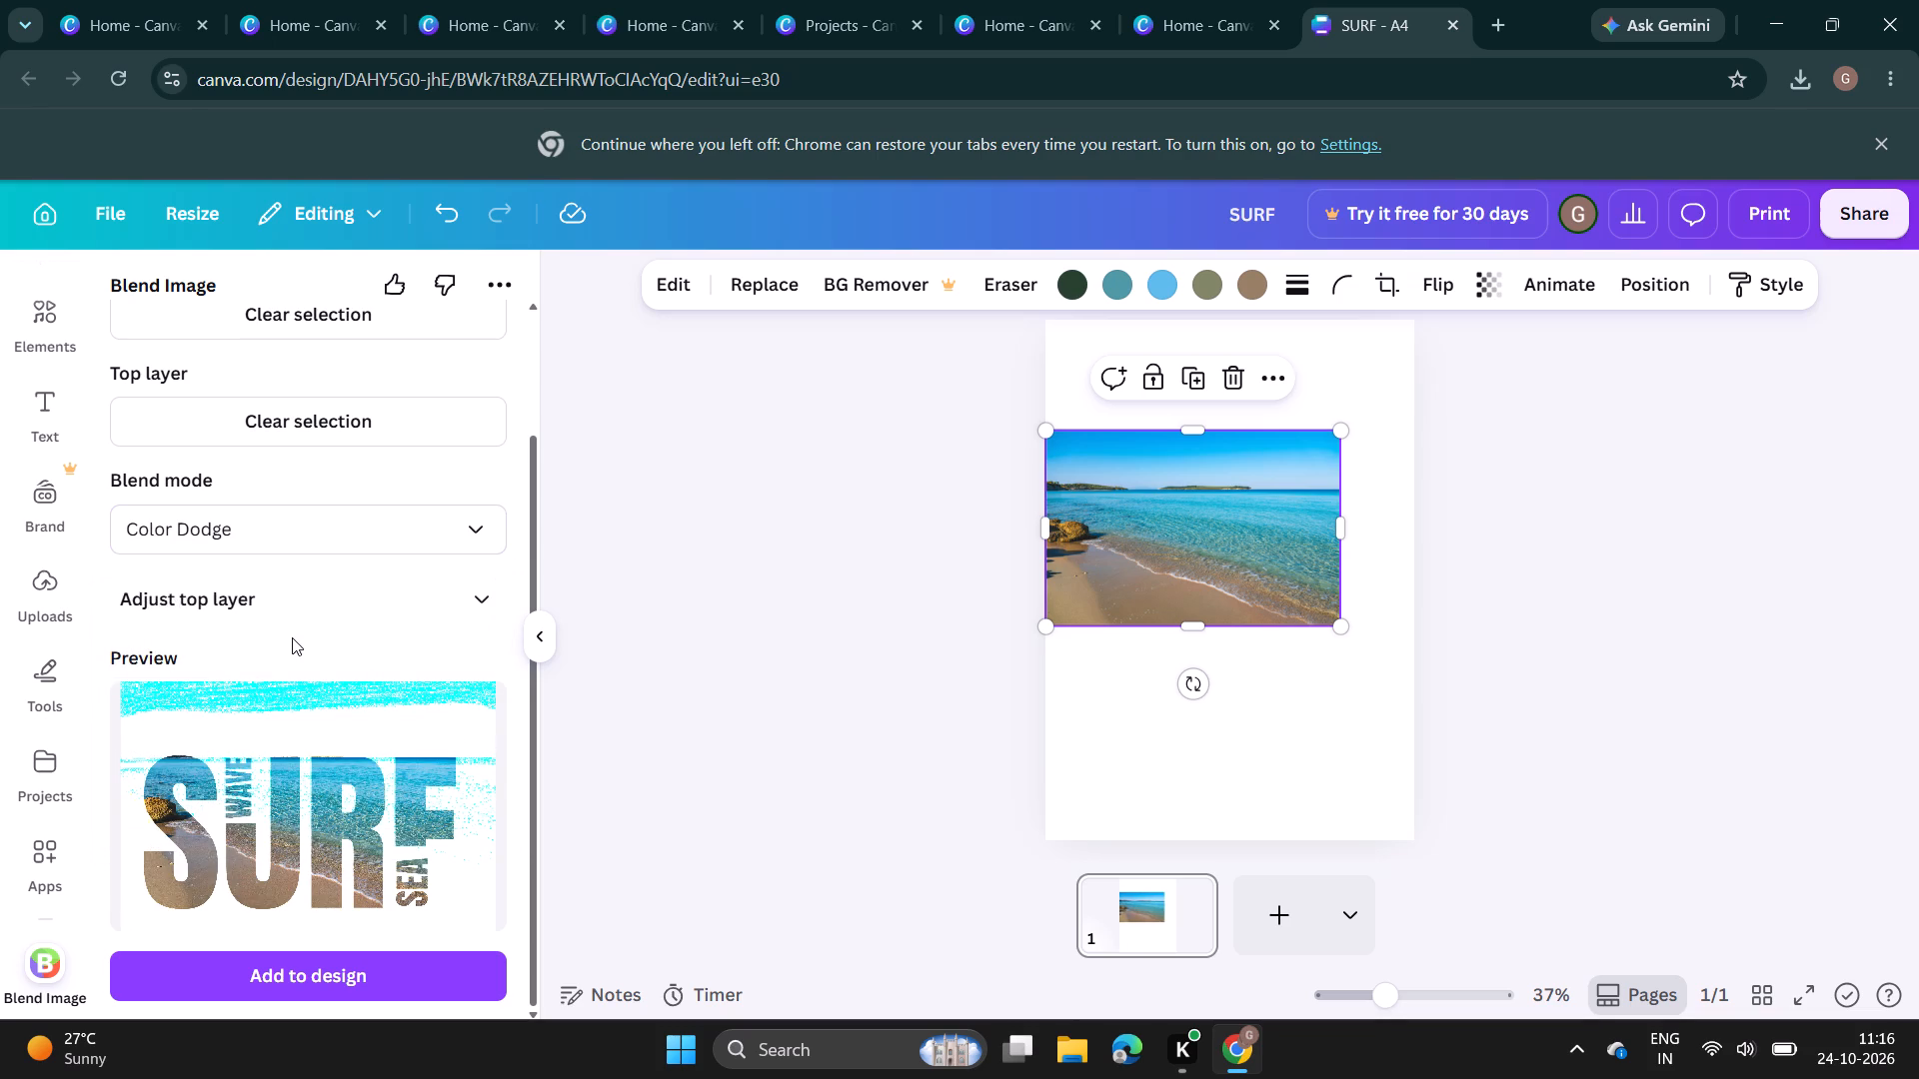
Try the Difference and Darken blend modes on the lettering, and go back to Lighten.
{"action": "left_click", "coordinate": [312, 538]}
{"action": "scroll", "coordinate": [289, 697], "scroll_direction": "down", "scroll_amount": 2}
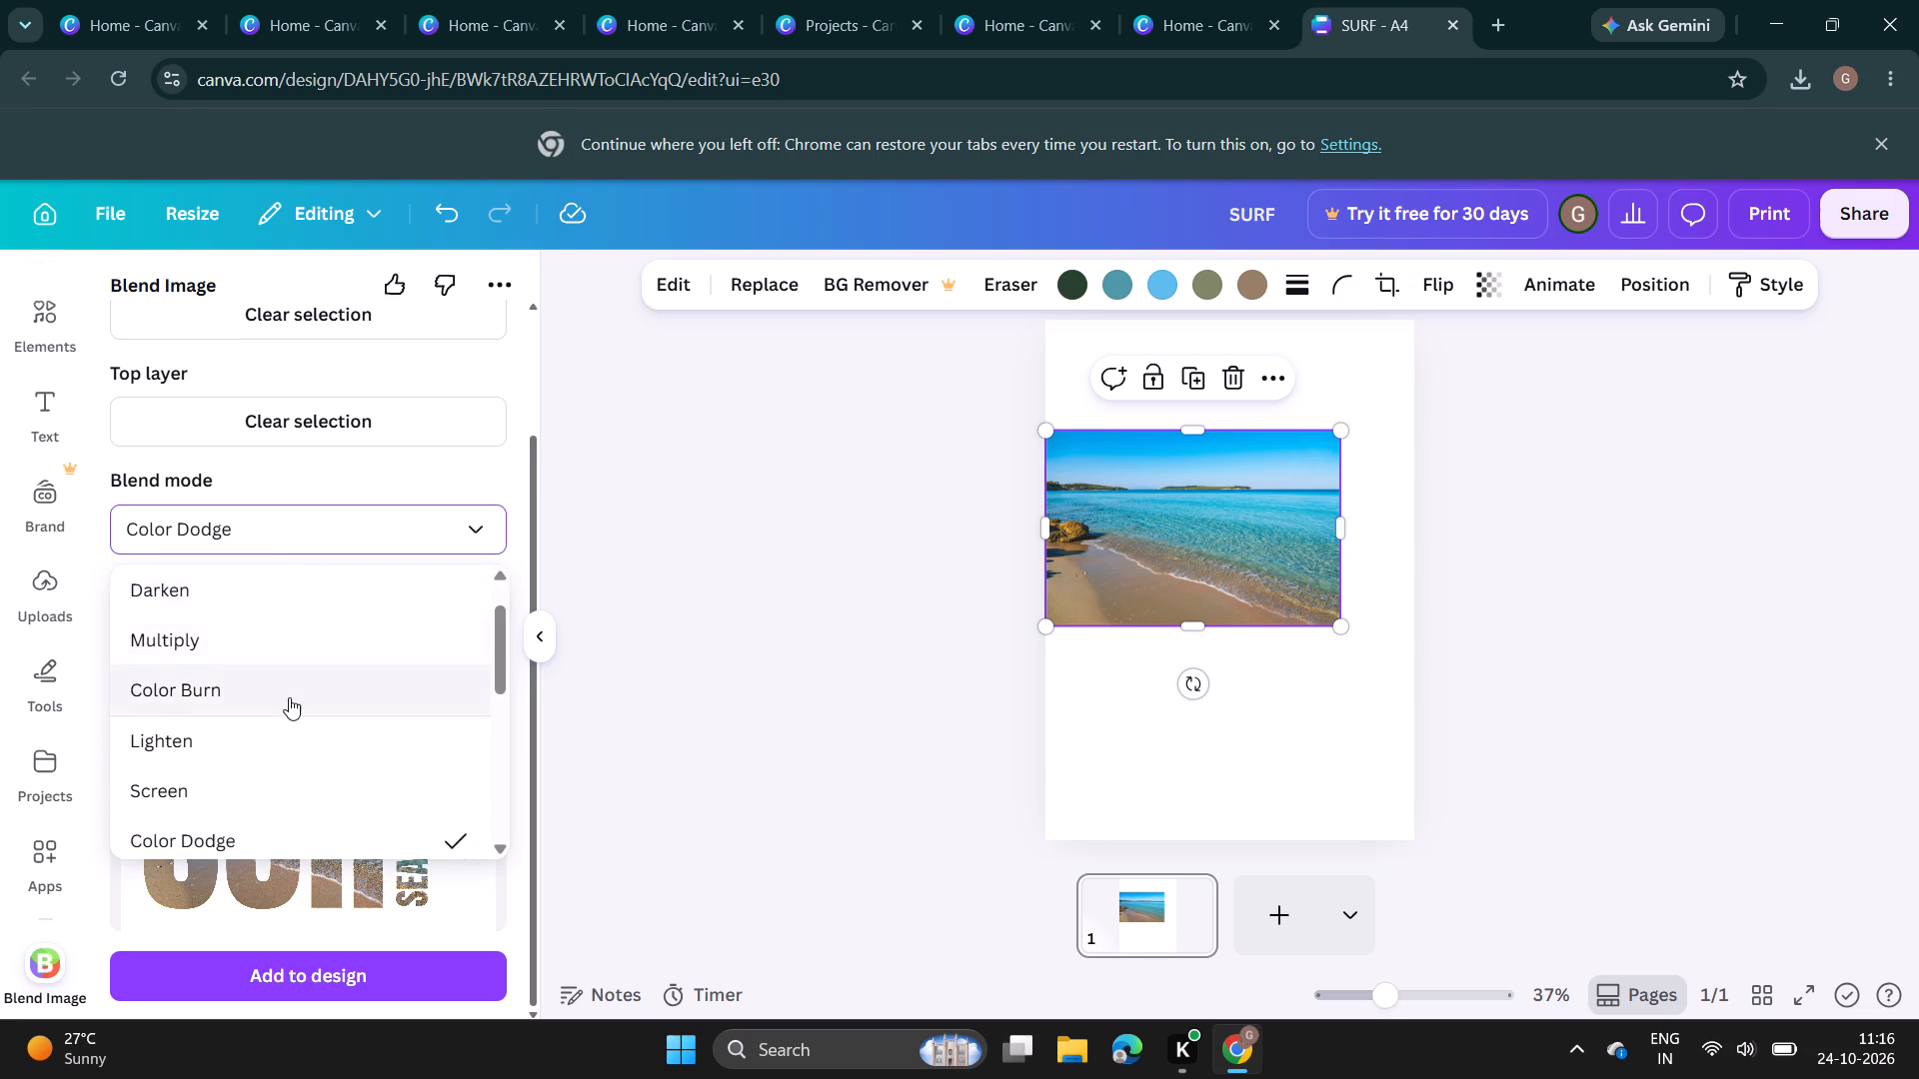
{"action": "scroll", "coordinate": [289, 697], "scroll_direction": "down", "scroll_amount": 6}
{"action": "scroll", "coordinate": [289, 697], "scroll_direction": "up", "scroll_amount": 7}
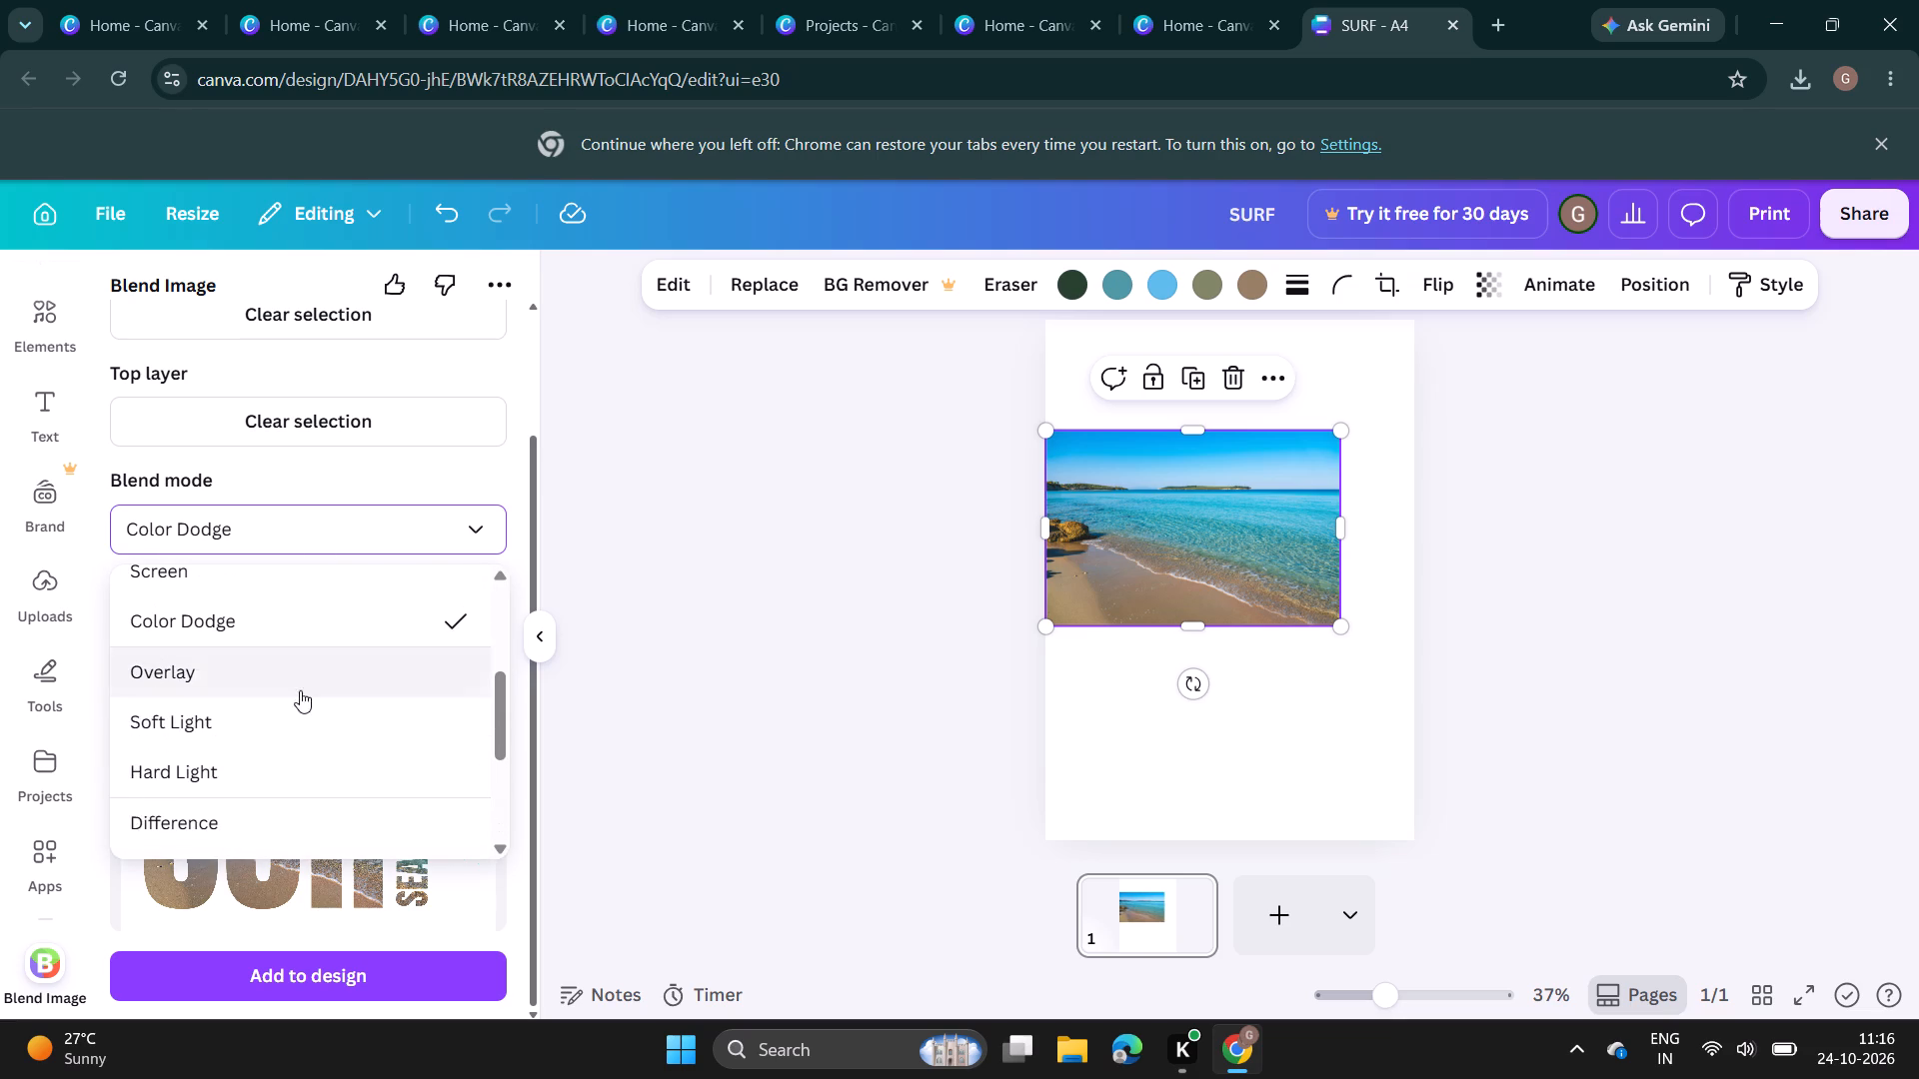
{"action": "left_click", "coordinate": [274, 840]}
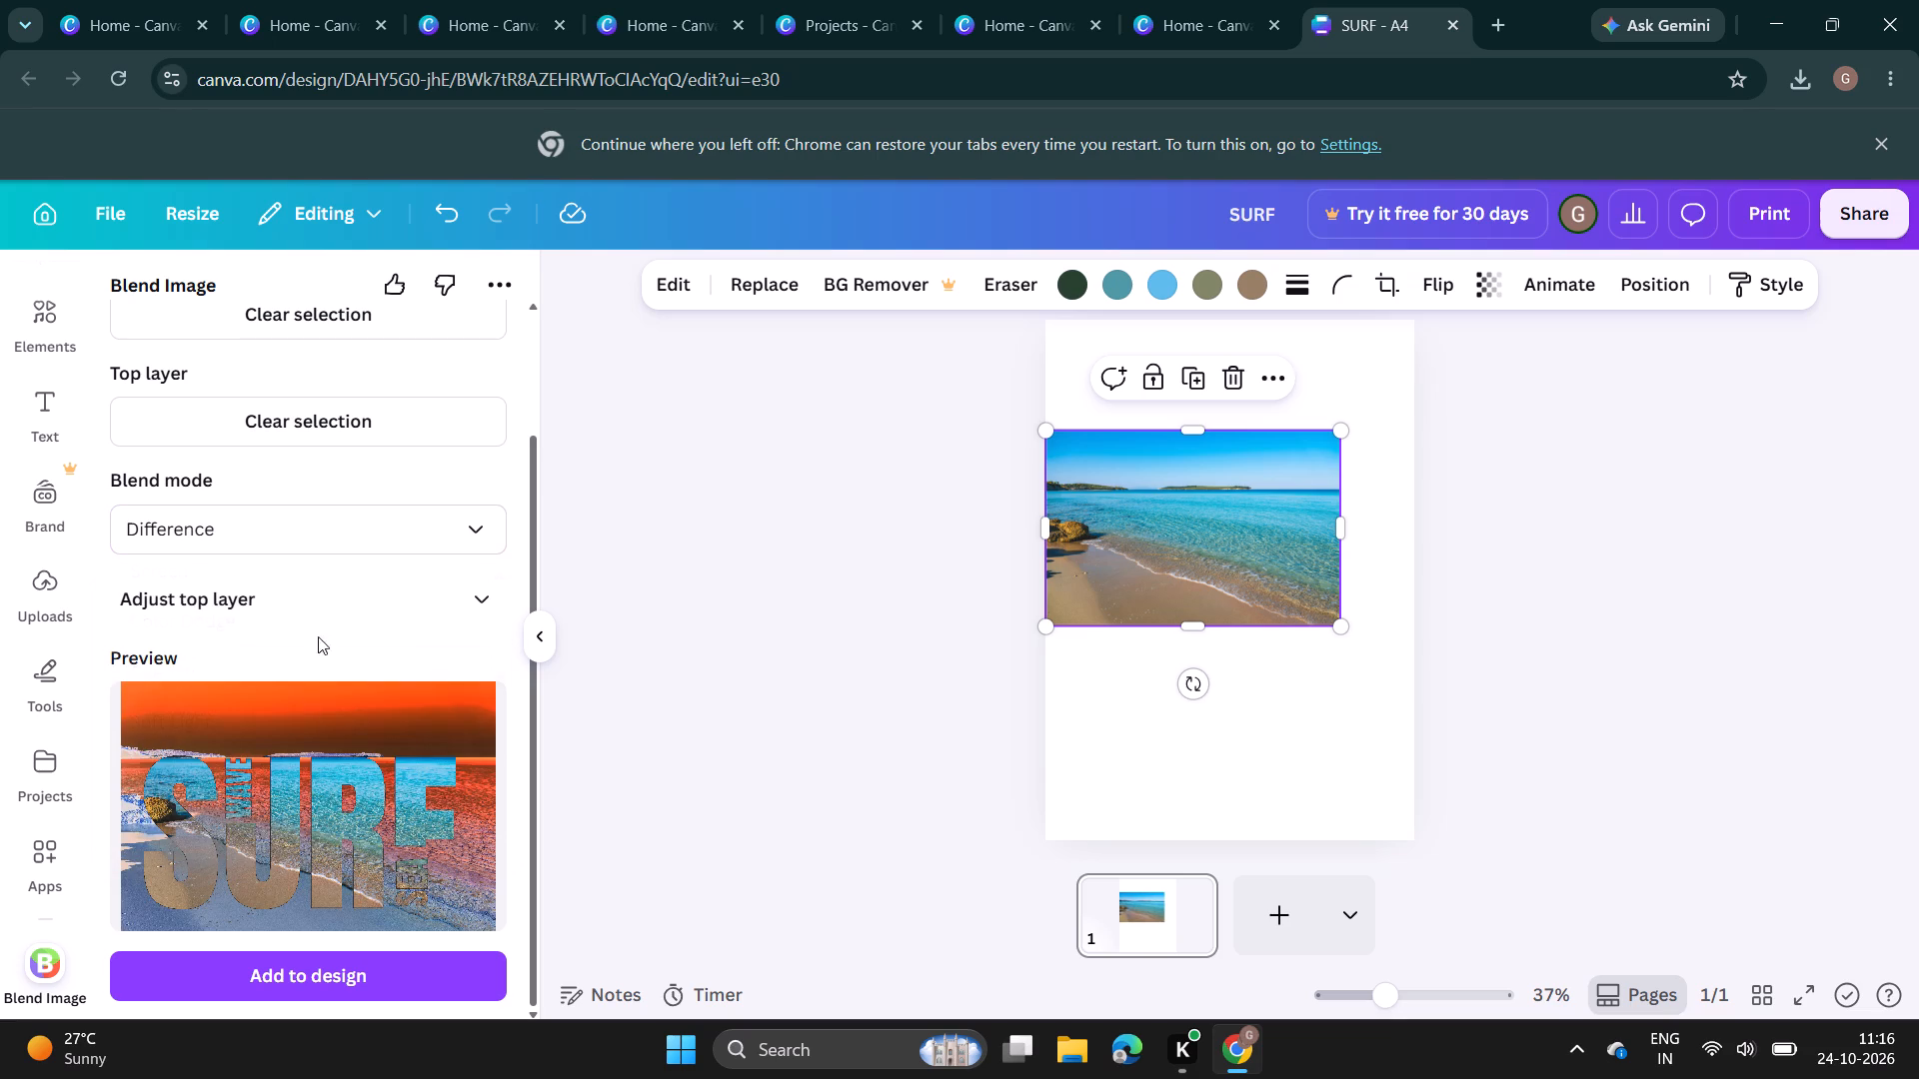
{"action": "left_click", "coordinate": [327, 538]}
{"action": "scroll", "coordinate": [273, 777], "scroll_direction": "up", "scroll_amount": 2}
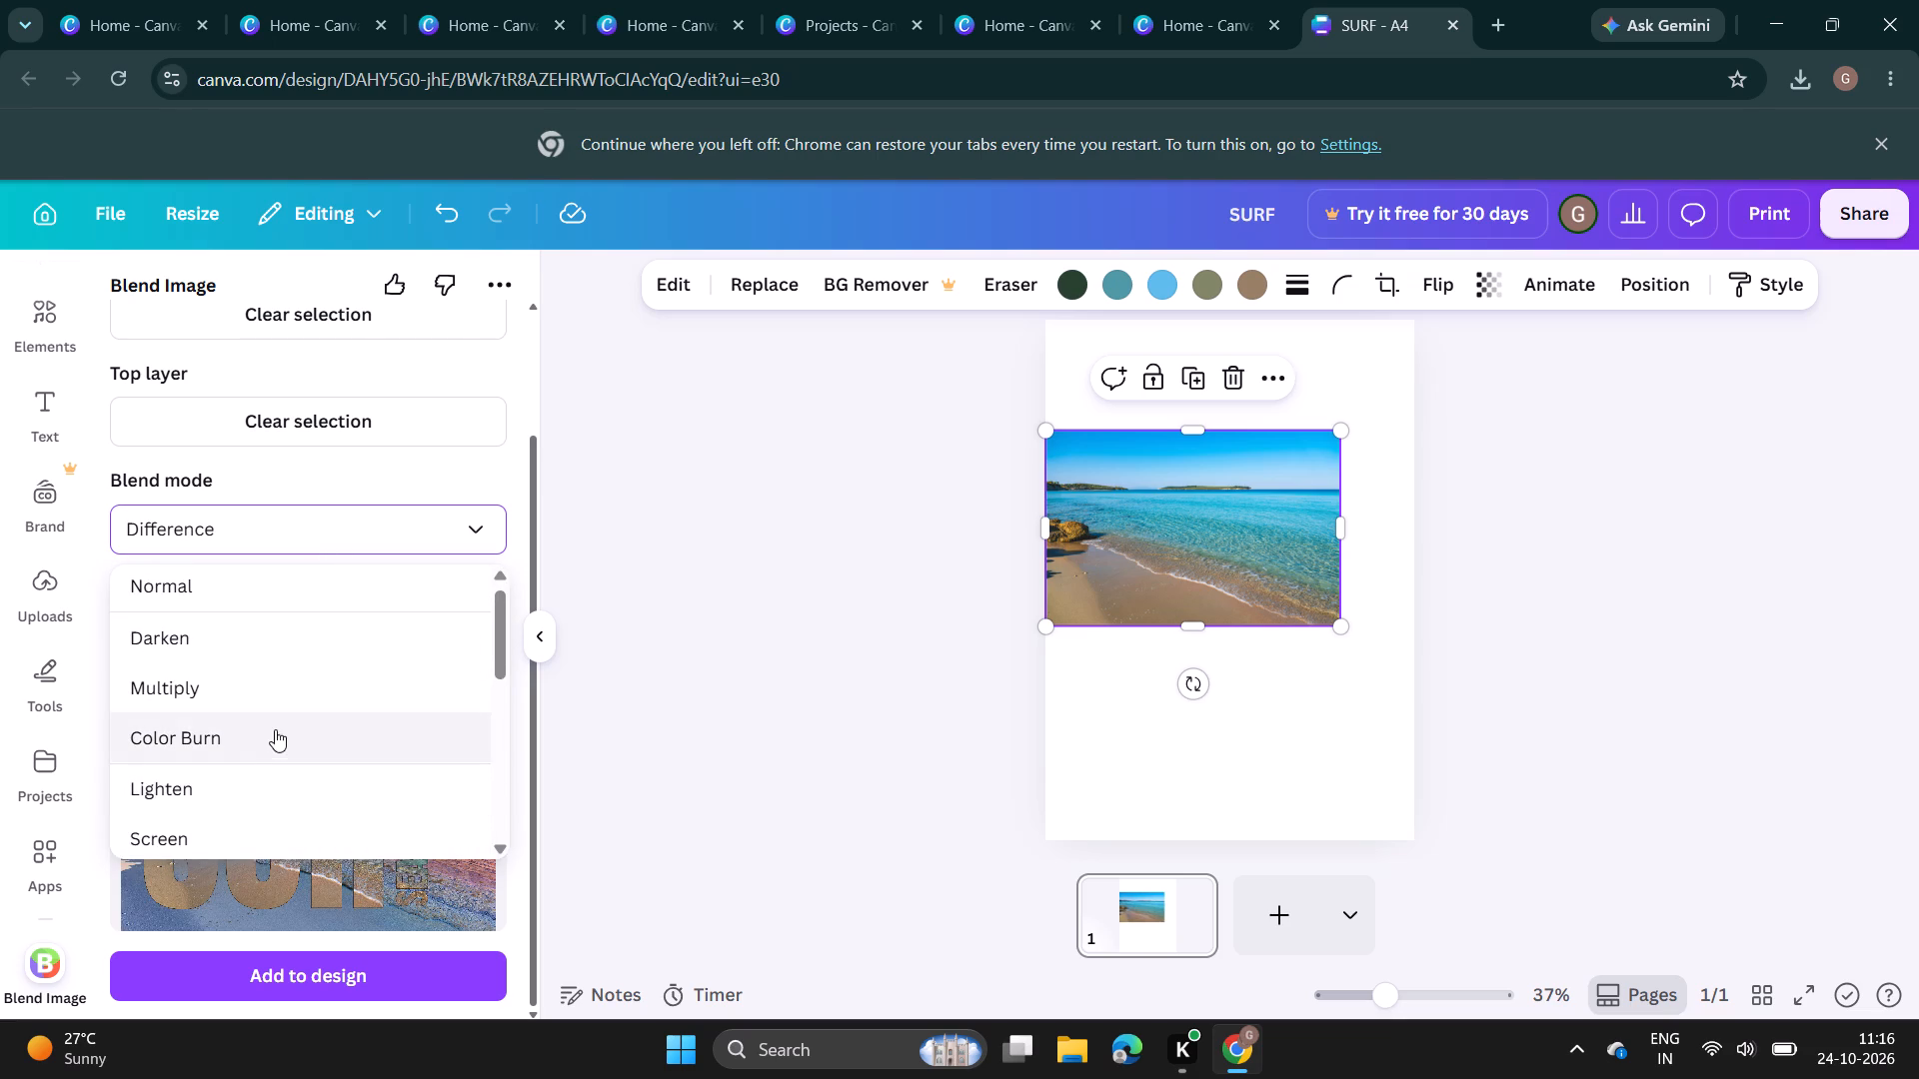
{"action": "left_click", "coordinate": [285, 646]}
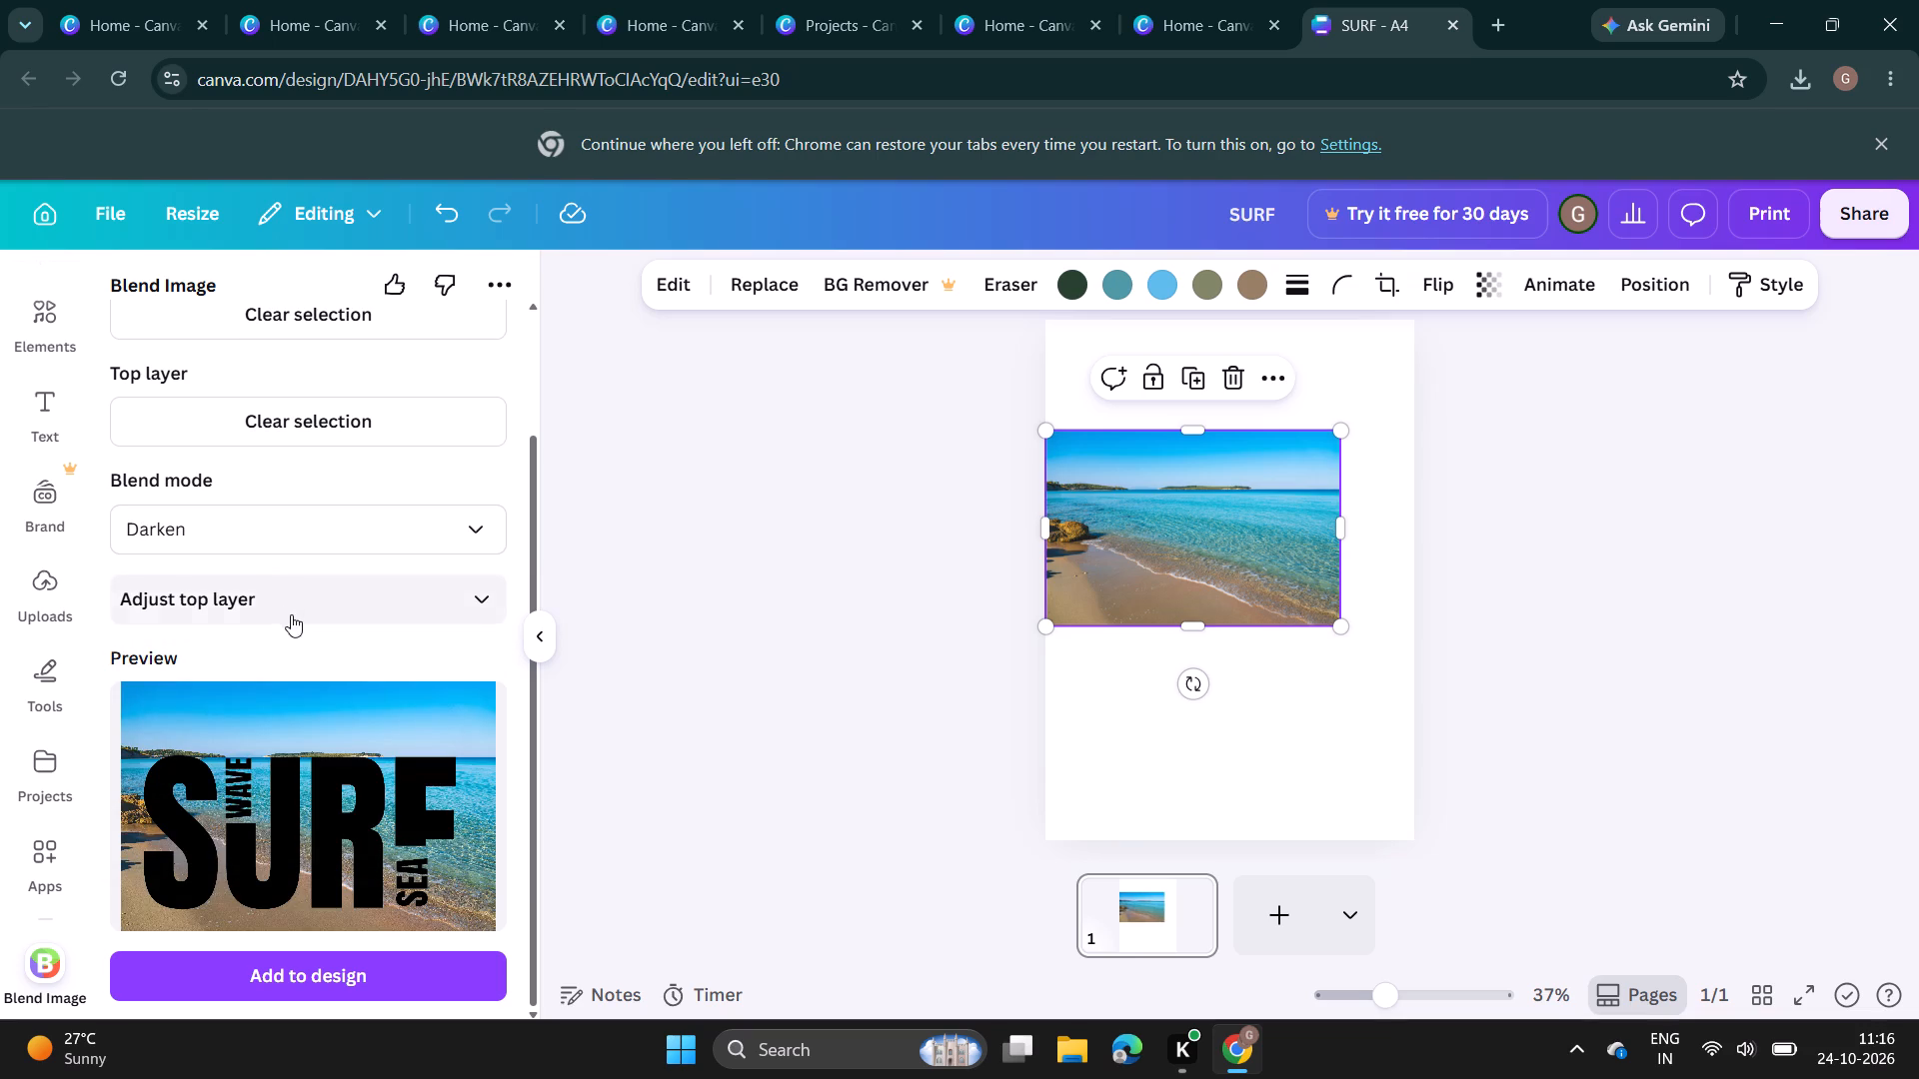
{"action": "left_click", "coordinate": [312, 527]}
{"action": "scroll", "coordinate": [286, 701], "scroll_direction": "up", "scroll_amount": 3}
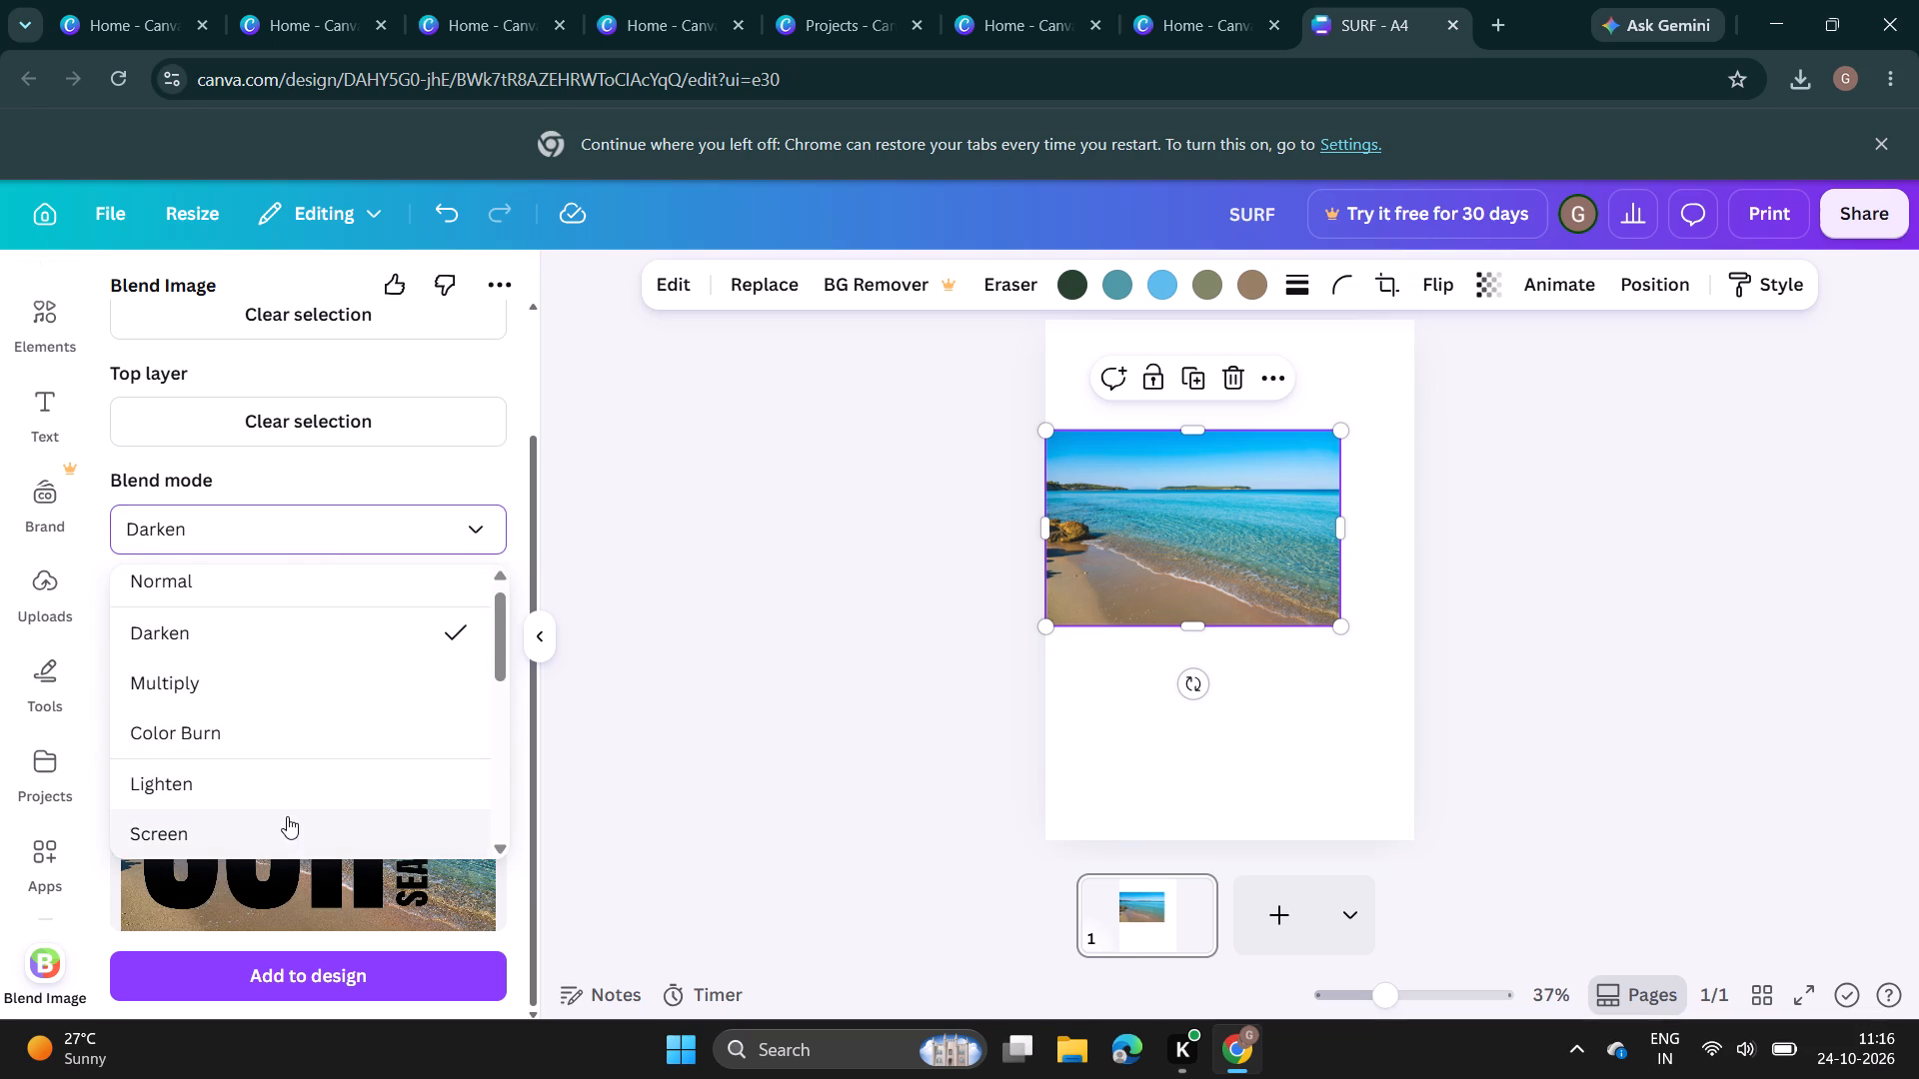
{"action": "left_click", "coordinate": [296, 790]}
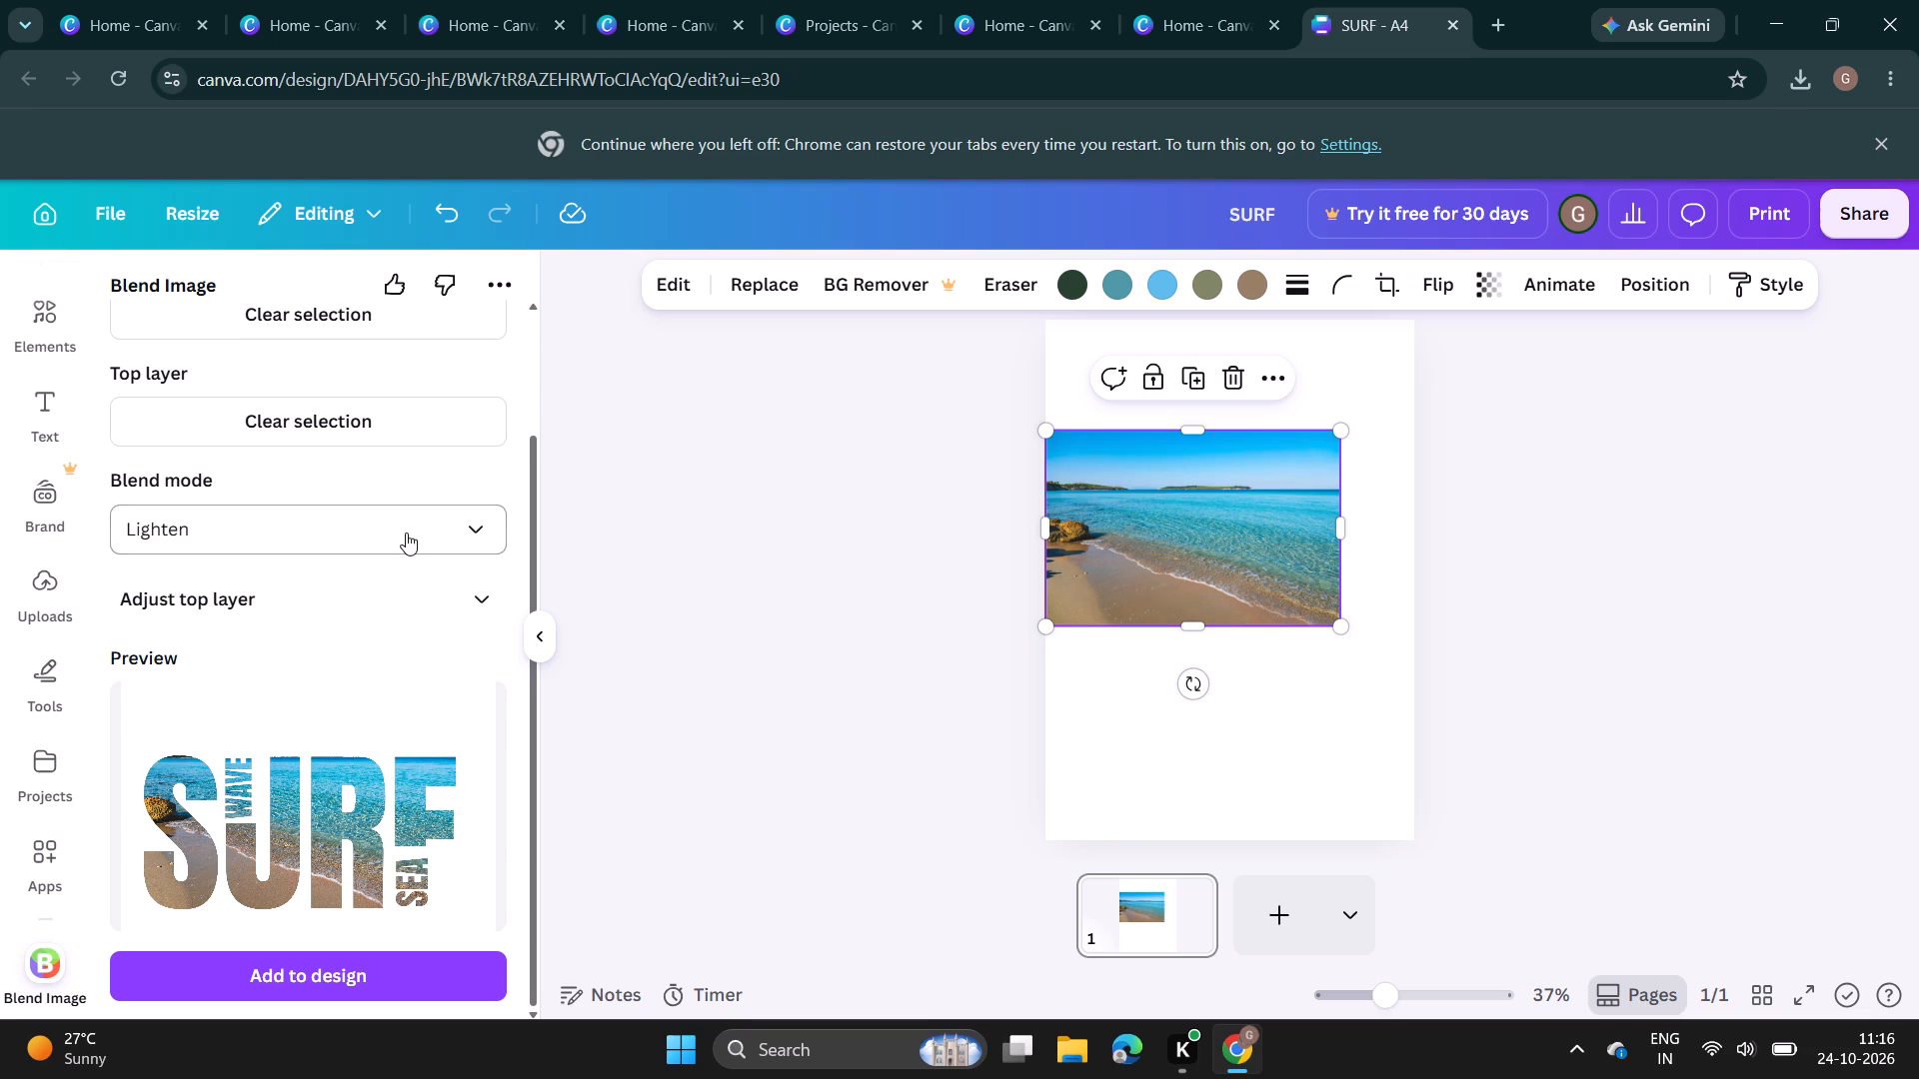
Set the blend mode to Screen and add the blended SURF lettering to the page.
{"action": "left_click", "coordinate": [406, 533]}
{"action": "scroll", "coordinate": [230, 822], "scroll_direction": "down", "scroll_amount": 2}
{"action": "left_click", "coordinate": [299, 621]}
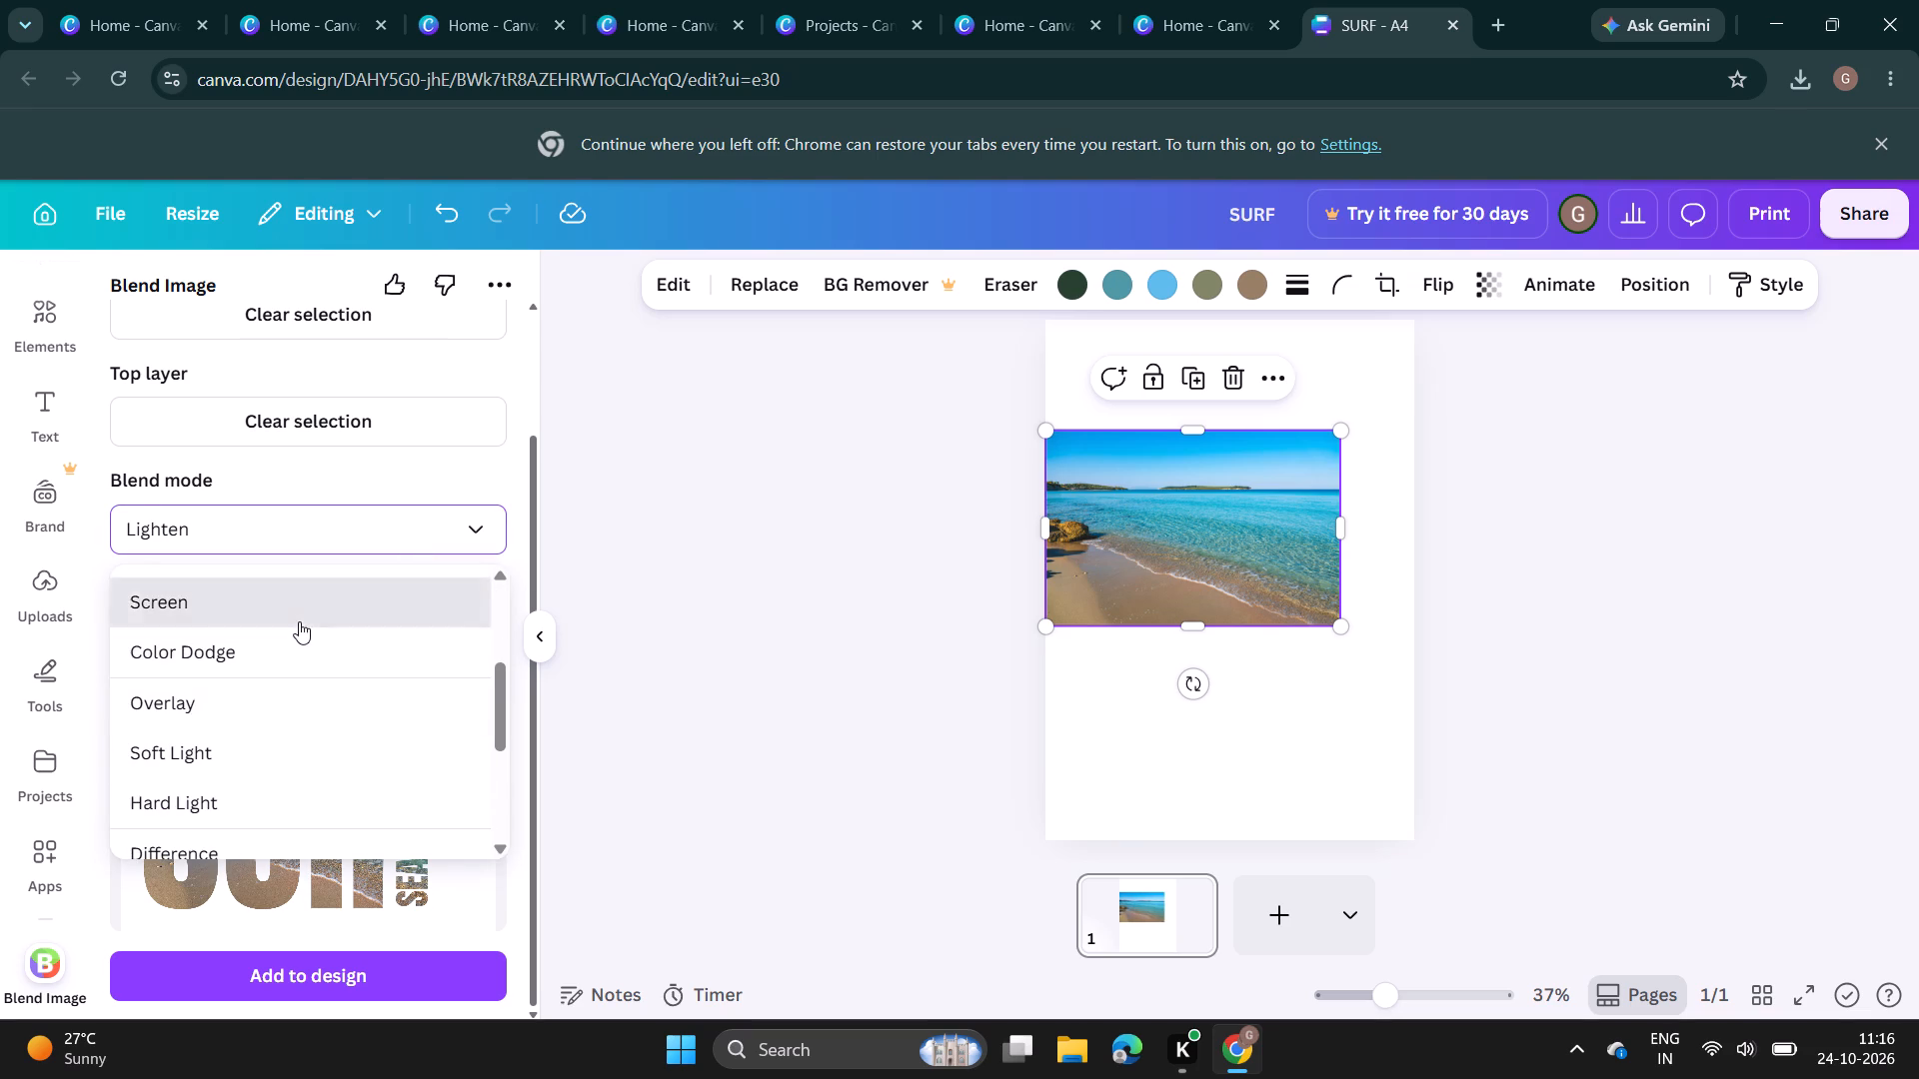
{"action": "left_click", "coordinate": [675, 809]}
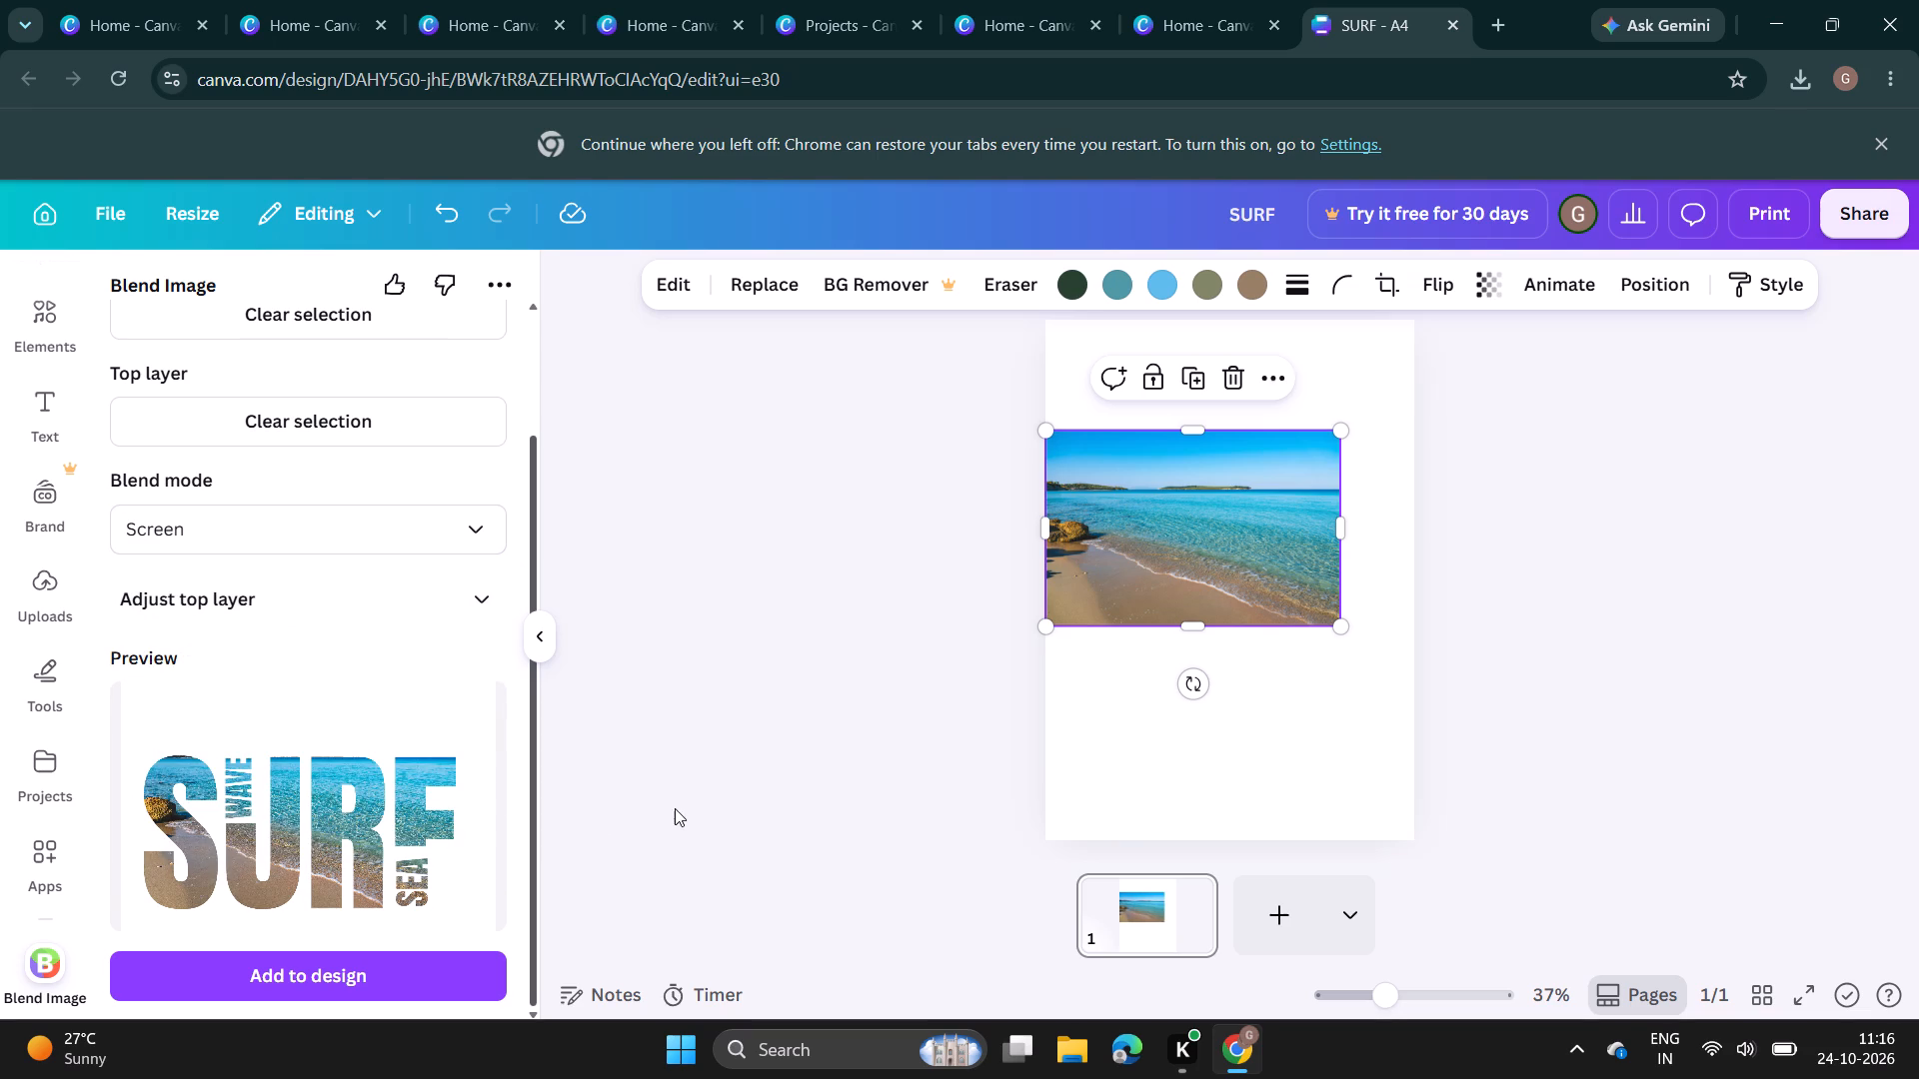
{"action": "left_click", "coordinate": [290, 973]}
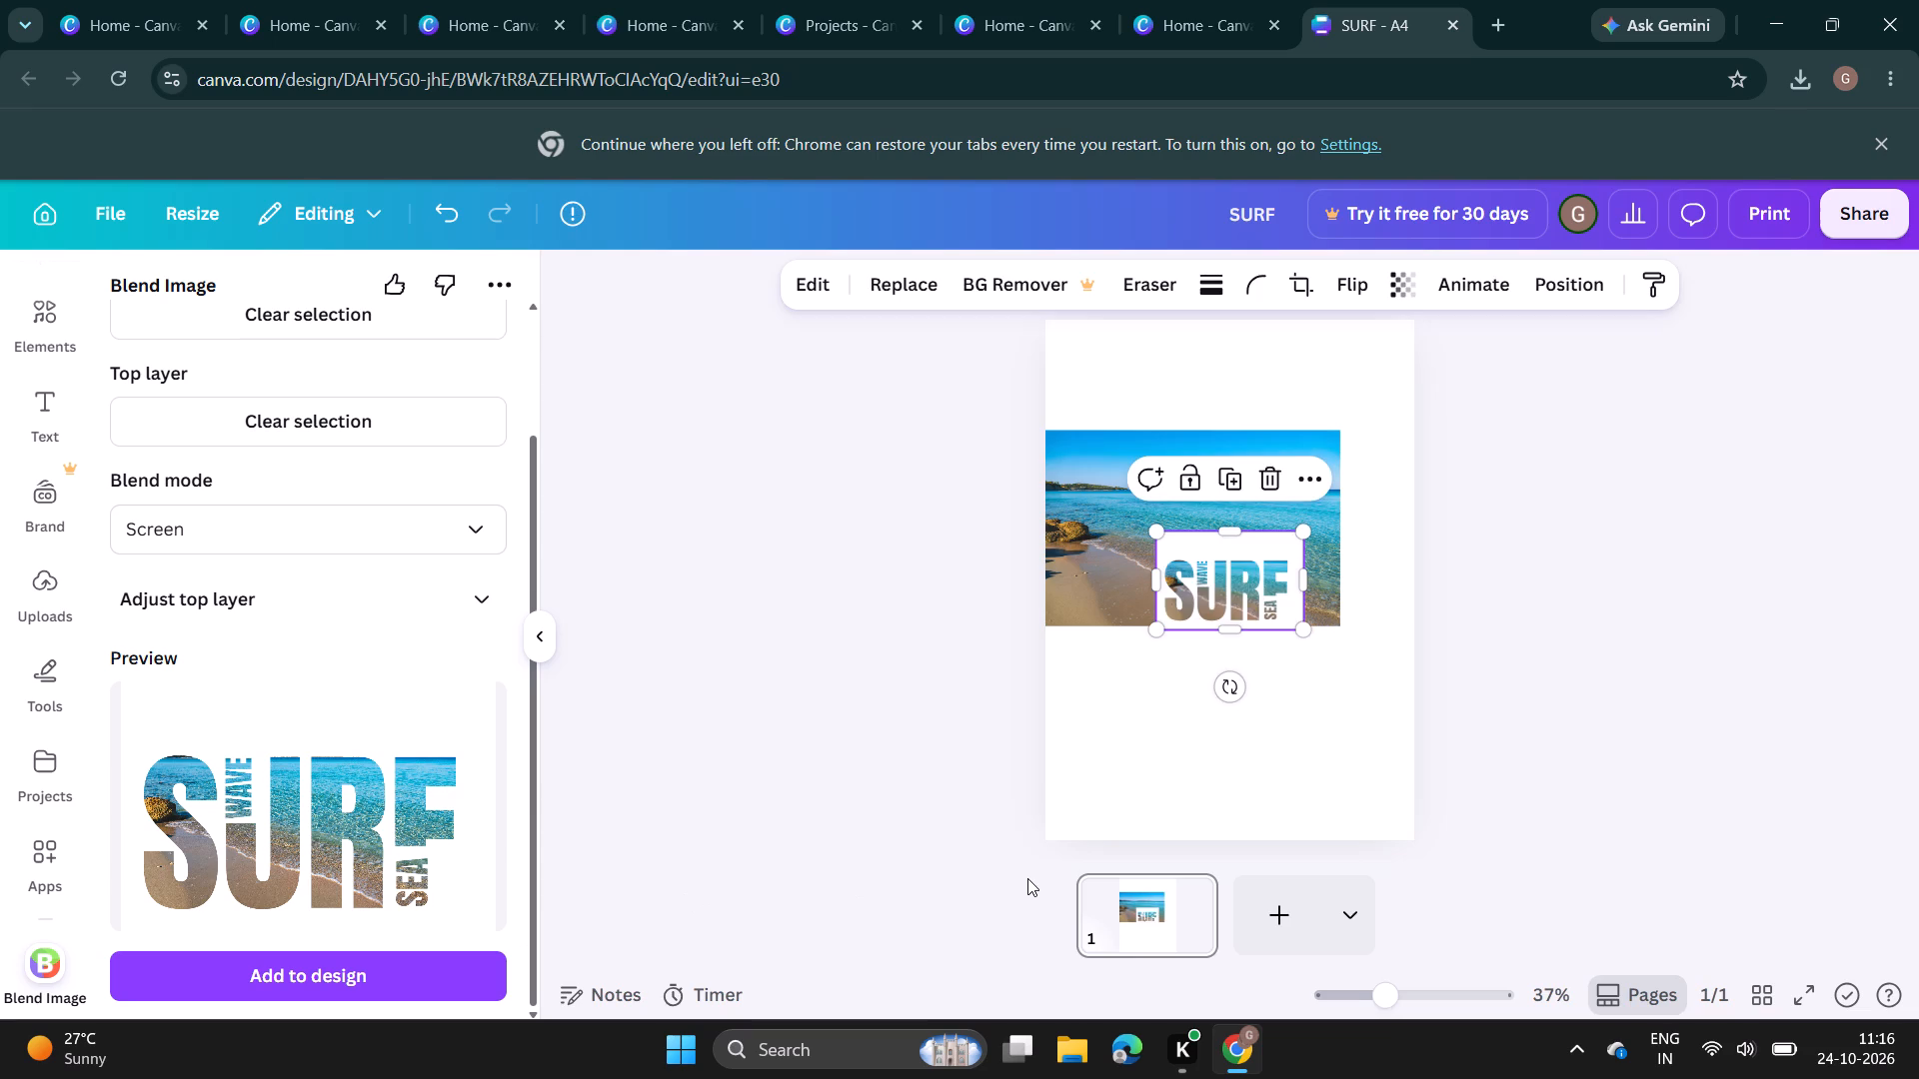
Delete the original beach photo and the black SURF lettering, leaving only the blended SURF image on the page.
{"action": "left_click", "coordinate": [1123, 551]}
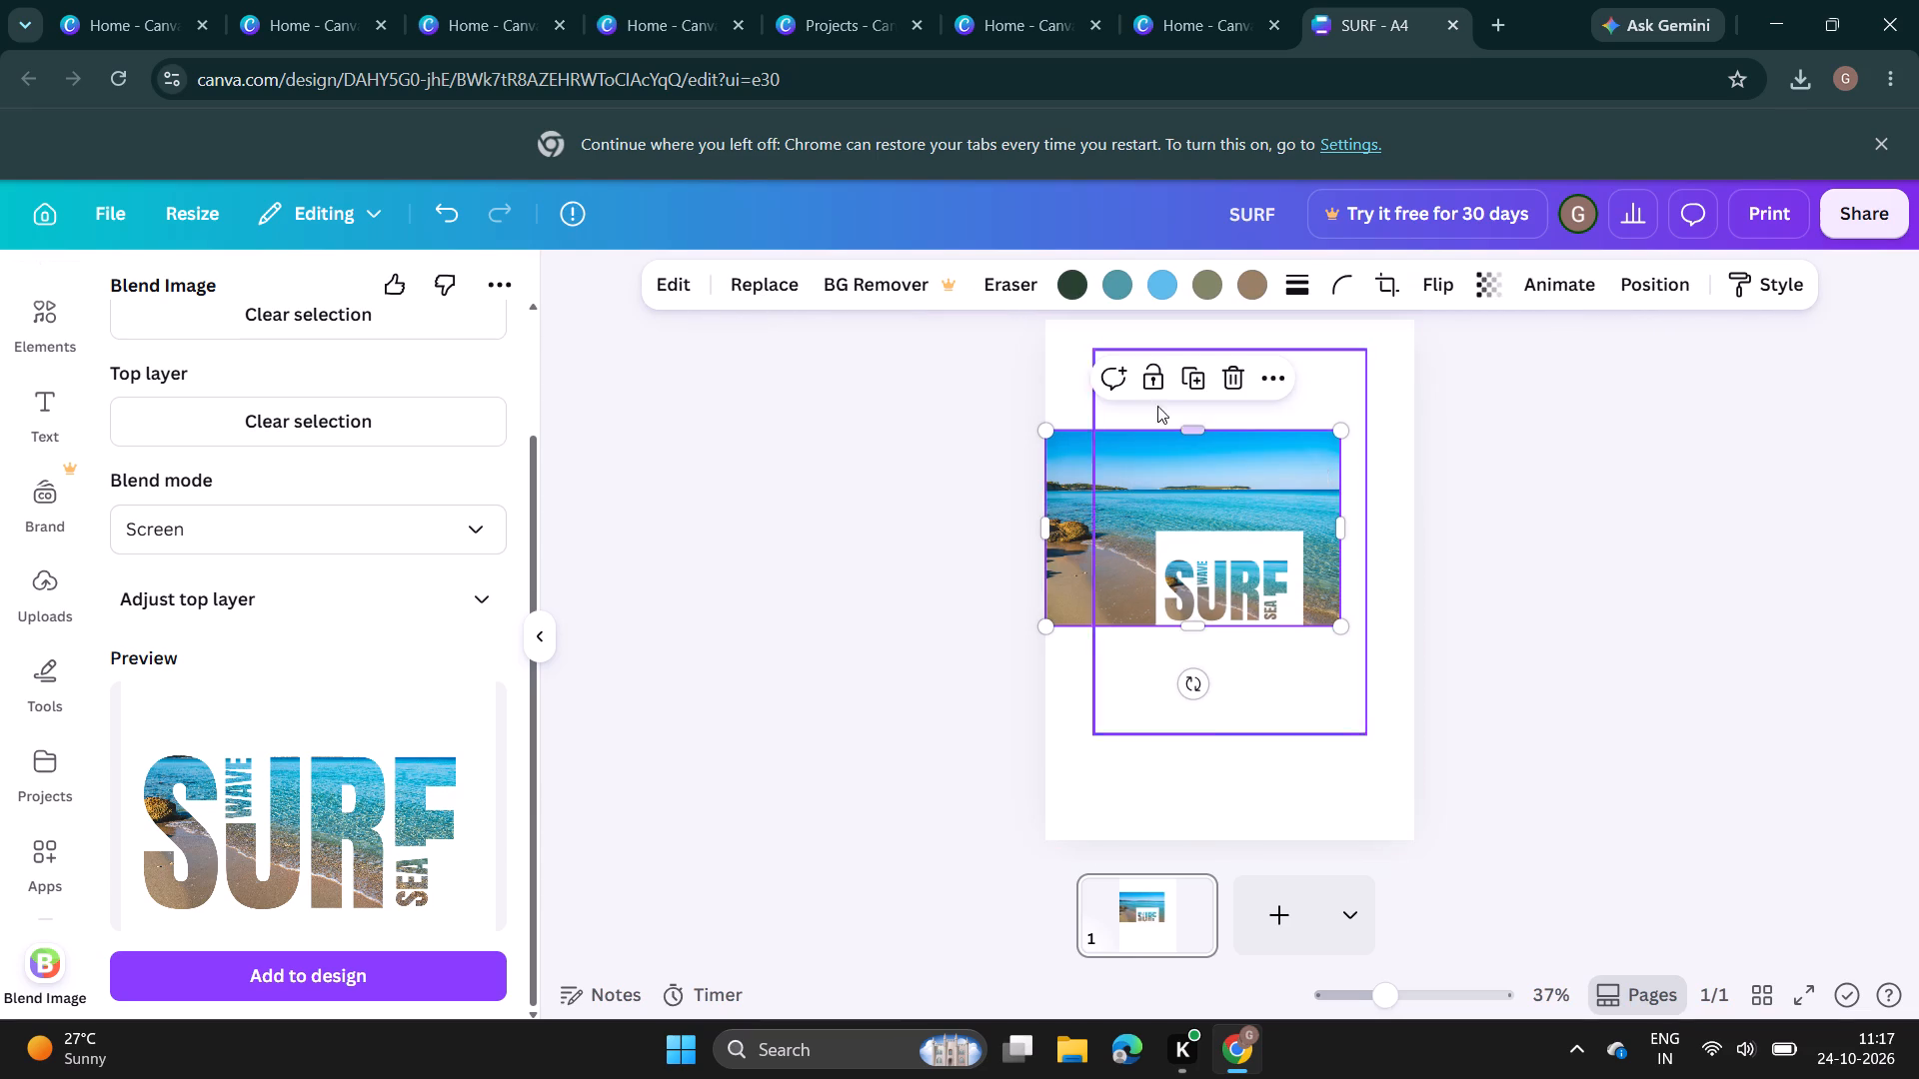
{"action": "left_click", "coordinate": [1224, 376]}
{"action": "left_click", "coordinate": [1271, 455]}
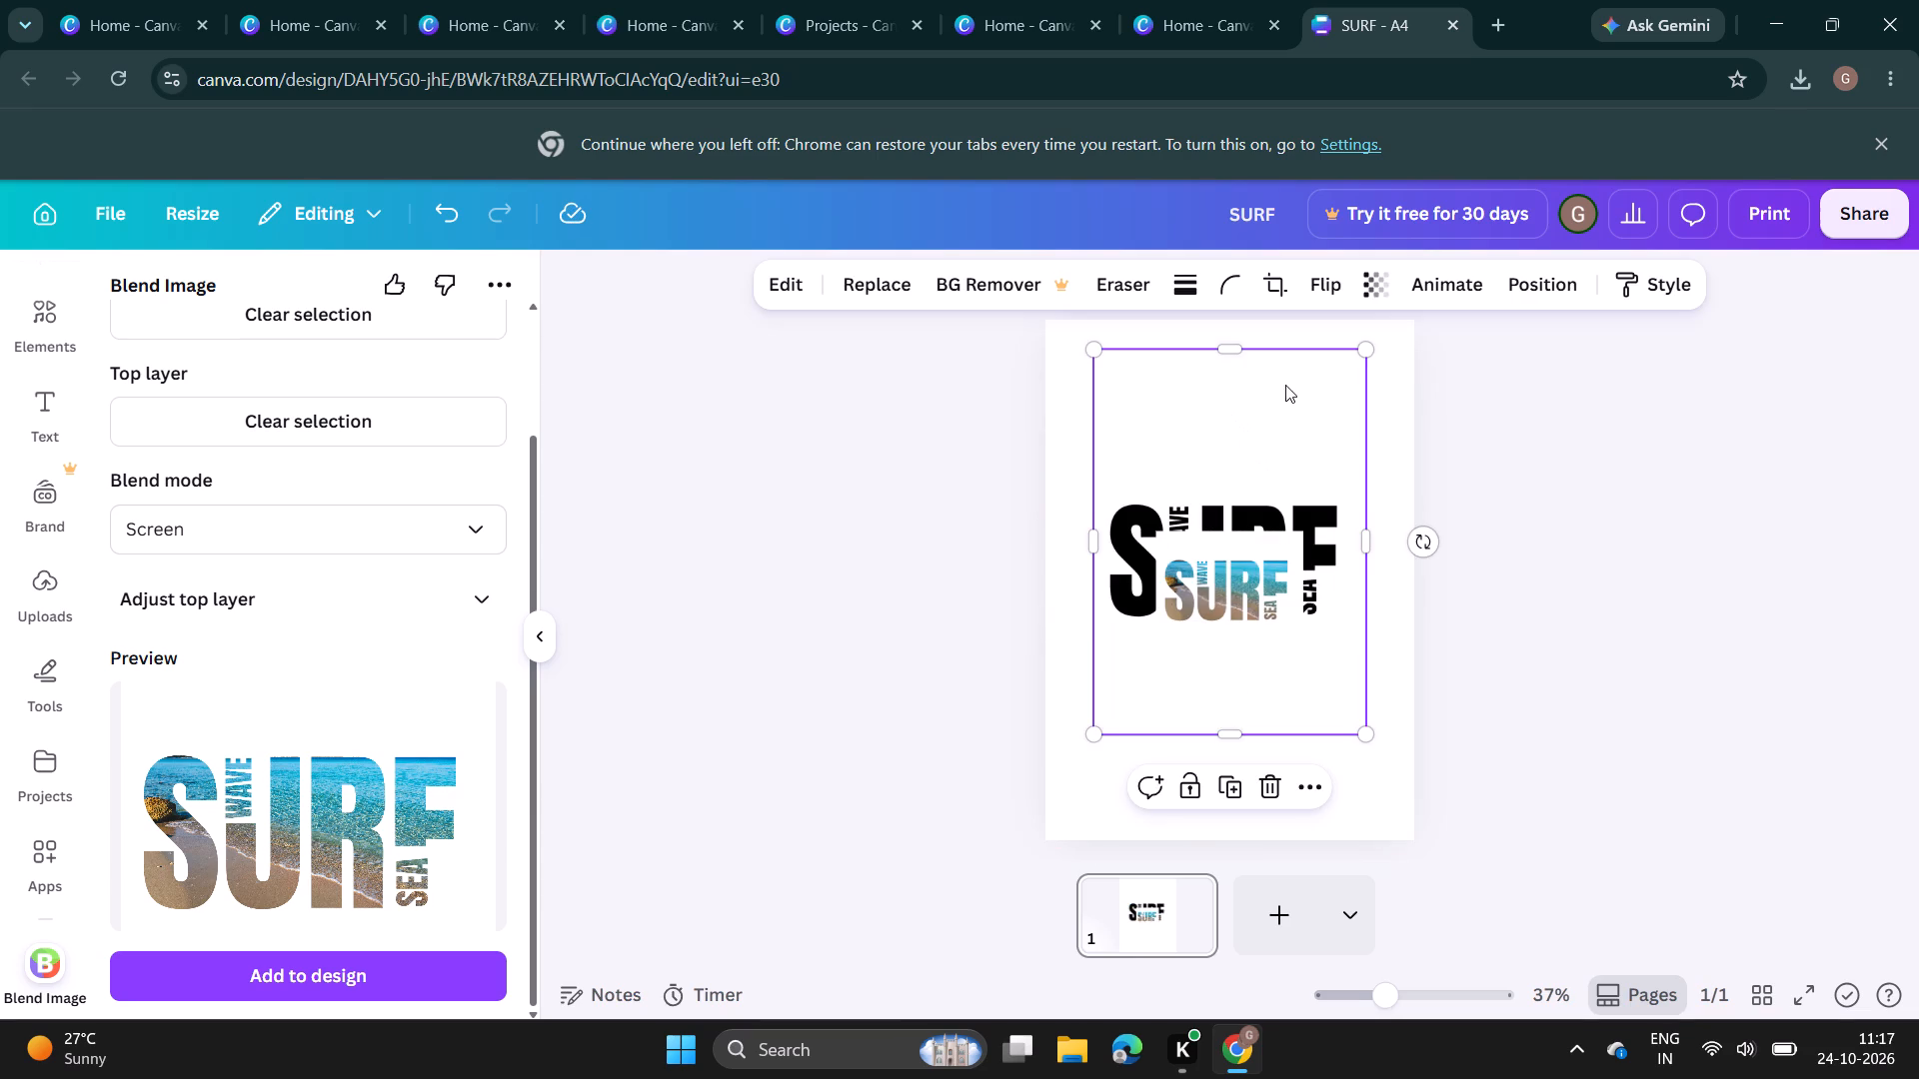
{"action": "left_click", "coordinate": [1276, 791]}
Enlarge the blended SURF image to span the full page width and position it slightly above the page's middle.
{"action": "left_click", "coordinate": [1266, 592]}
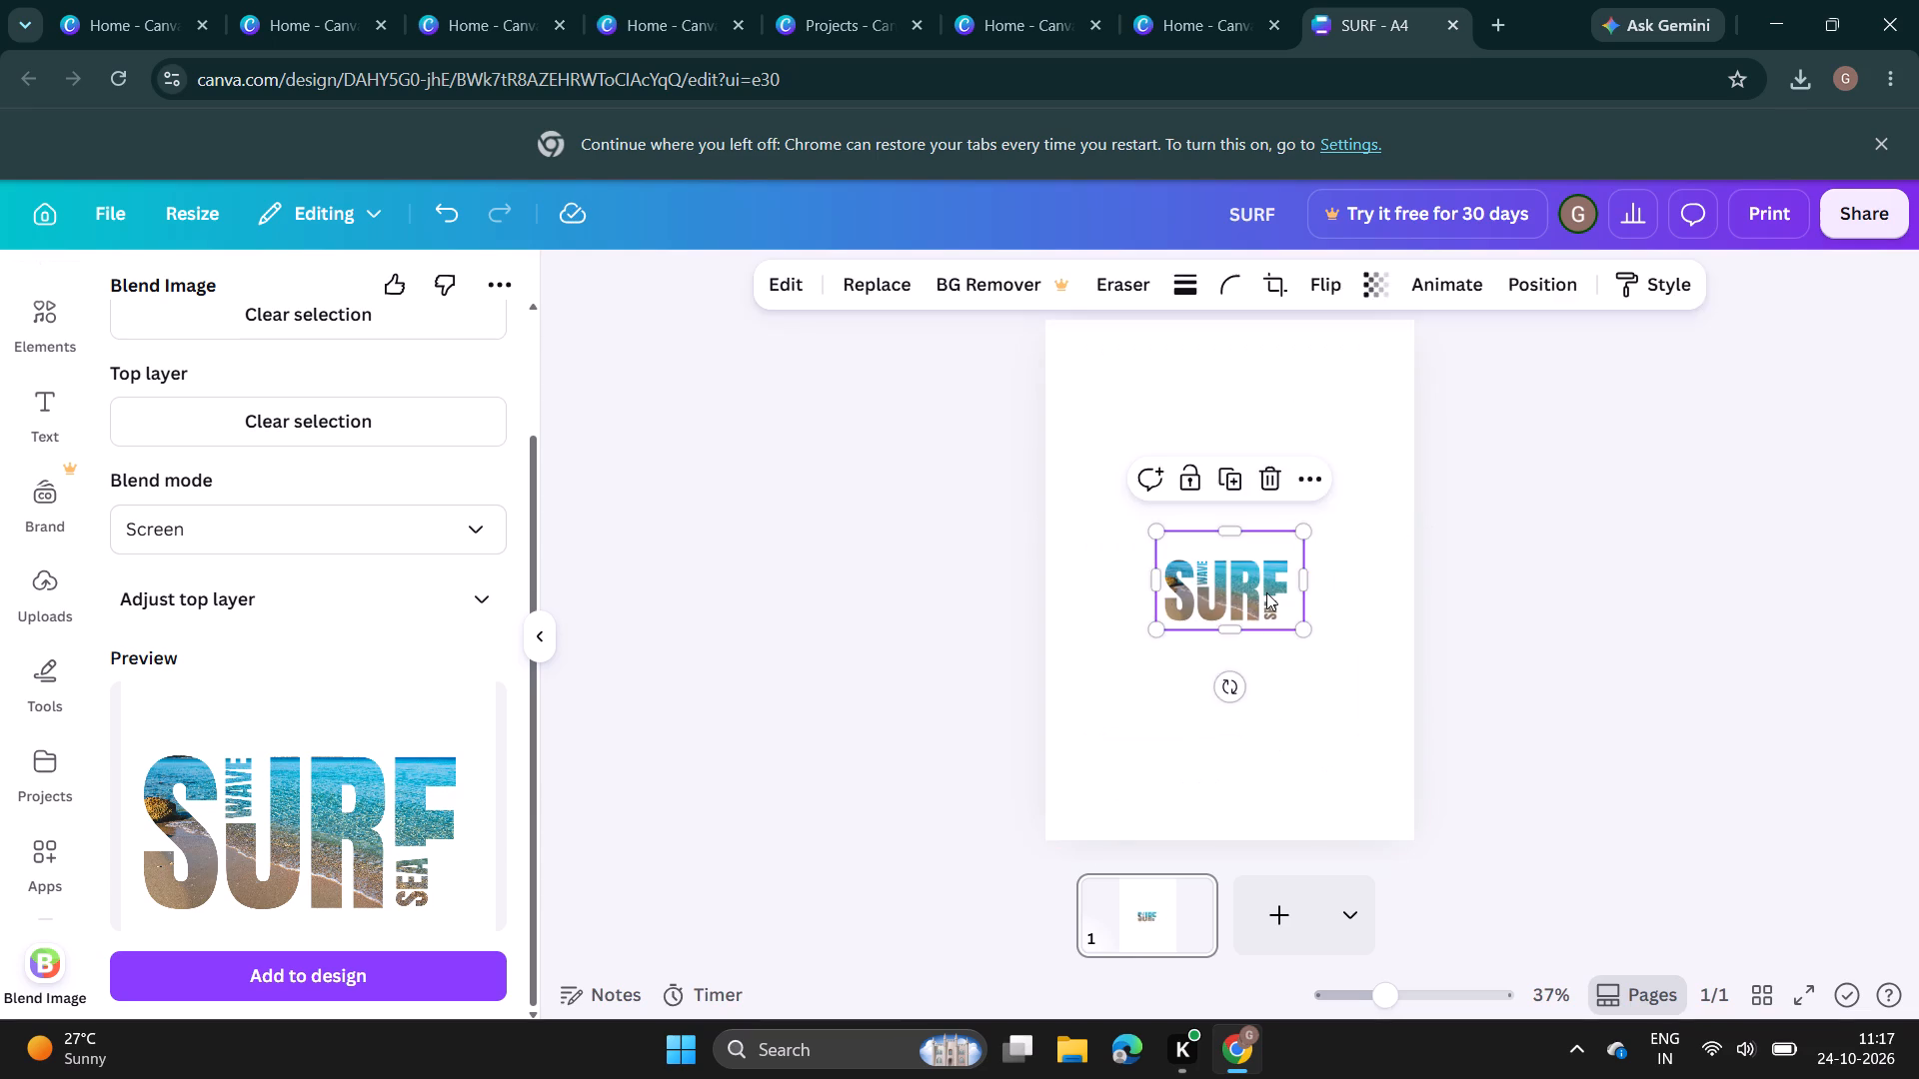
{"action": "left_click_drag", "start_coordinate": [1299, 624], "coordinate": [1359, 825]}
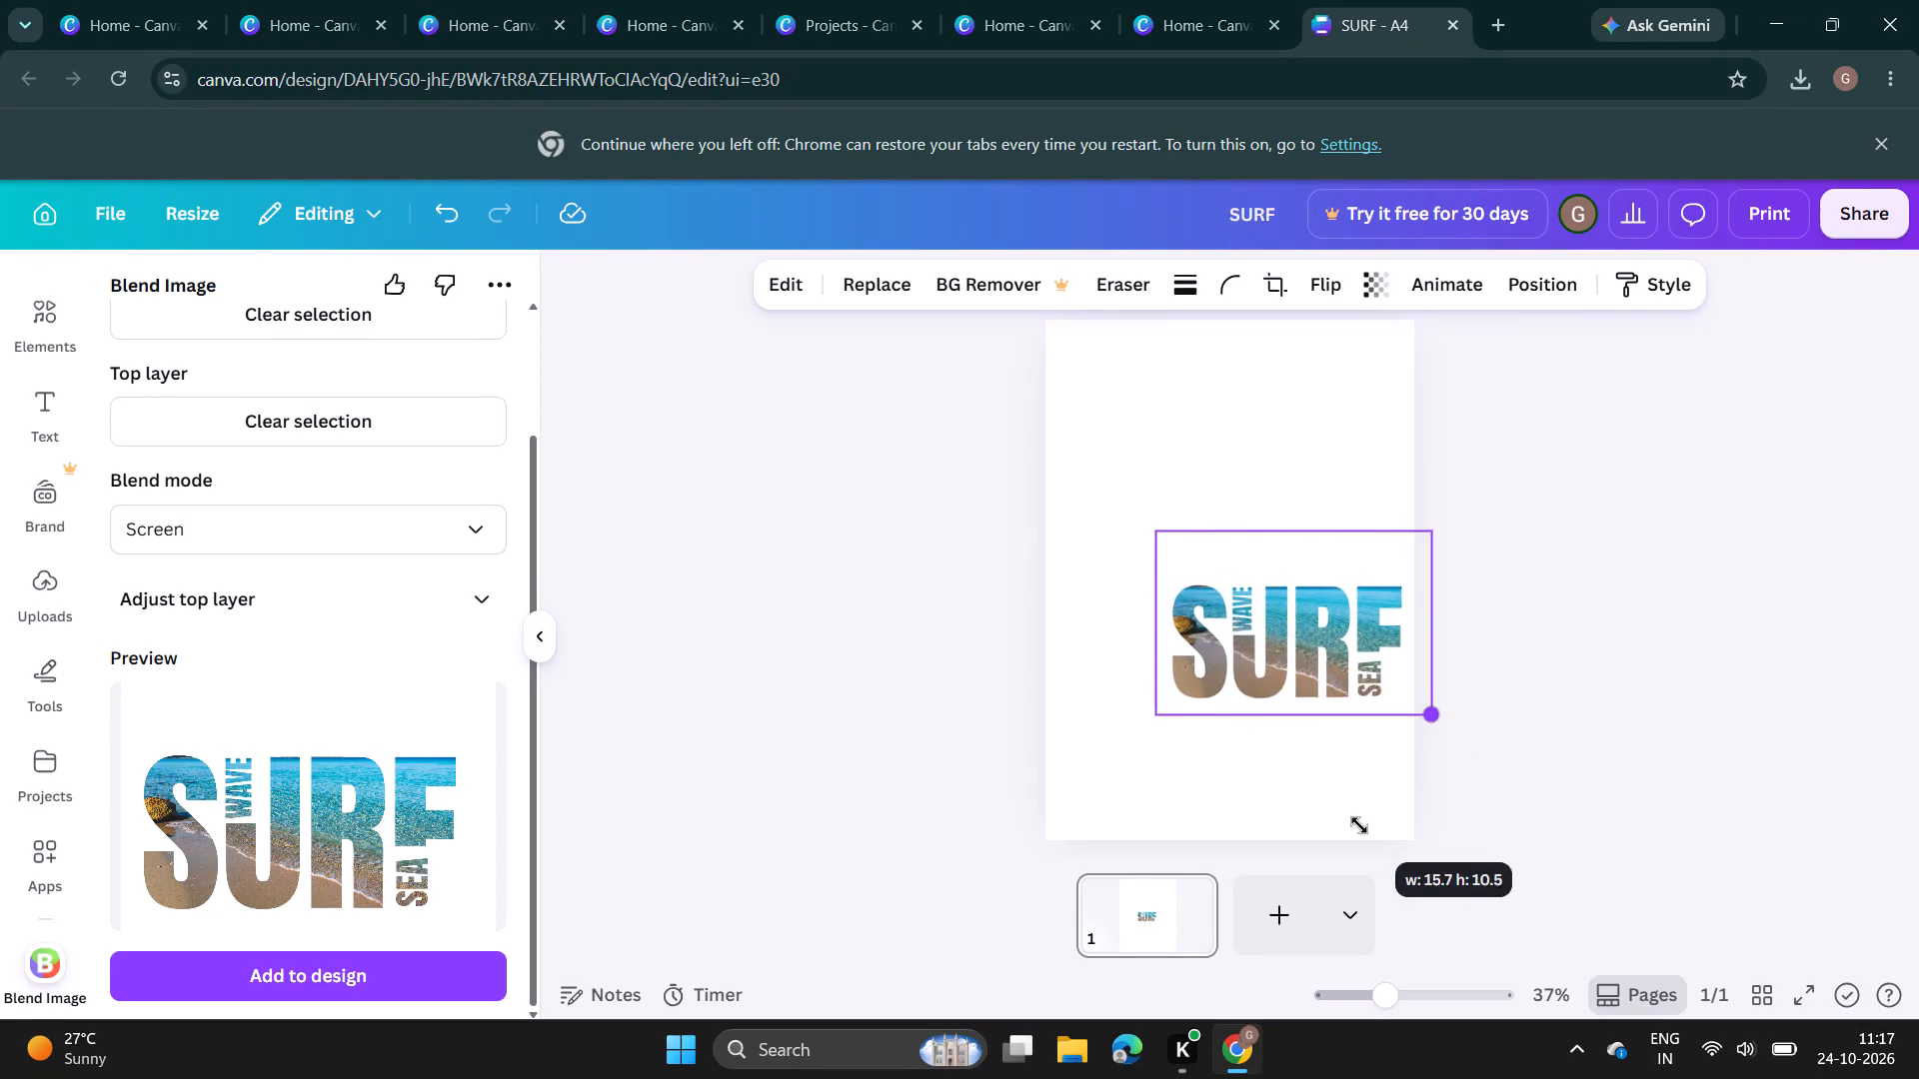
{"action": "left_click_drag", "start_coordinate": [1359, 825], "coordinate": [1377, 912]}
{"action": "left_click_drag", "start_coordinate": [1323, 696], "coordinate": [1247, 599]}
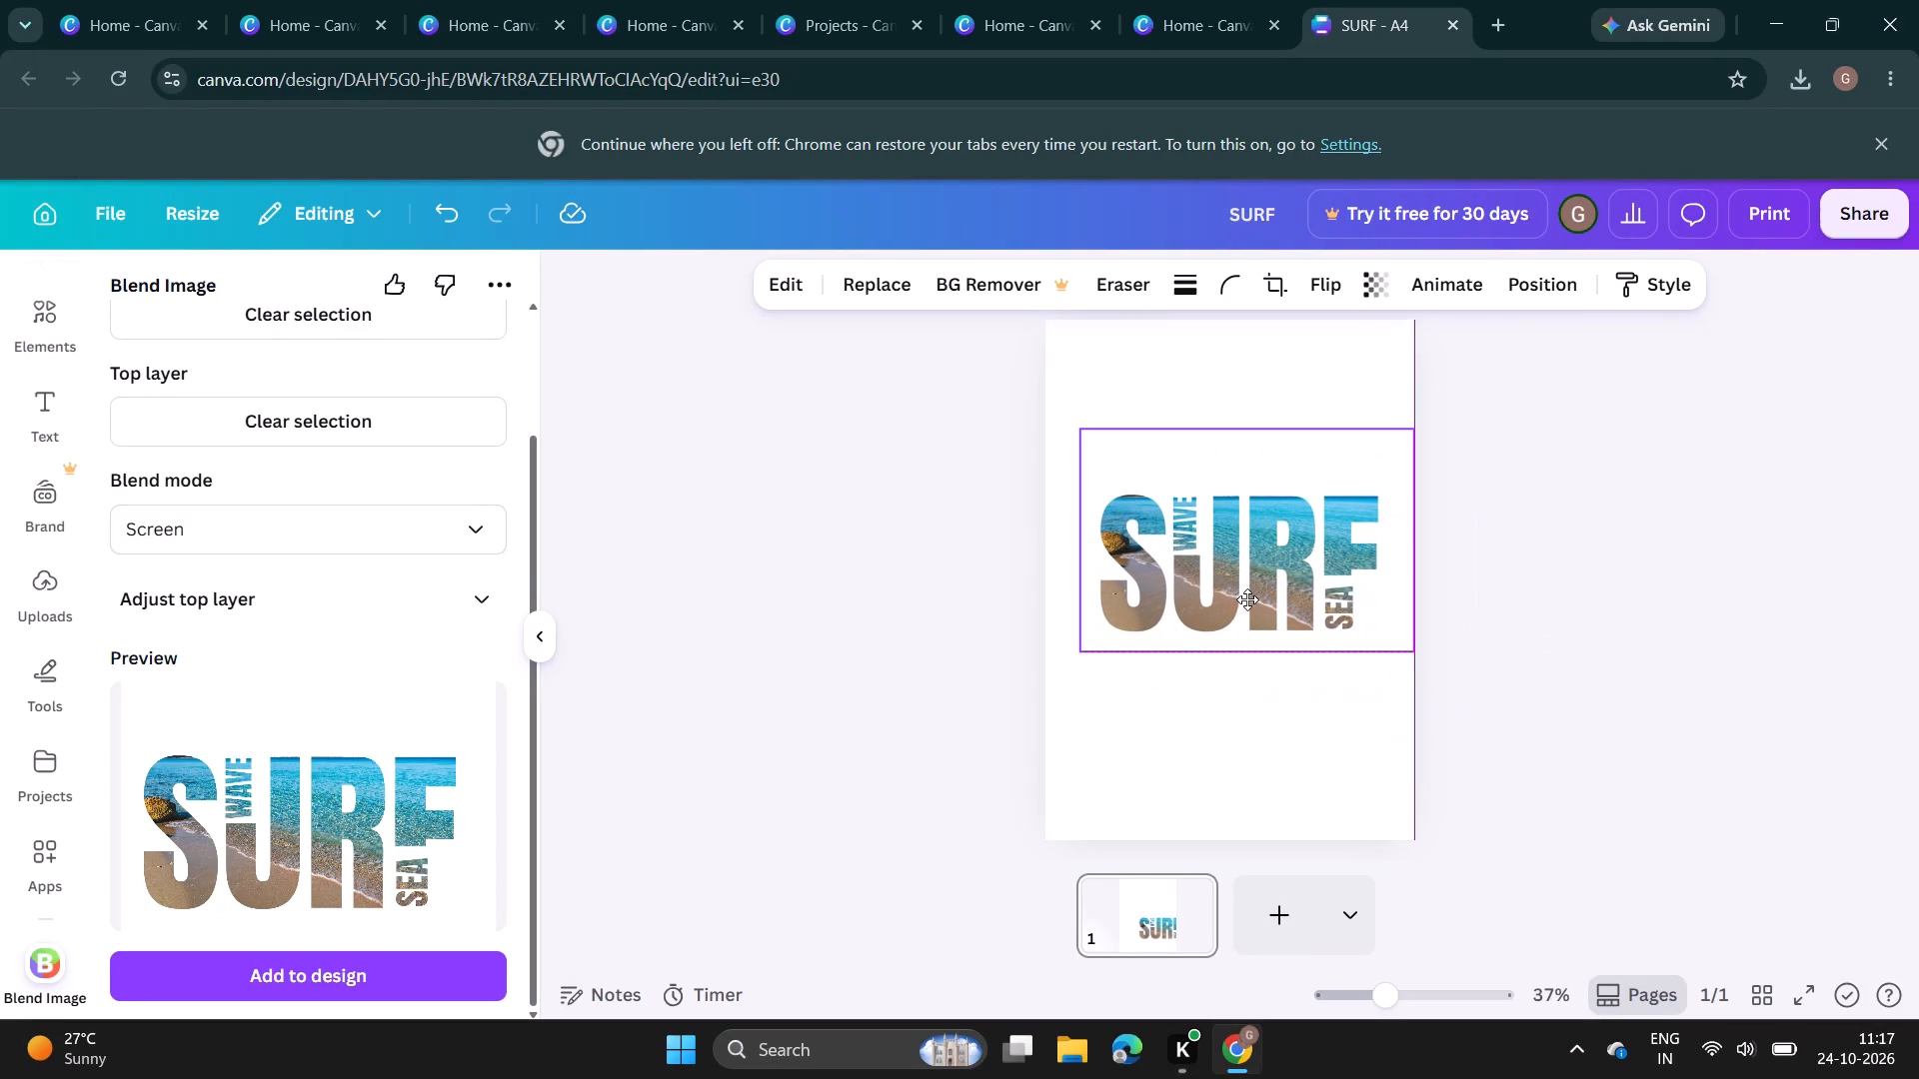
{"action": "left_click_drag", "start_coordinate": [1247, 599], "coordinate": [1239, 582]}
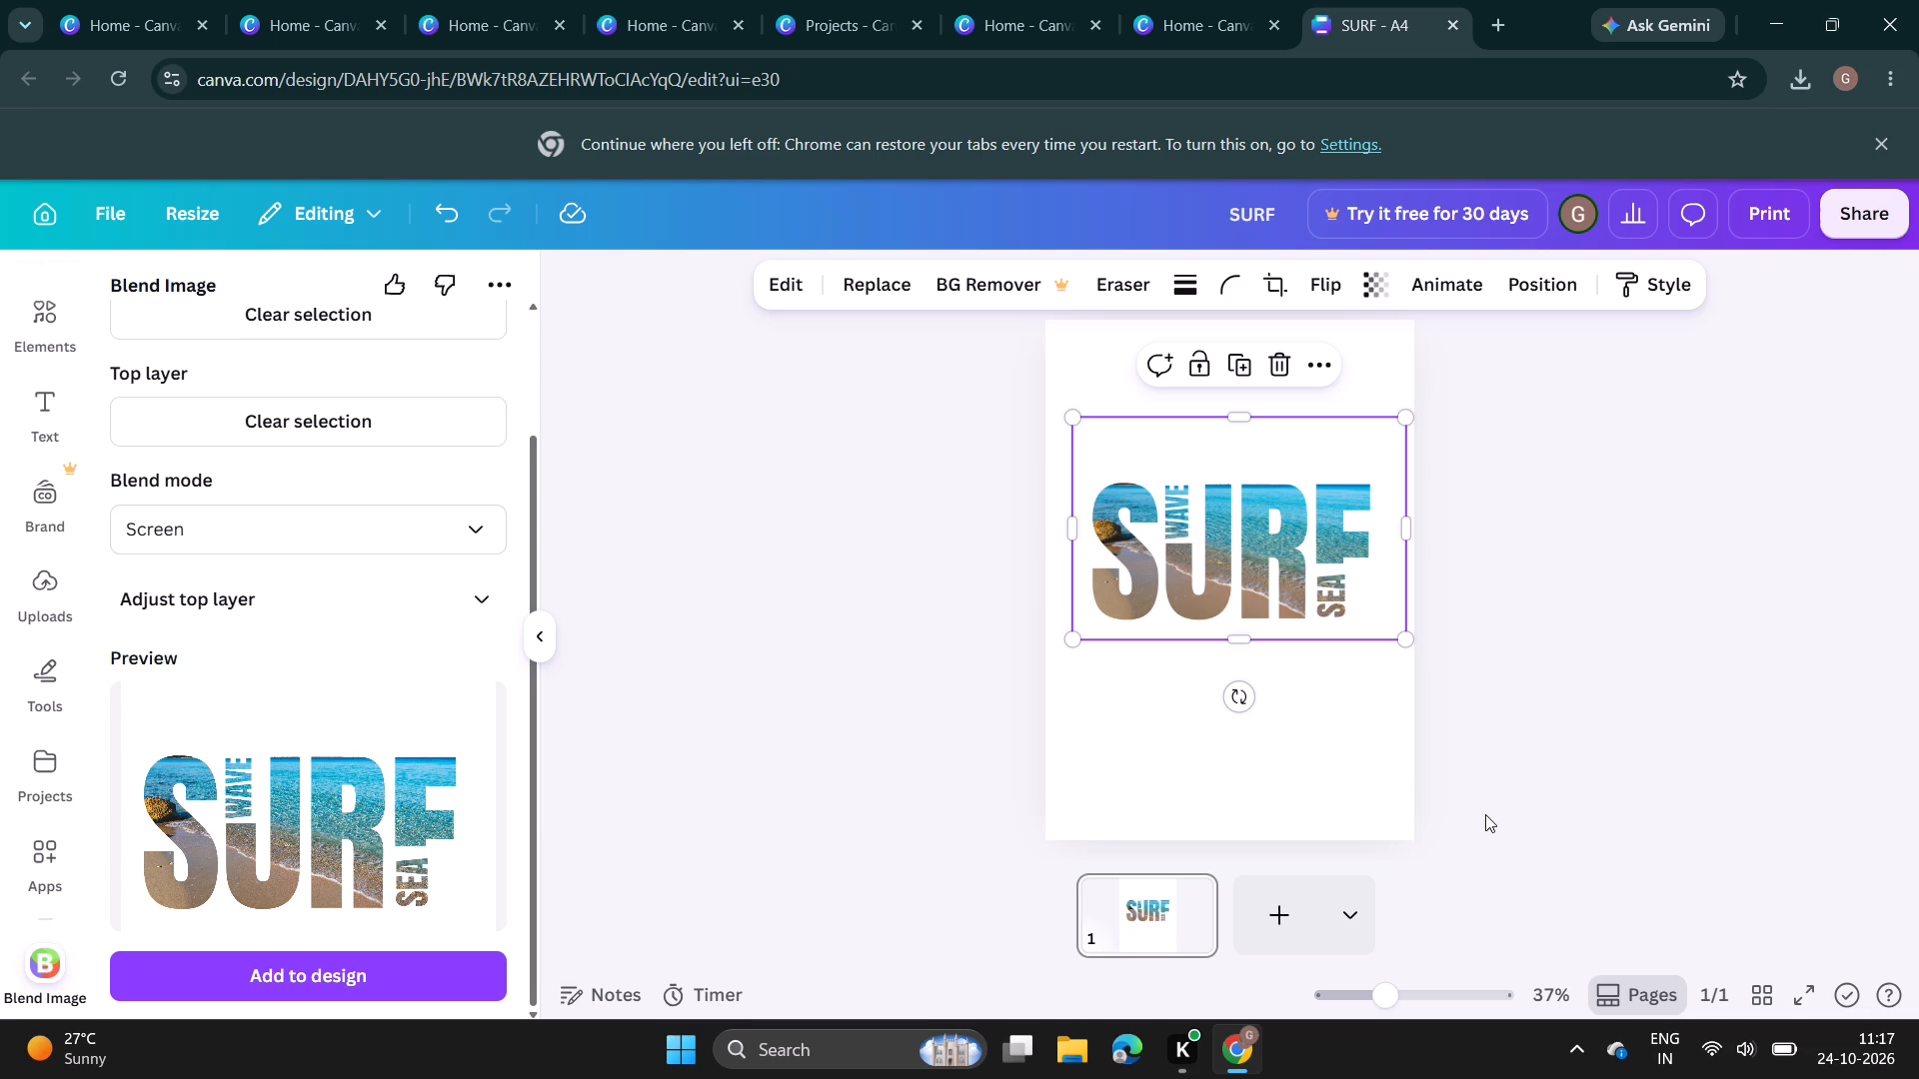
{"action": "left_click_drag", "start_coordinate": [1401, 635], "coordinate": [1415, 726]}
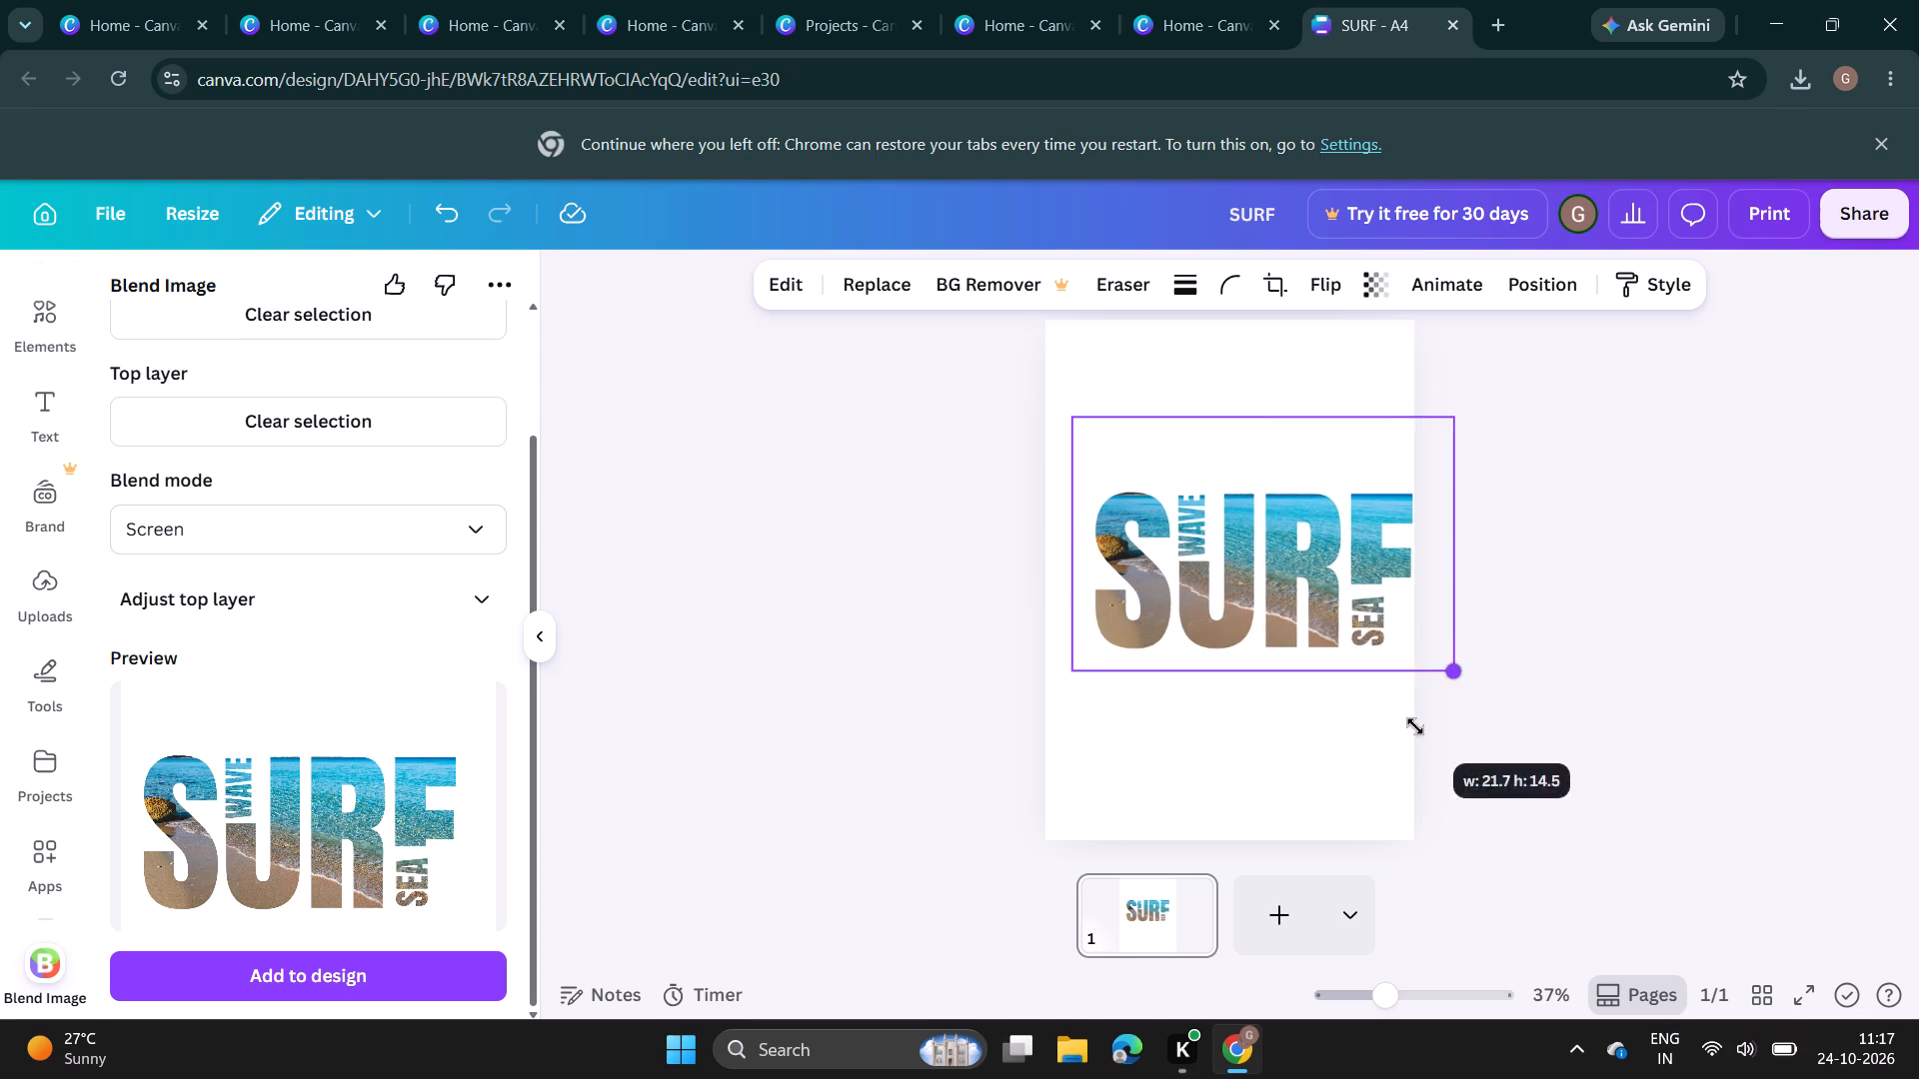
{"action": "left_click_drag", "start_coordinate": [1415, 726], "coordinate": [1387, 728]}
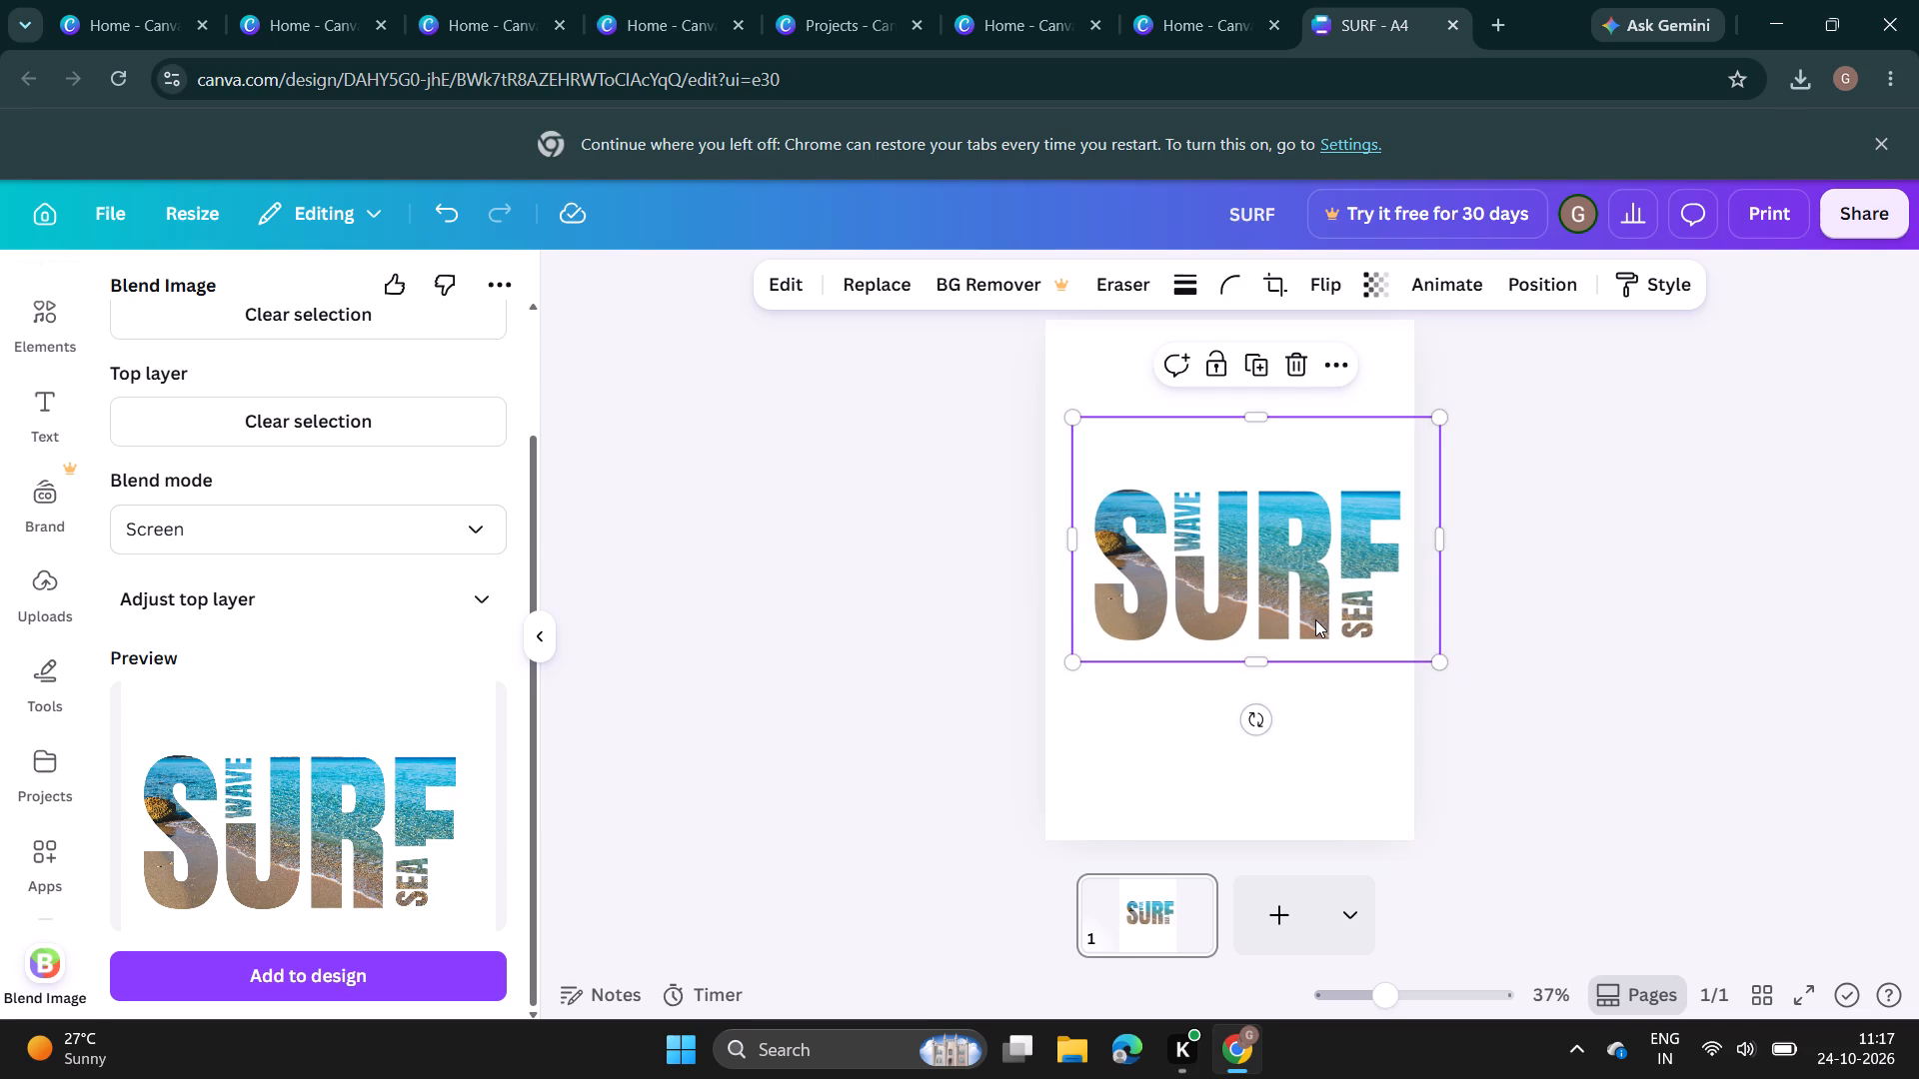
{"action": "left_click_drag", "start_coordinate": [1304, 560], "coordinate": [1286, 555]}
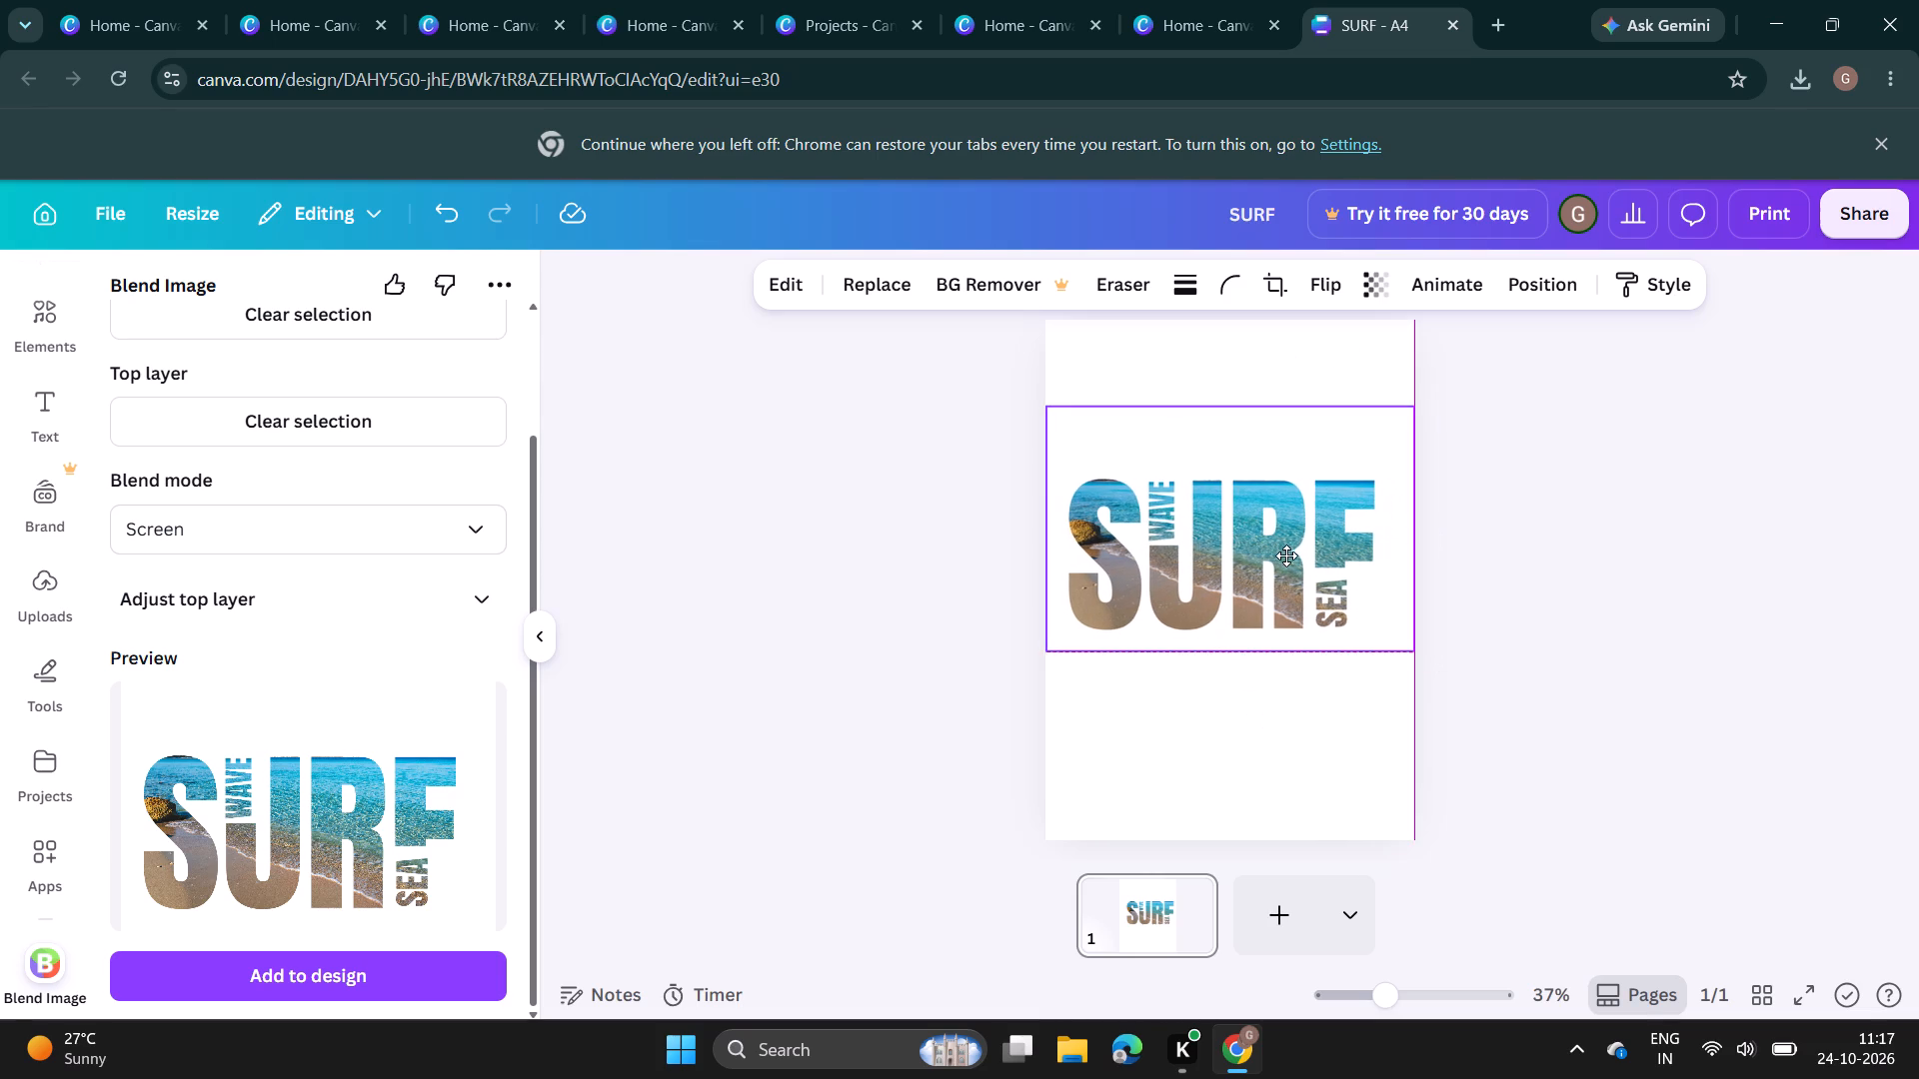
{"action": "left_click_drag", "start_coordinate": [1286, 555], "coordinate": [1284, 543]}
Examine the page's editing tools and styles, including the Decorate tool.
{"action": "left_click", "coordinate": [1066, 319]}
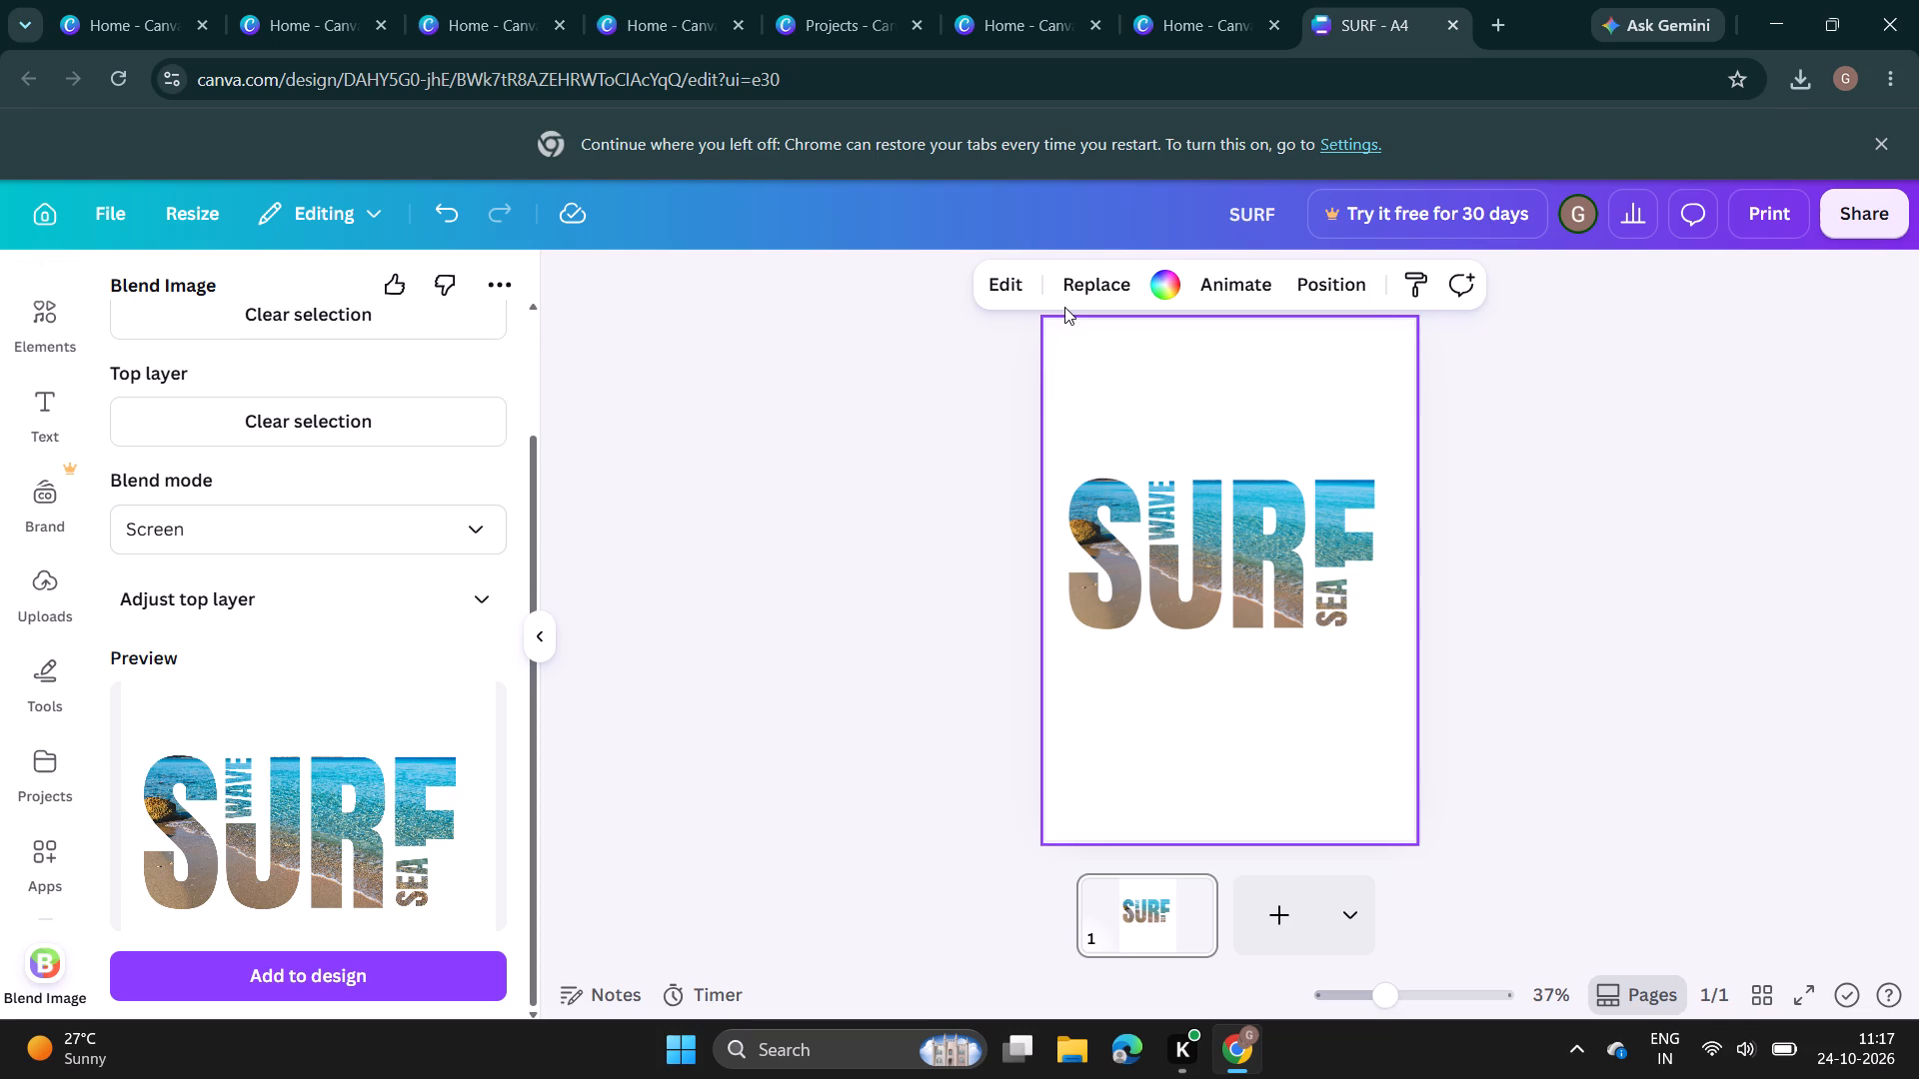
{"action": "left_click", "coordinate": [1011, 291]}
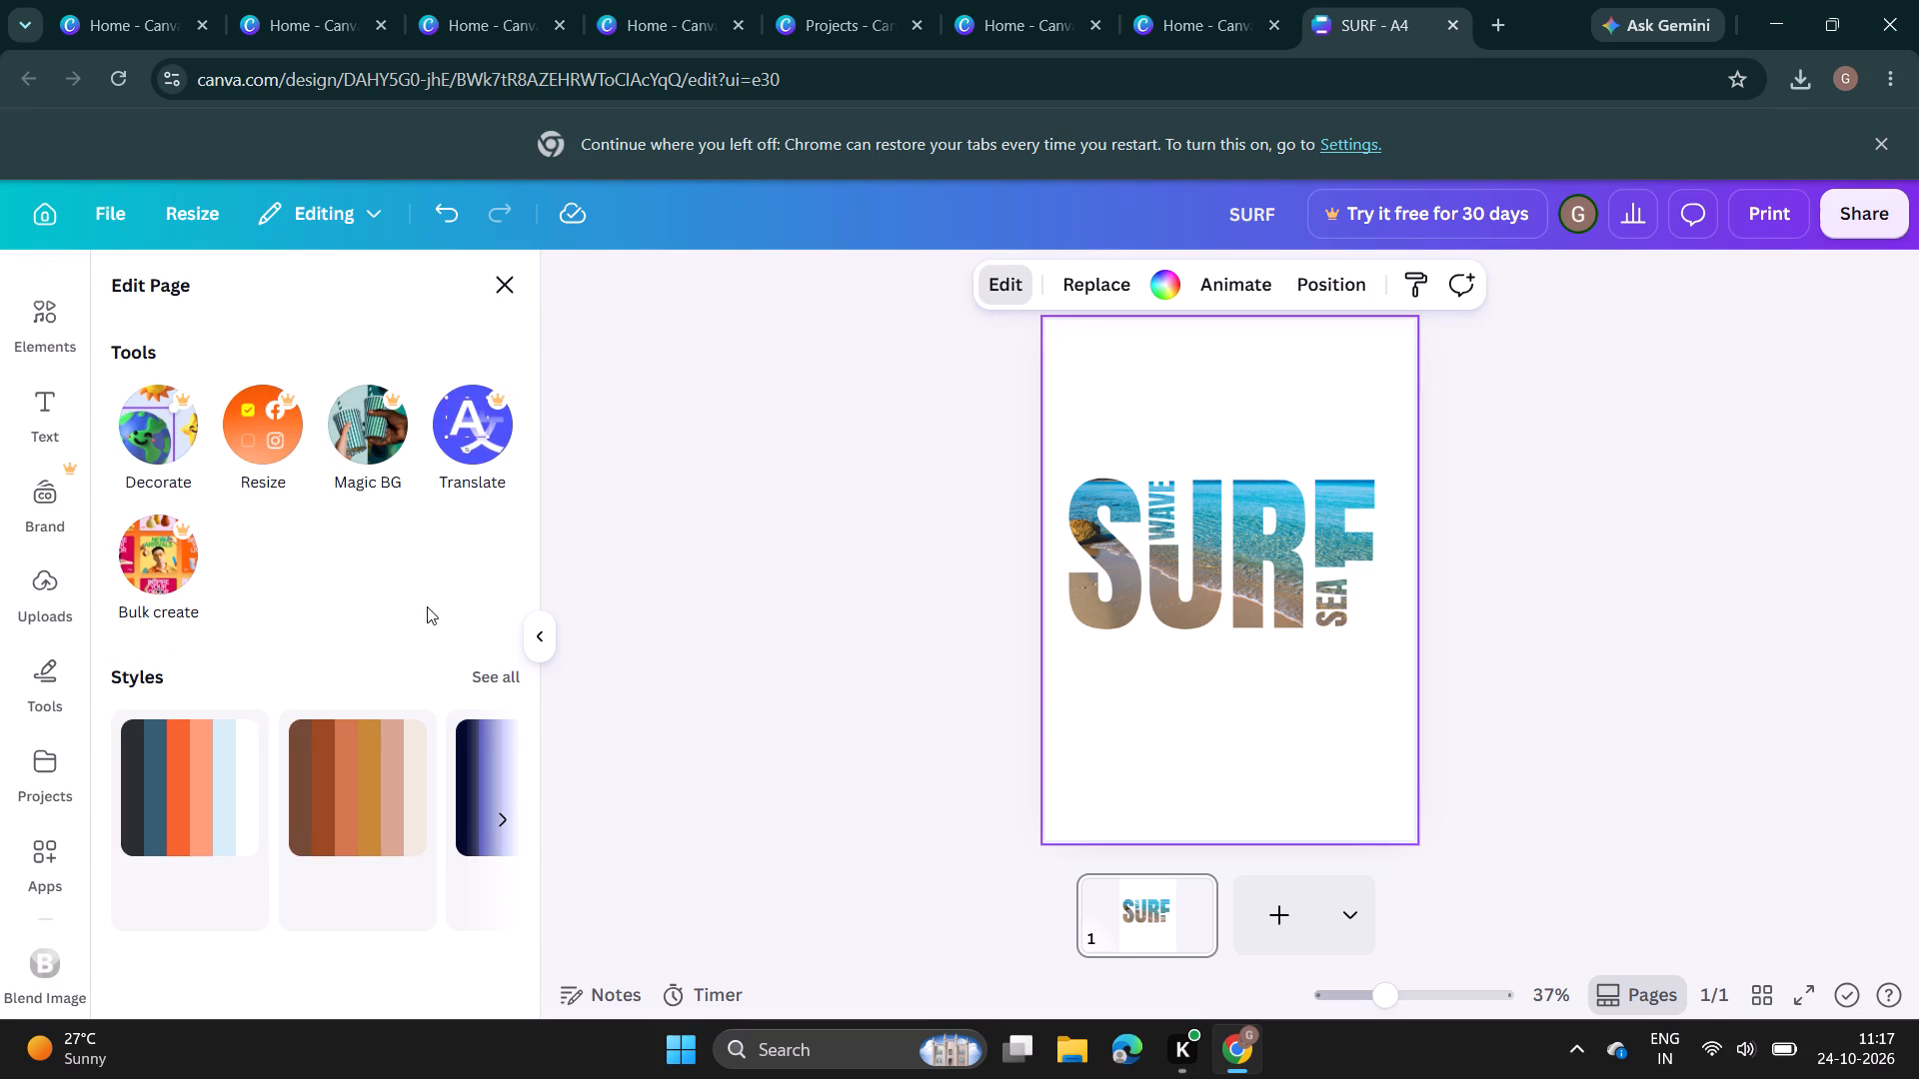
{"action": "scroll", "coordinate": [382, 654], "scroll_direction": "down", "scroll_amount": 1}
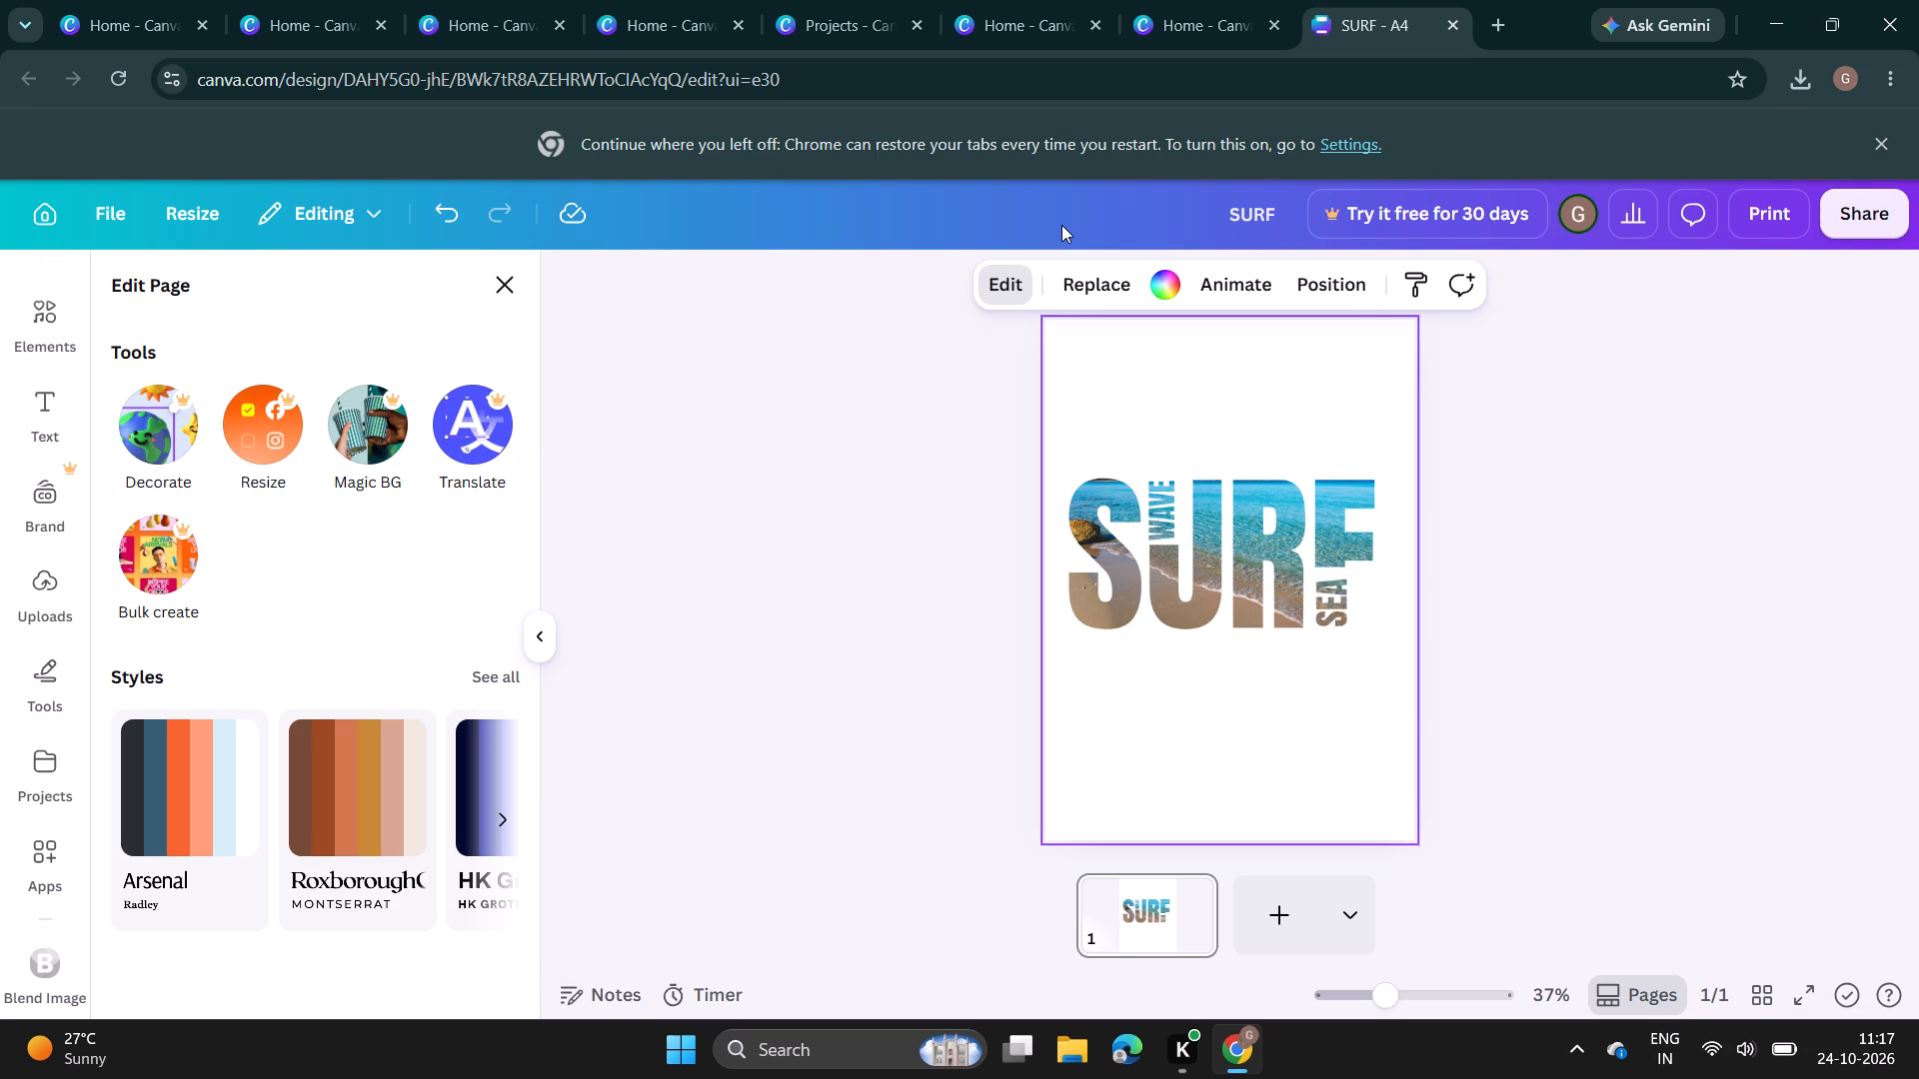
{"action": "scroll", "coordinate": [468, 583], "scroll_direction": "down", "scroll_amount": 1}
{"action": "scroll", "coordinate": [307, 676], "scroll_direction": "down", "scroll_amount": 5}
{"action": "scroll", "coordinate": [469, 647], "scroll_direction": "up", "scroll_amount": 3}
{"action": "left_click", "coordinate": [164, 472]}
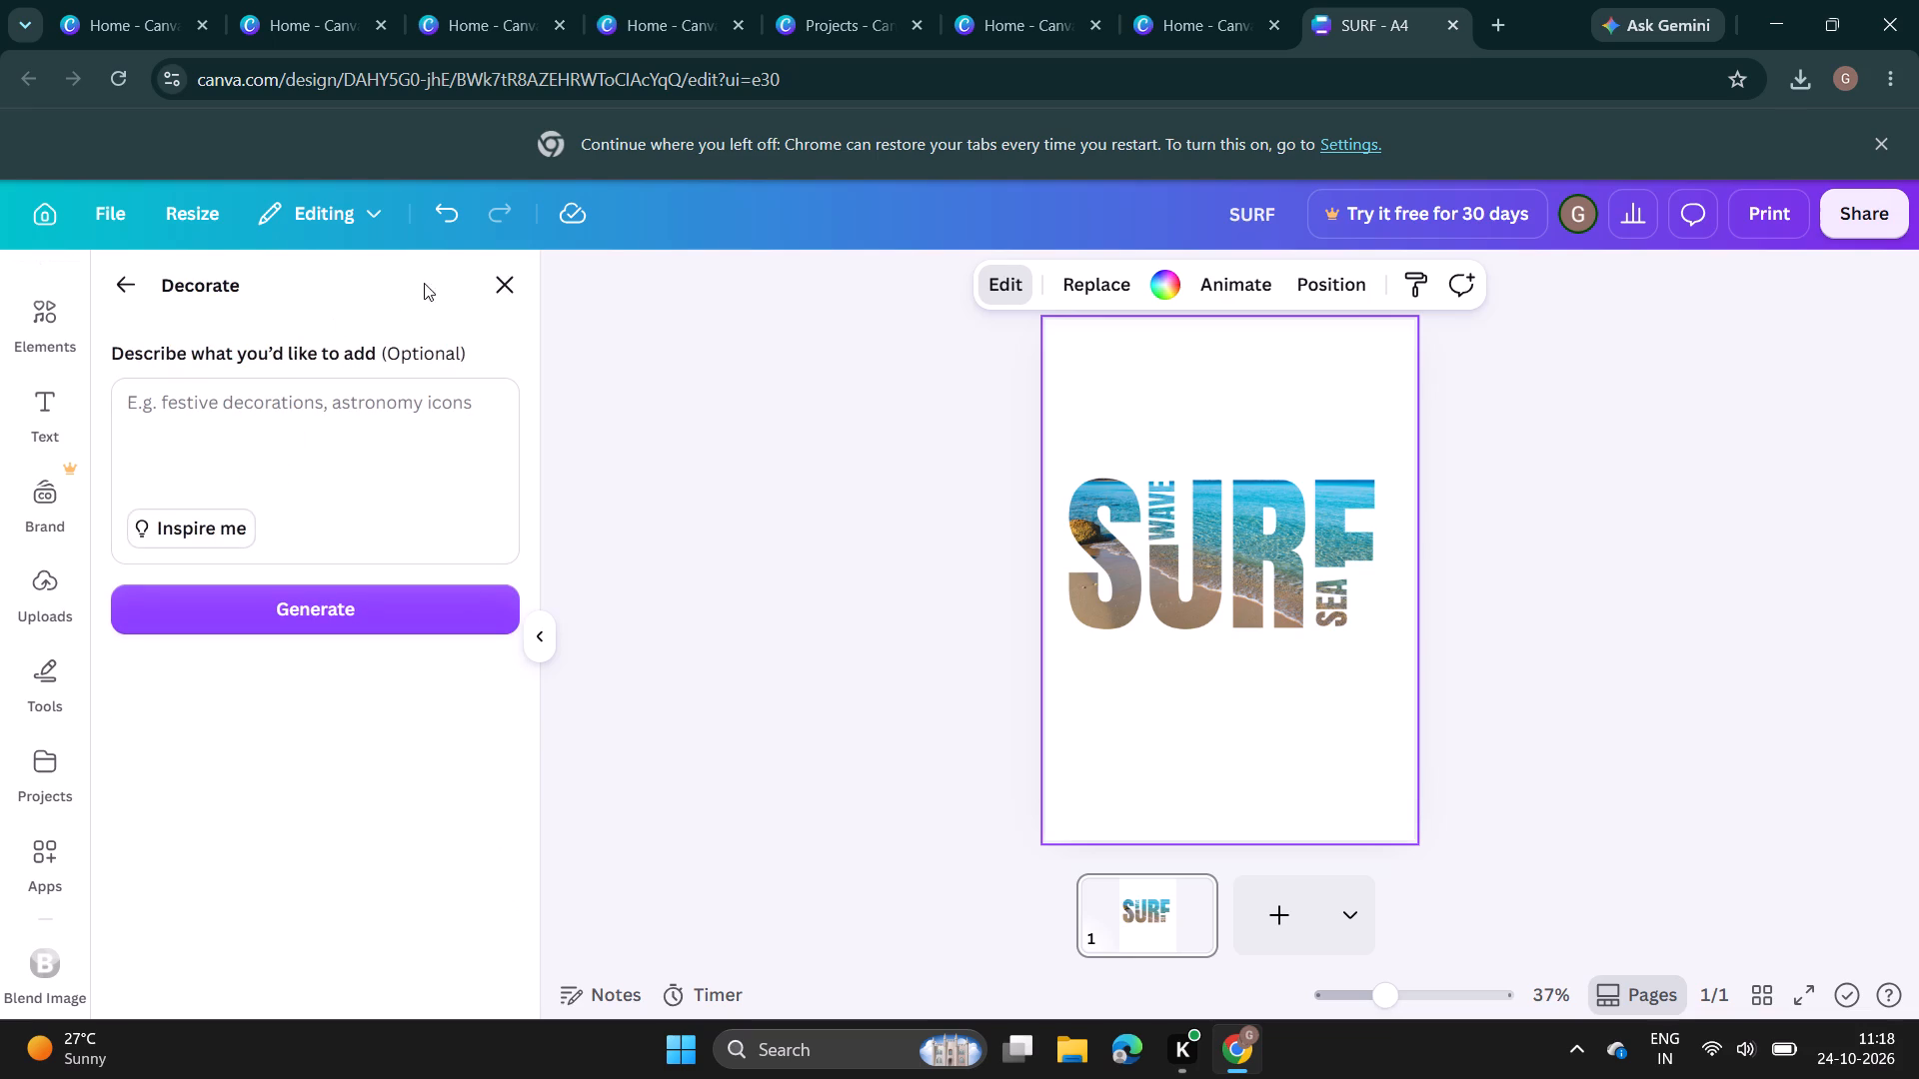
{"action": "left_click", "coordinate": [502, 276]}
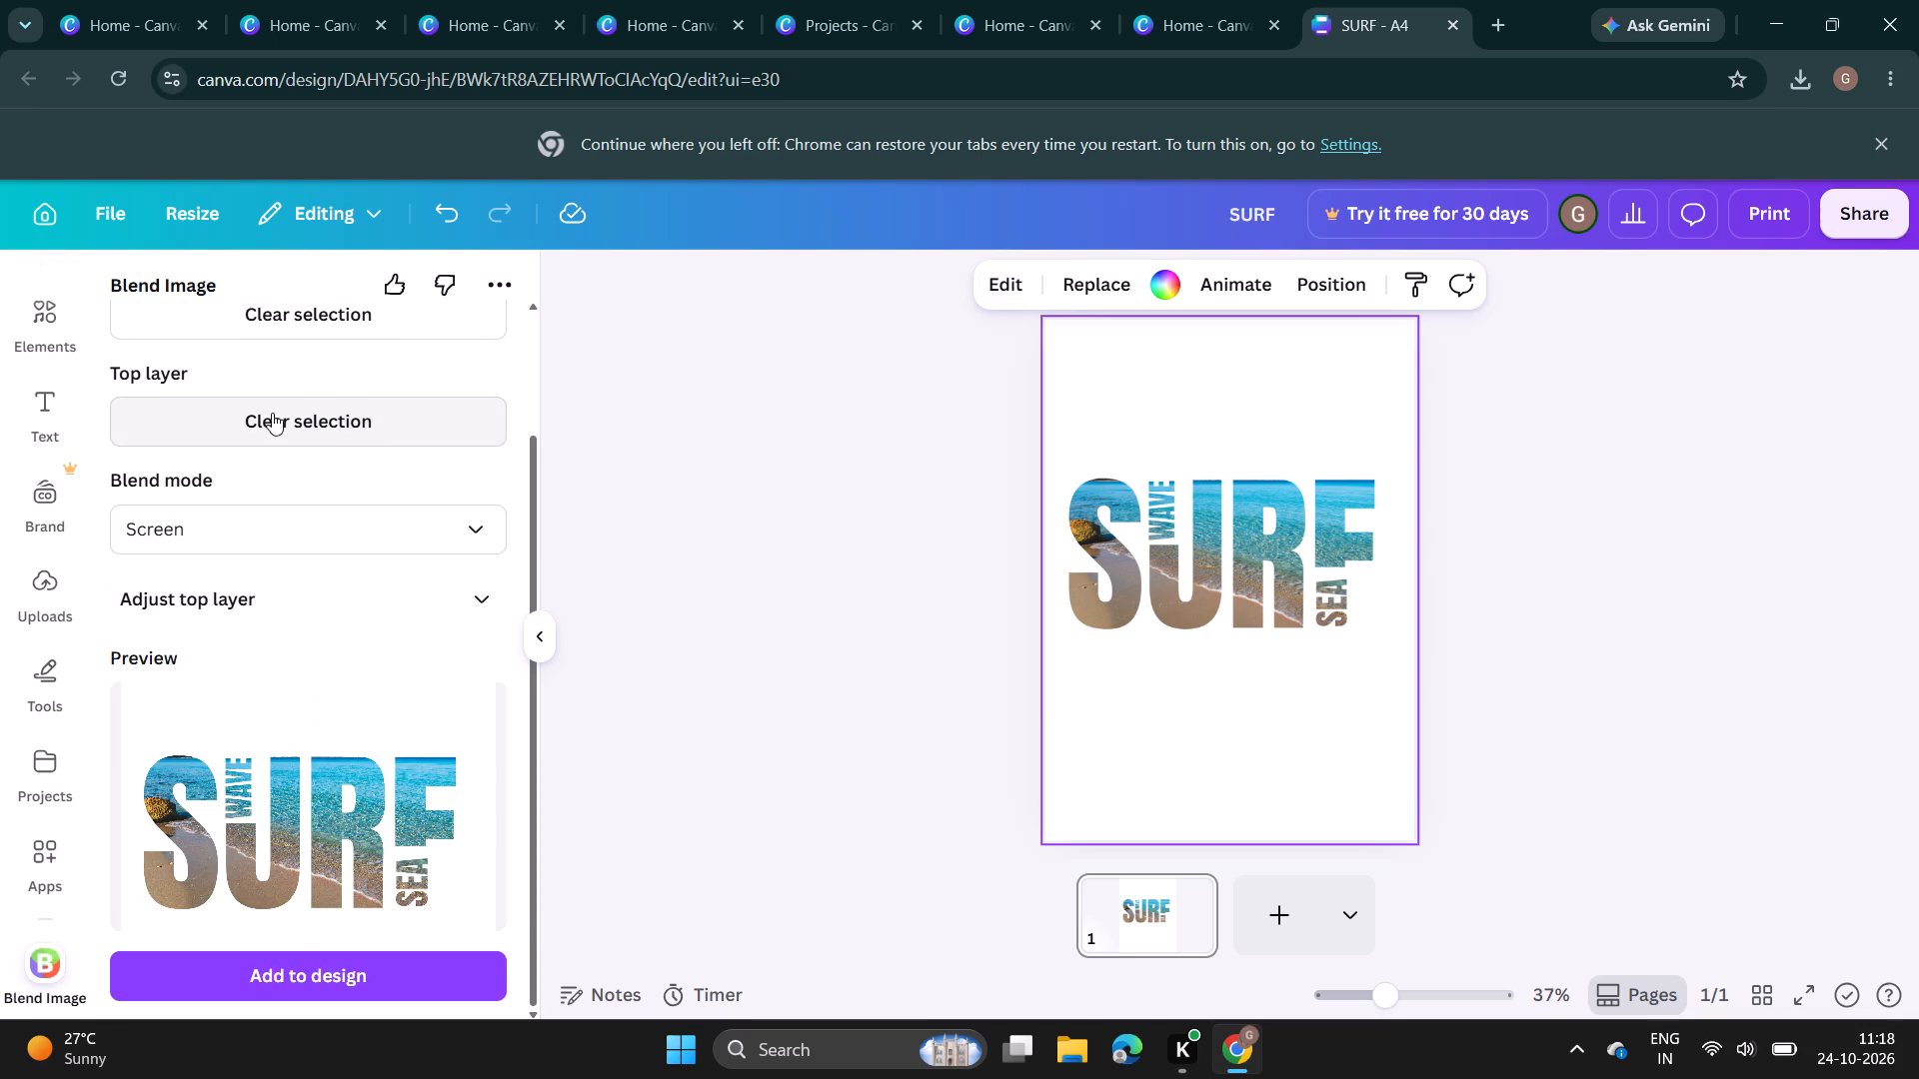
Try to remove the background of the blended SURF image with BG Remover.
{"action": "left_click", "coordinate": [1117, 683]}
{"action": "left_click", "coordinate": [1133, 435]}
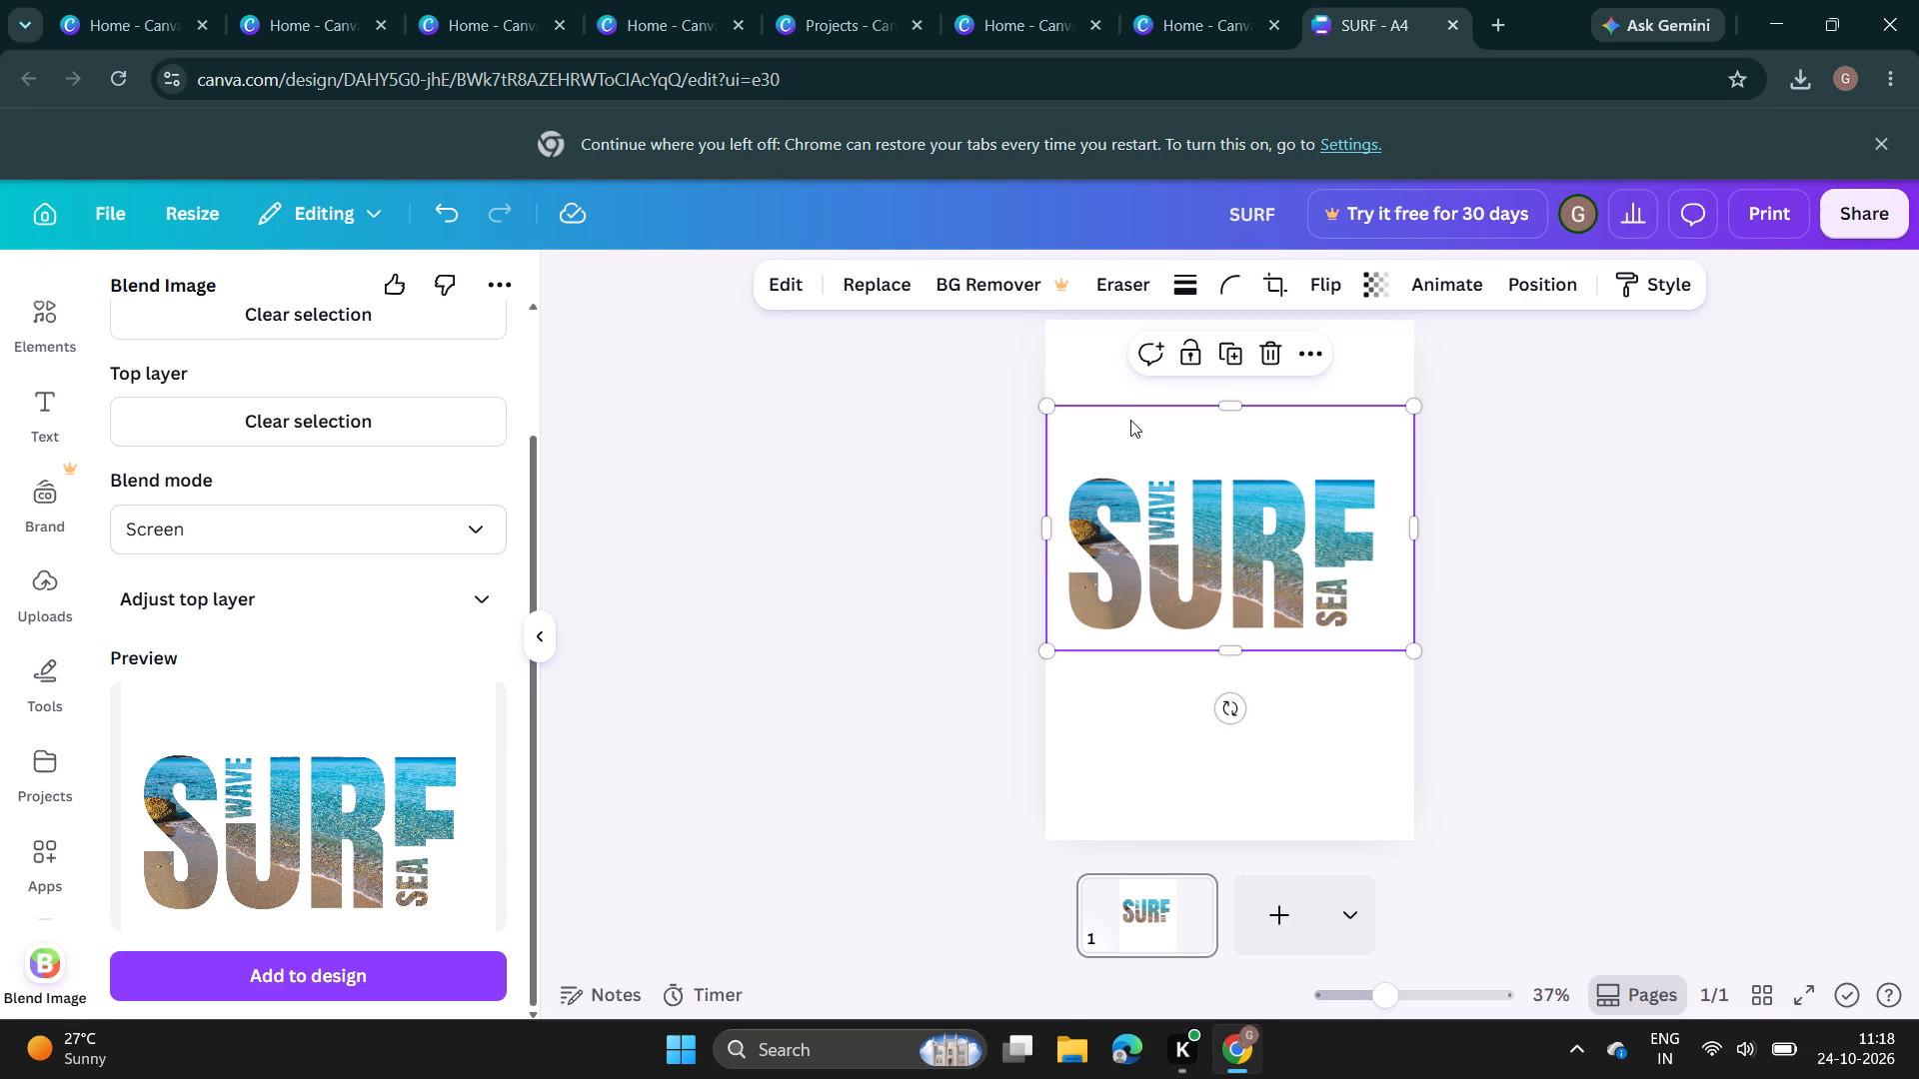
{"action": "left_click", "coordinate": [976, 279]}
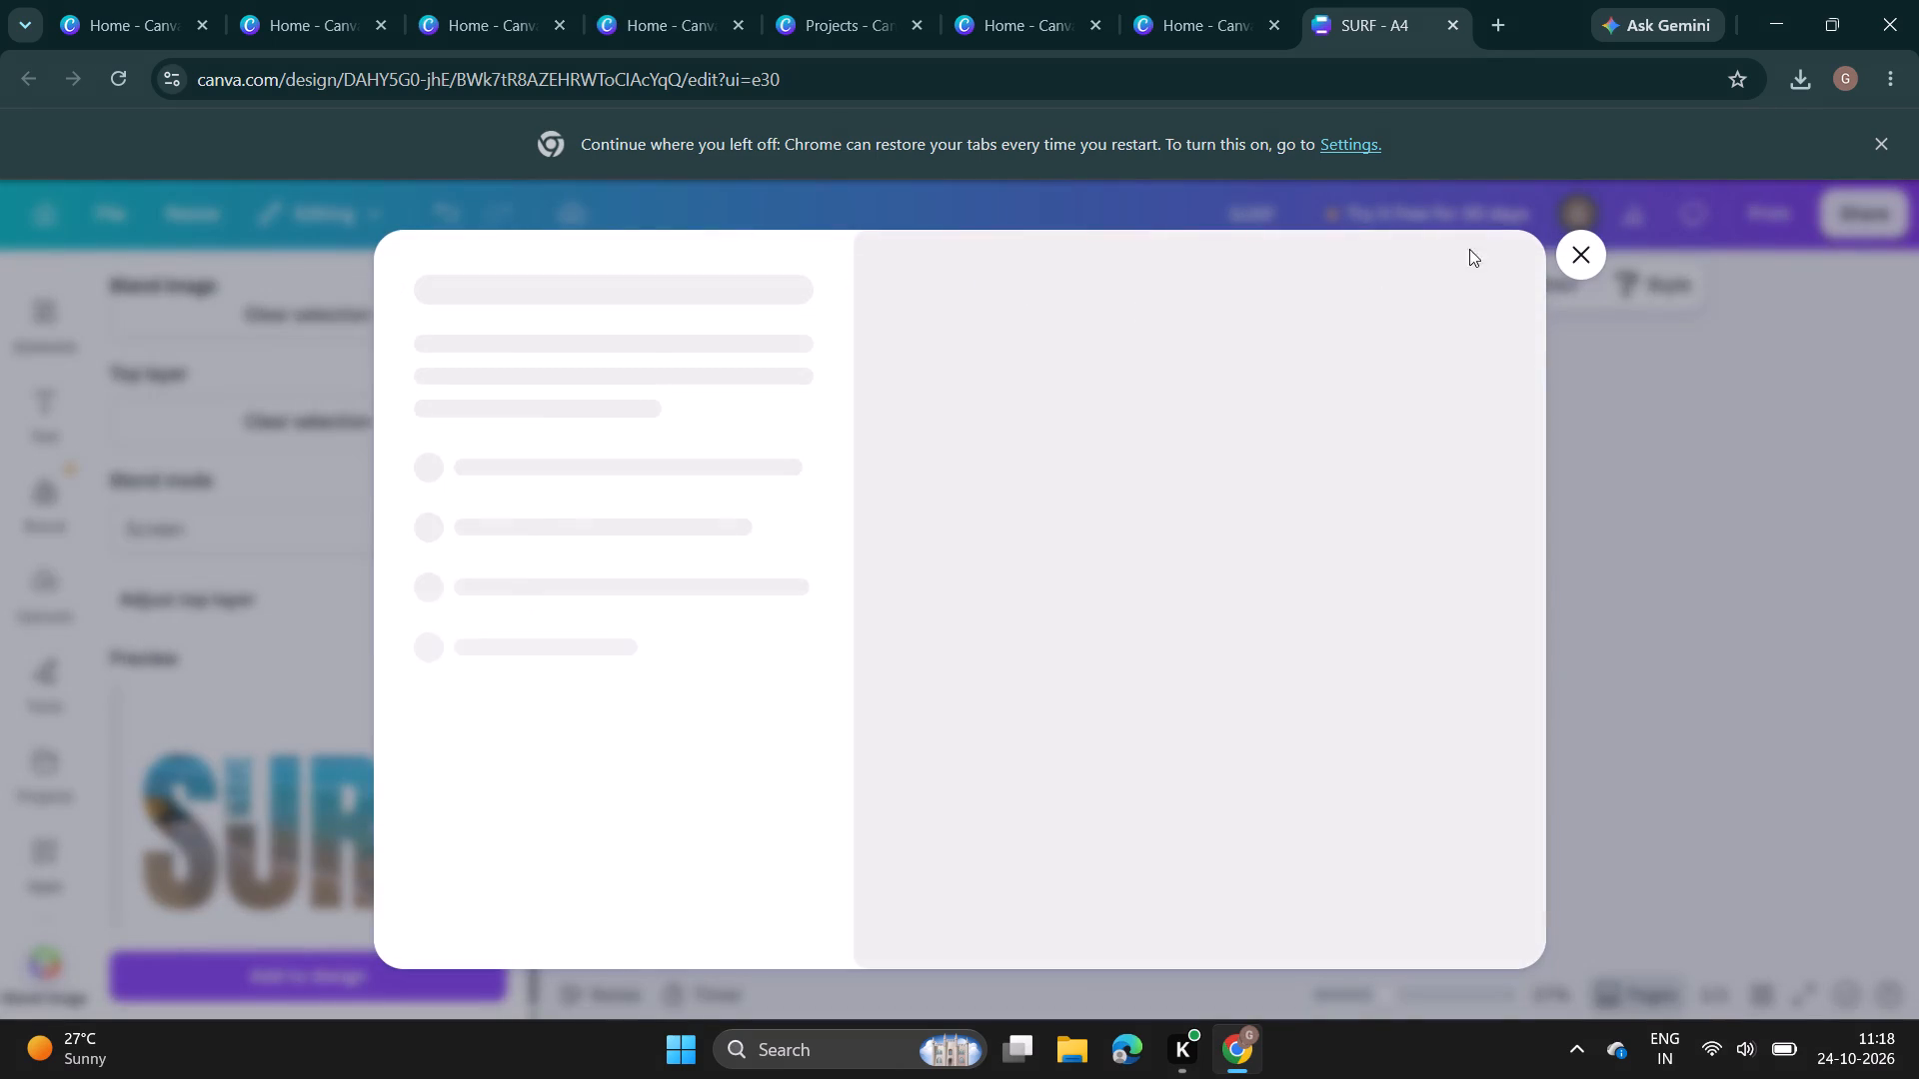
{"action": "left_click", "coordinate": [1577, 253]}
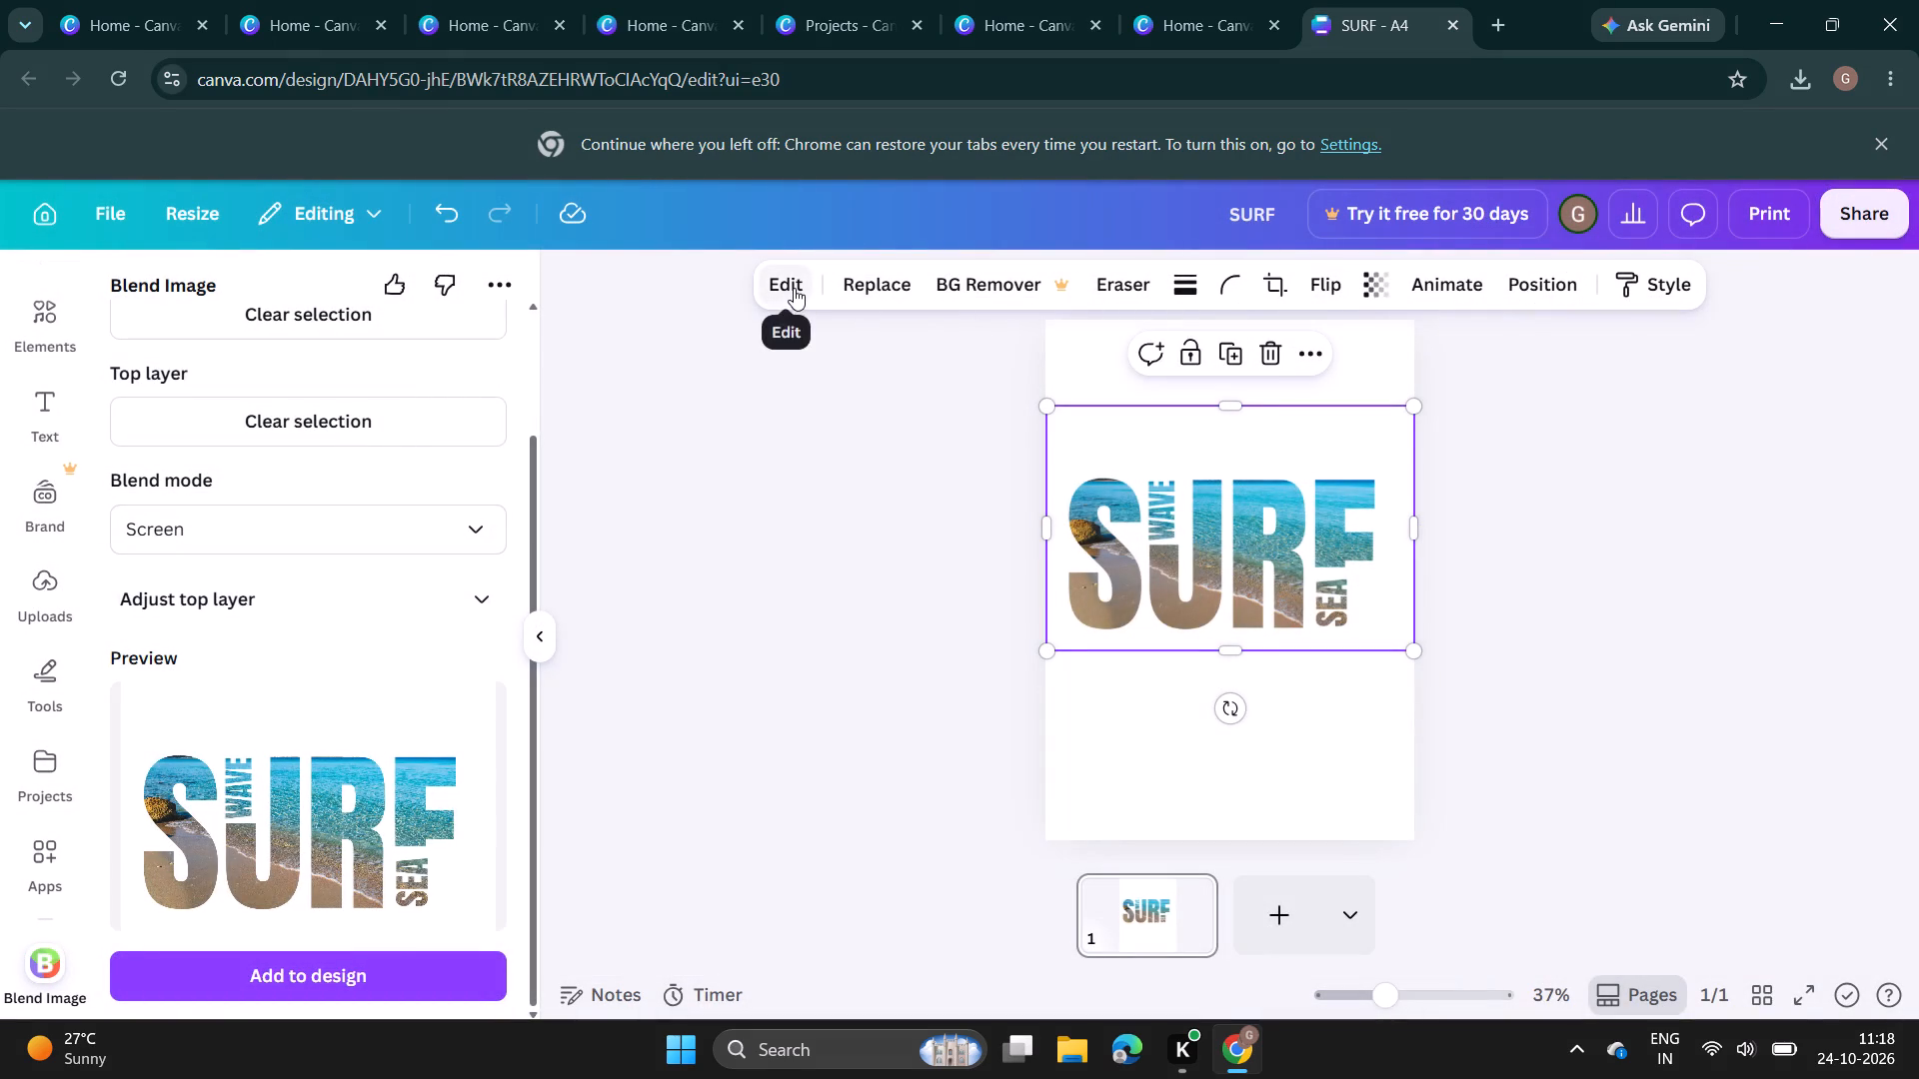
Apply the Outline shadow effect to the blended SURF image.
{"action": "left_click", "coordinate": [794, 288]}
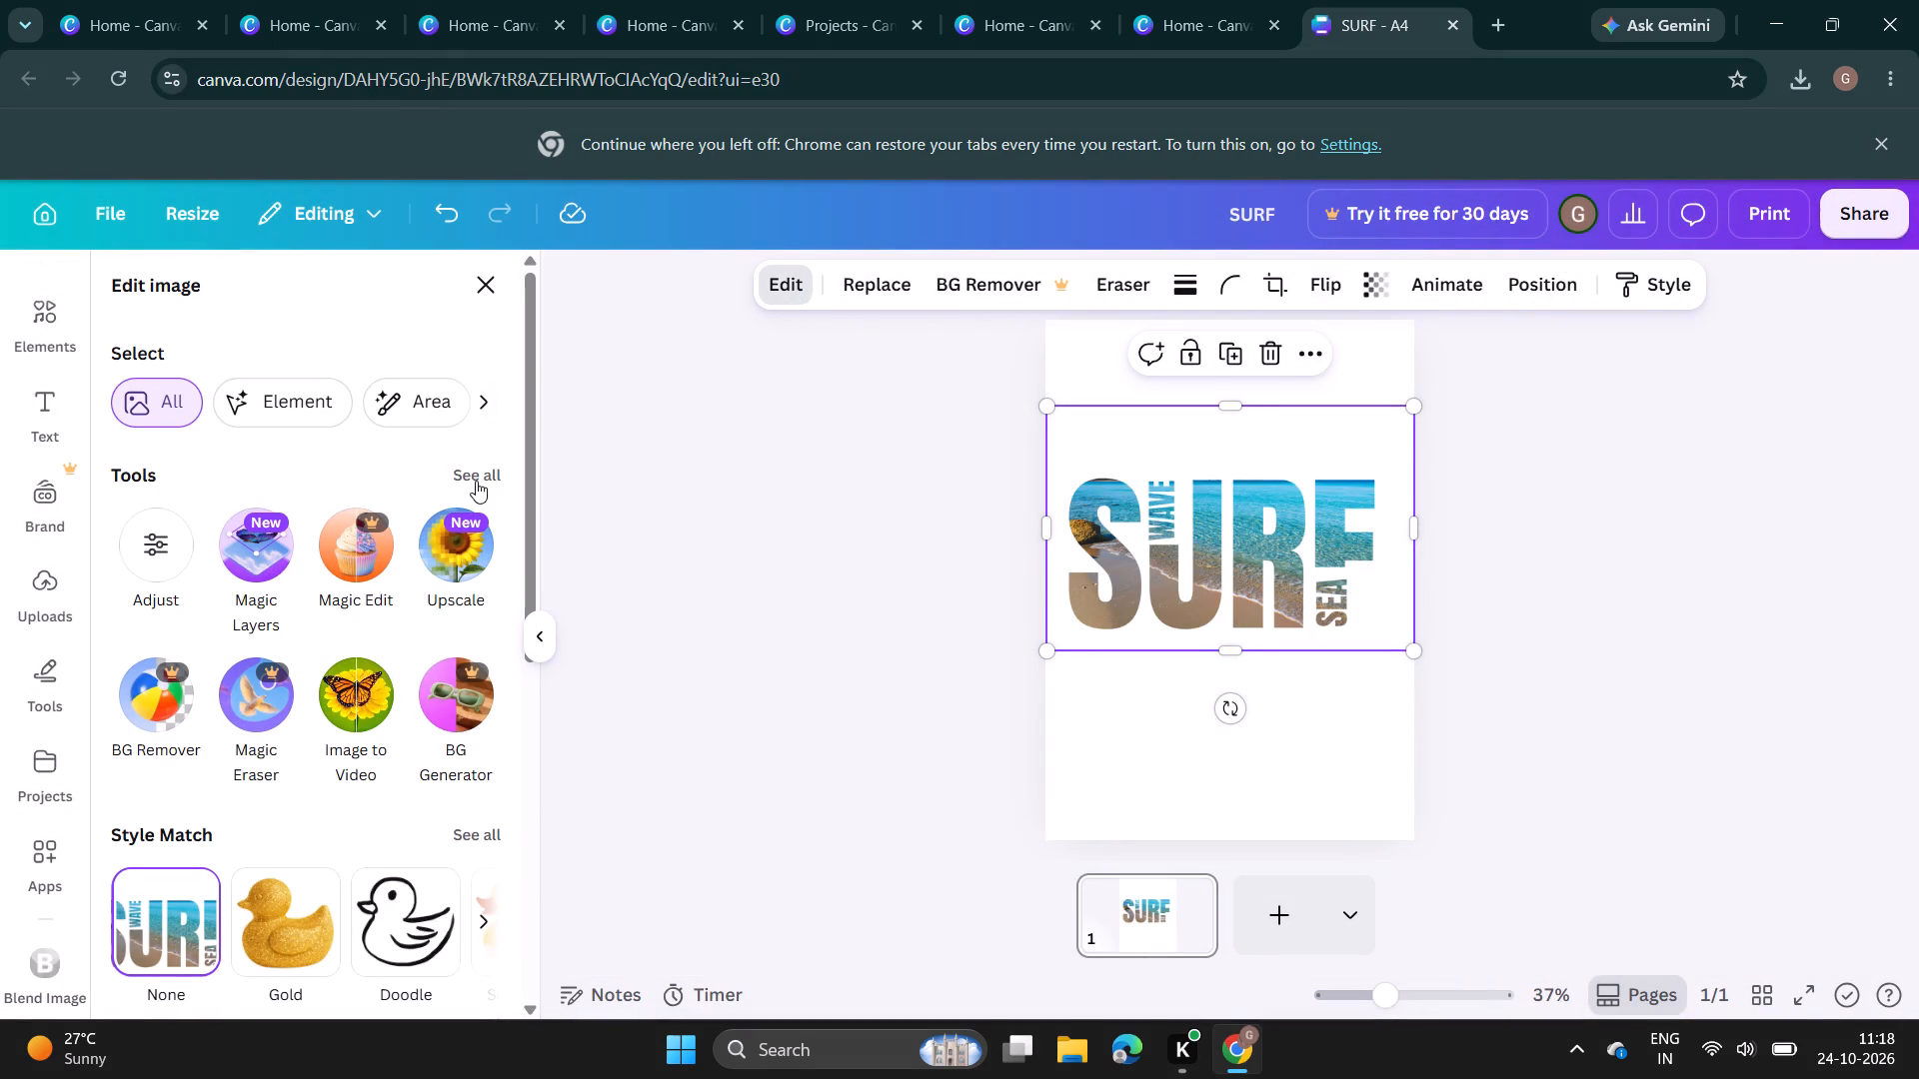
{"action": "scroll", "coordinate": [389, 700], "scroll_direction": "down", "scroll_amount": 3}
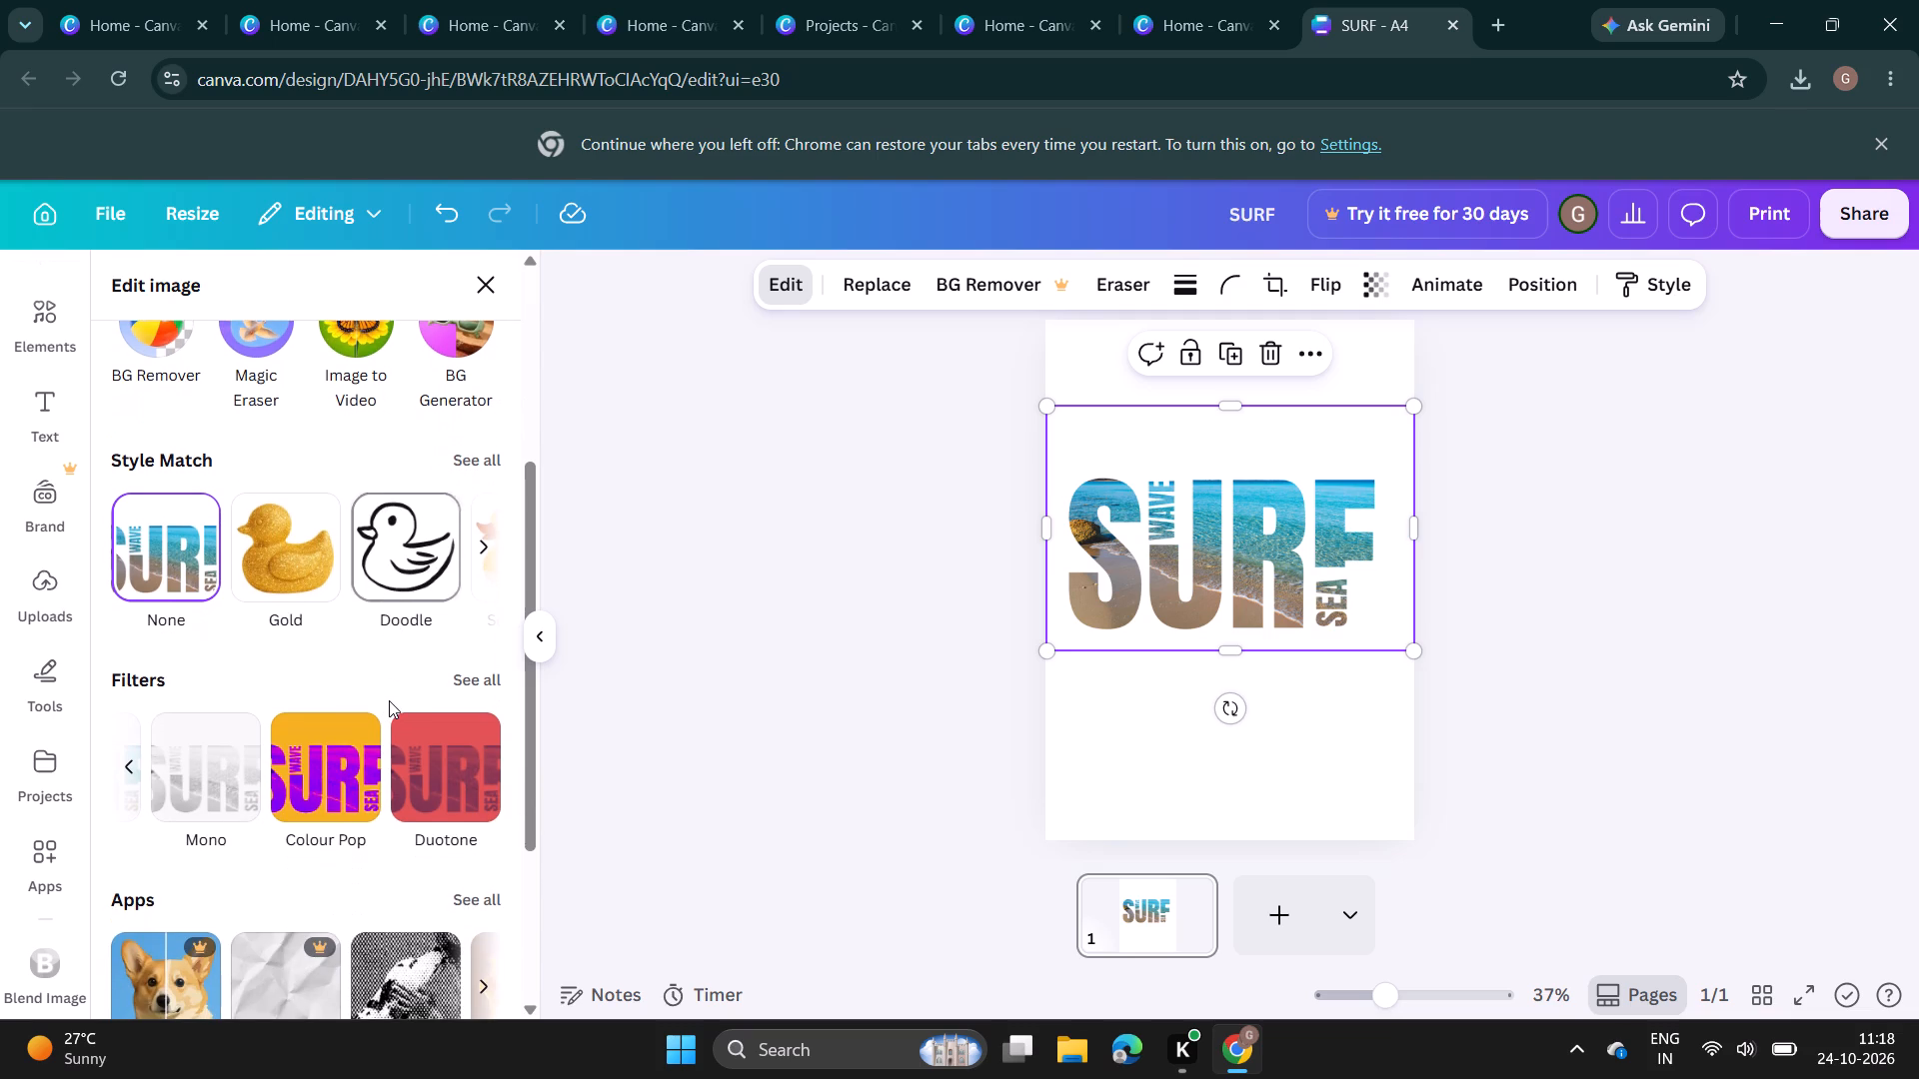
{"action": "scroll", "coordinate": [389, 700], "scroll_direction": "down", "scroll_amount": 5}
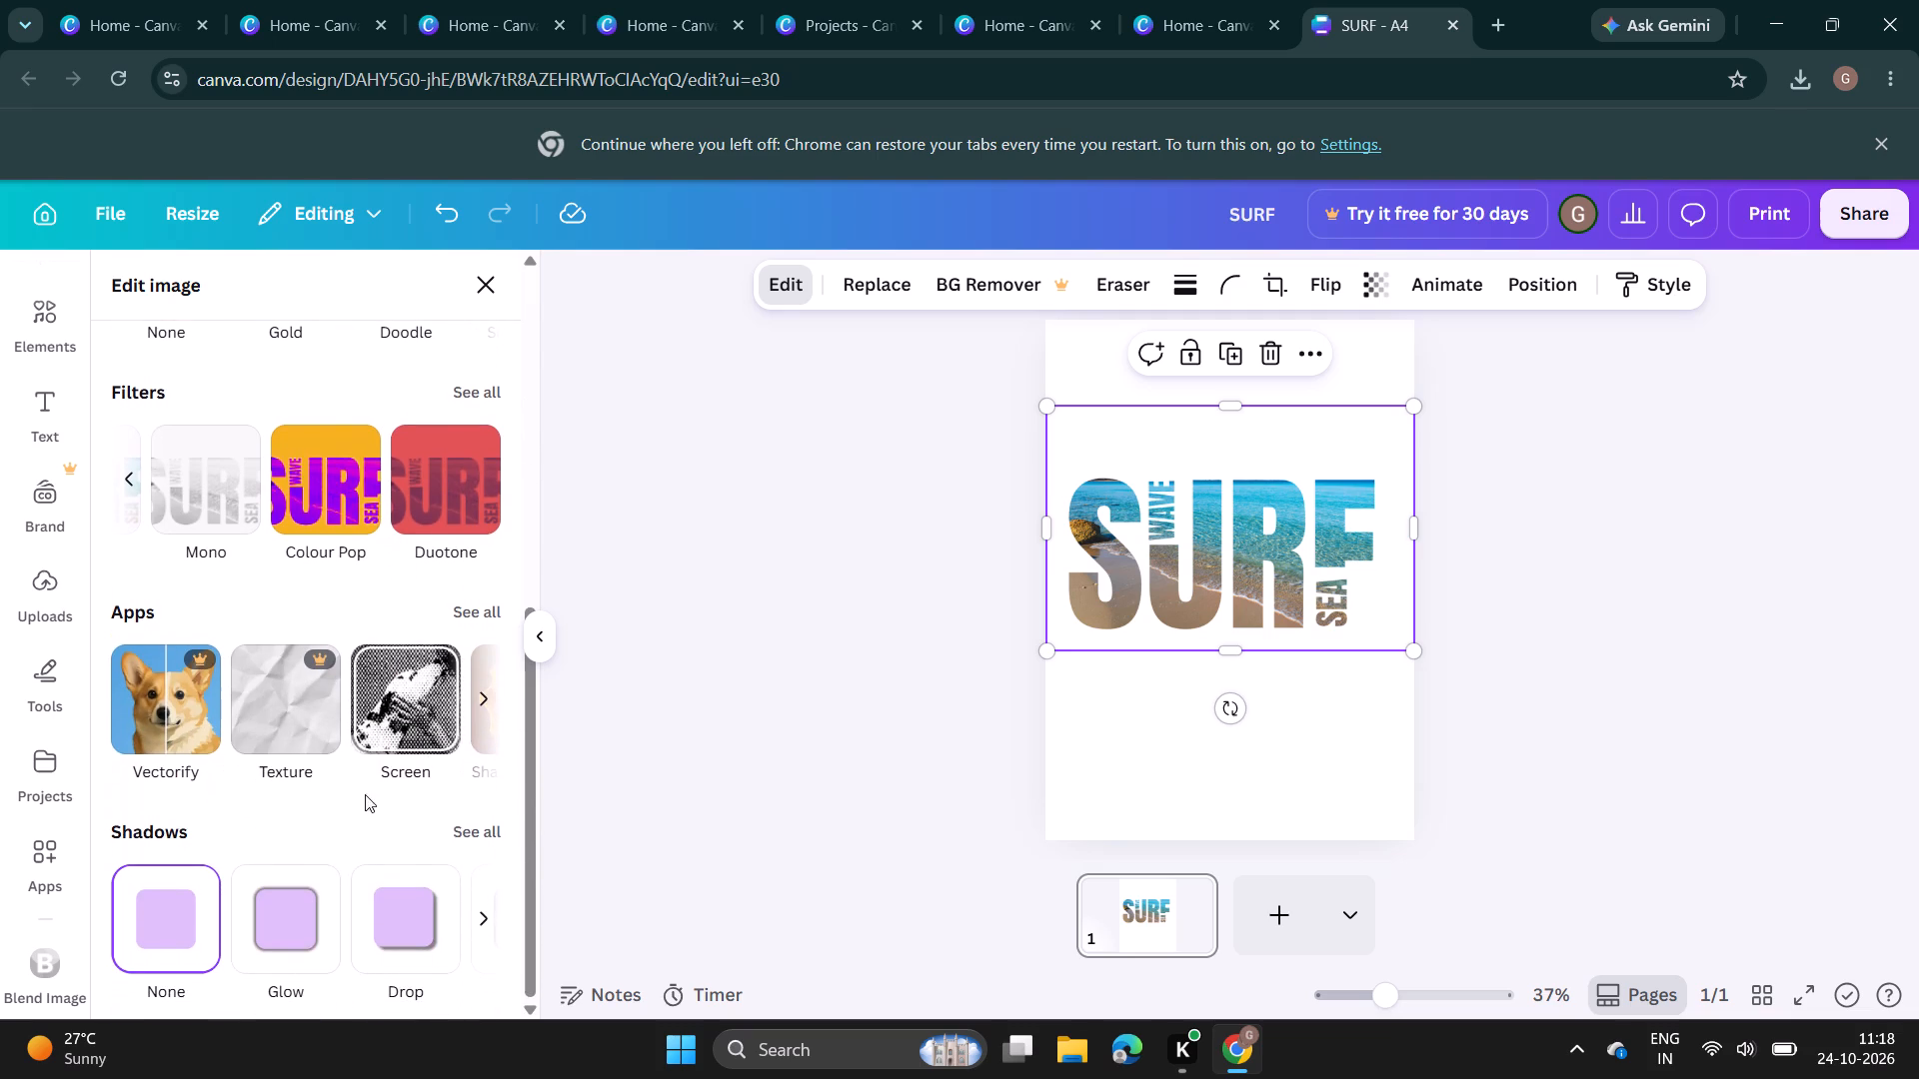
{"action": "left_click", "coordinate": [465, 827]}
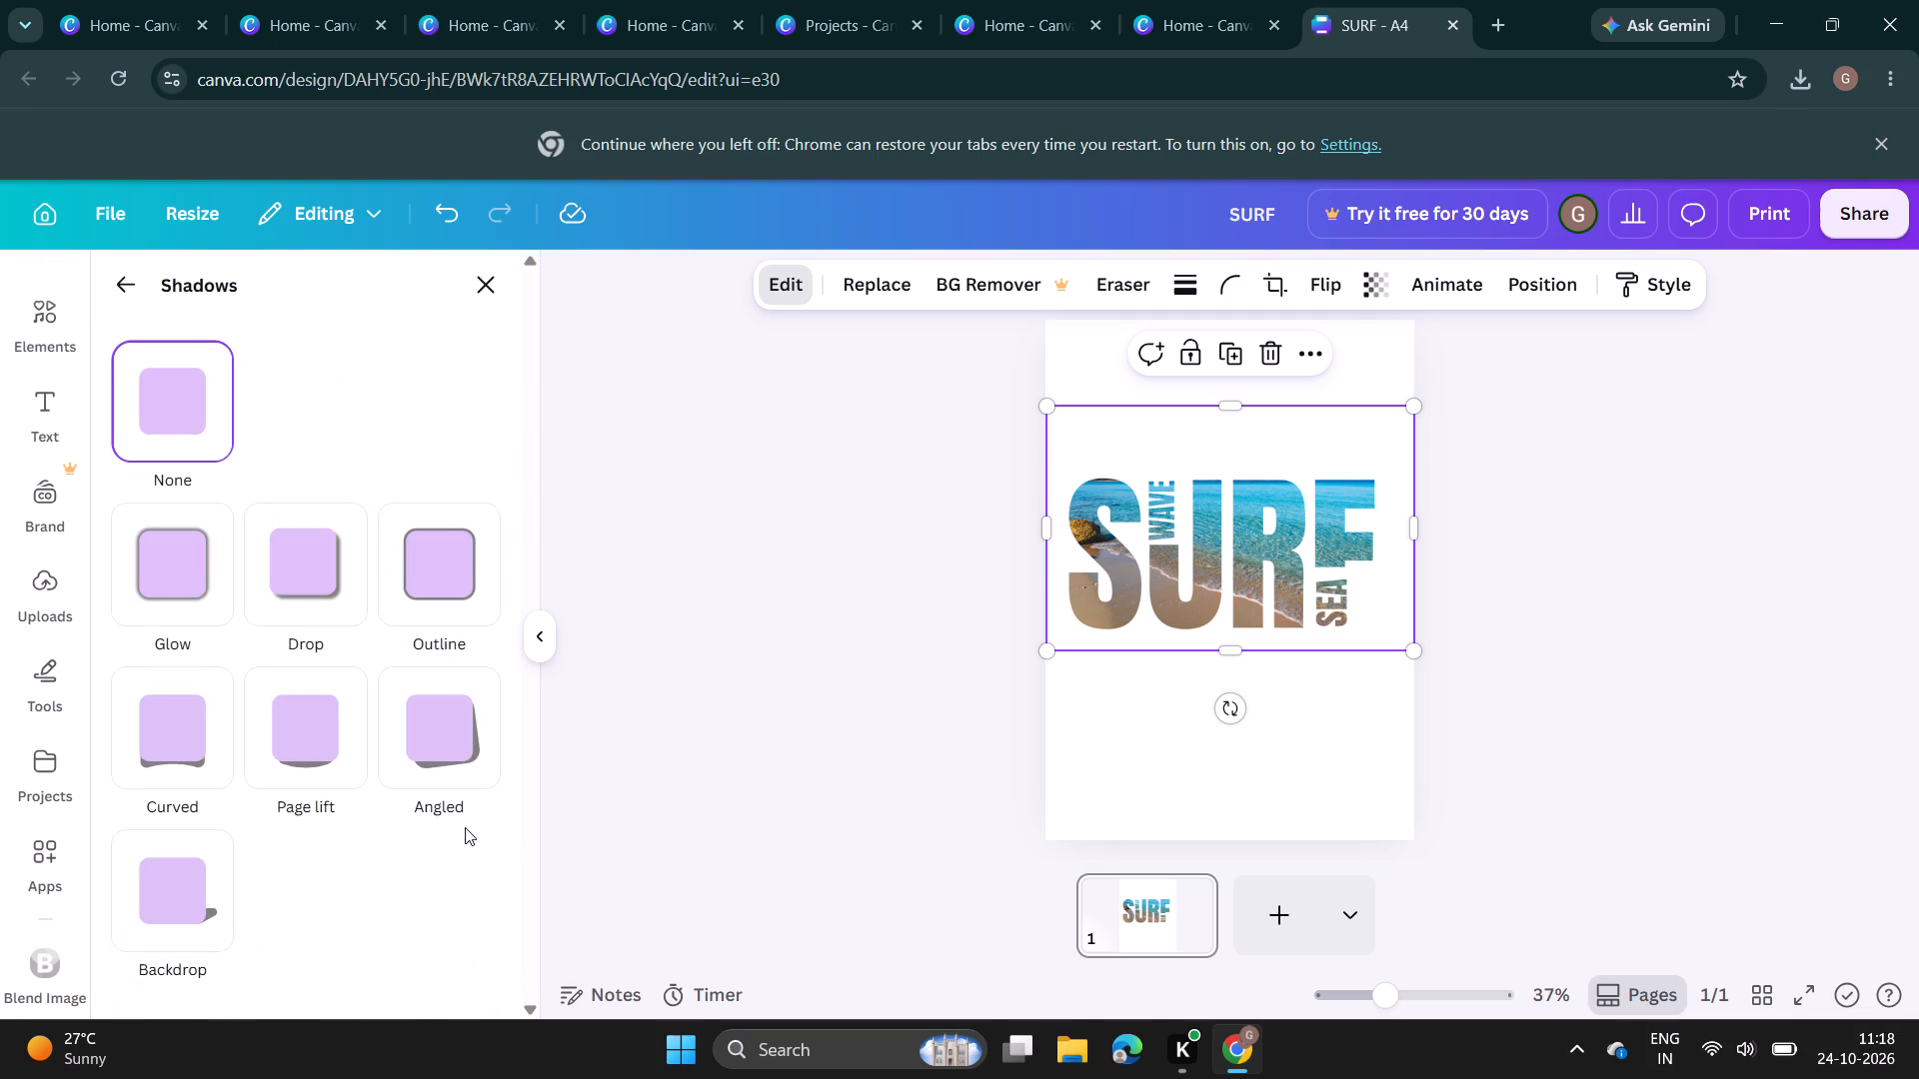
{"action": "left_click", "coordinate": [425, 576]}
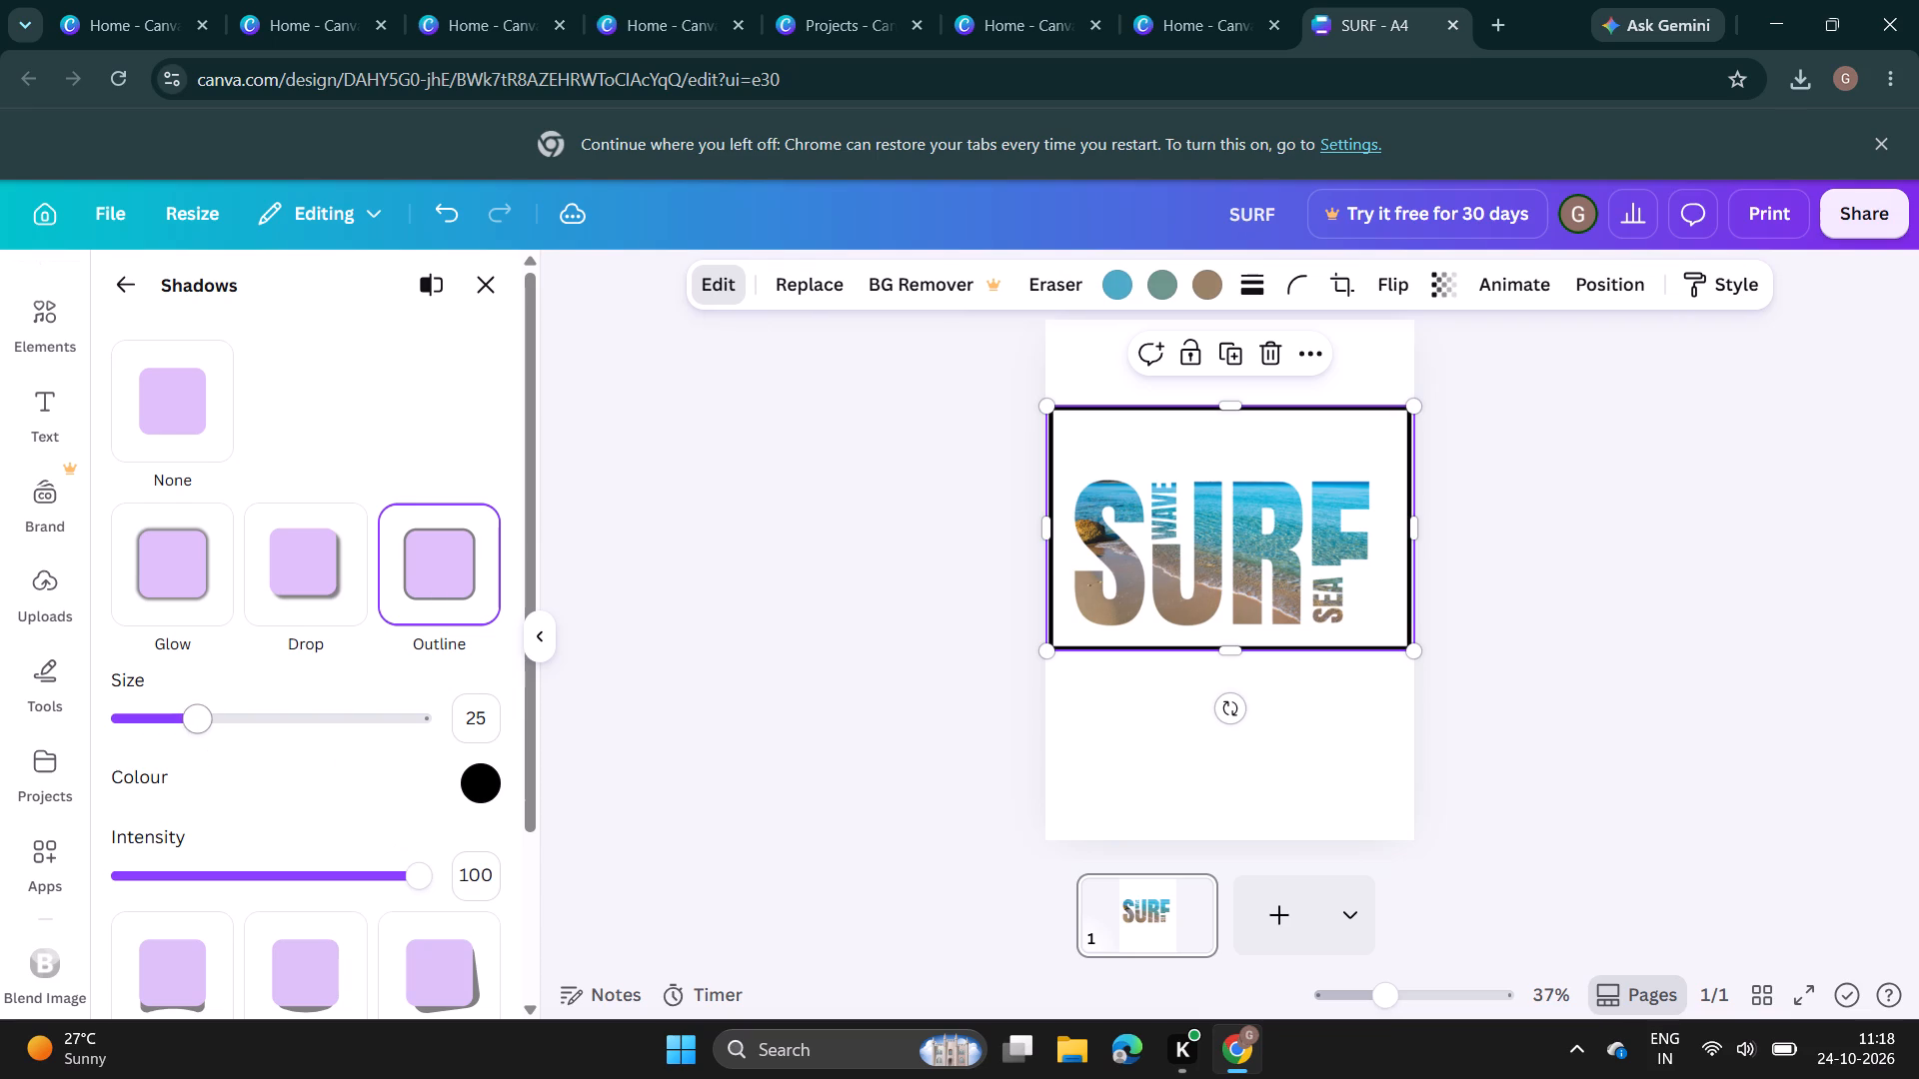
Set the outline's size to 4 with its intensity at the maximum, and finish editing the shadow.
{"action": "left_click_drag", "start_coordinate": [199, 721], "coordinate": [142, 719]}
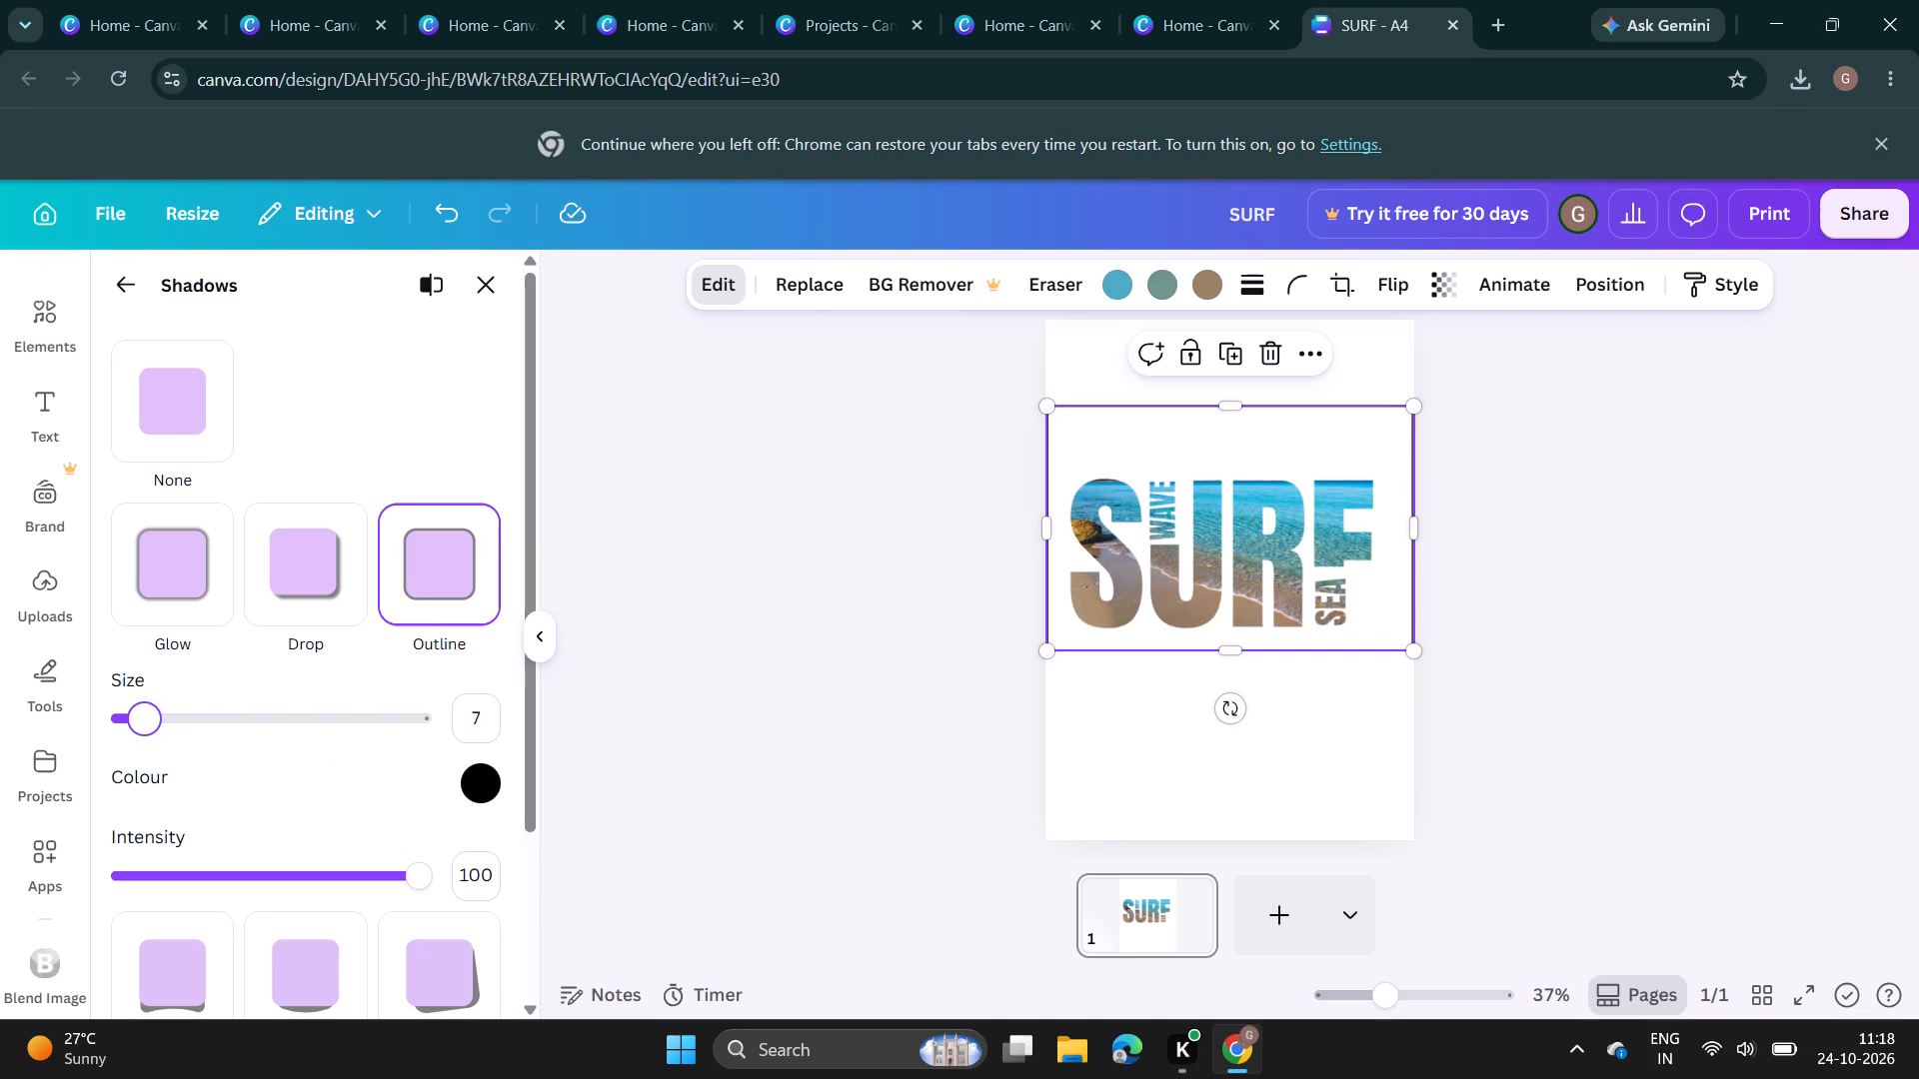
{"action": "left_click_drag", "start_coordinate": [142, 719], "coordinate": [133, 717]}
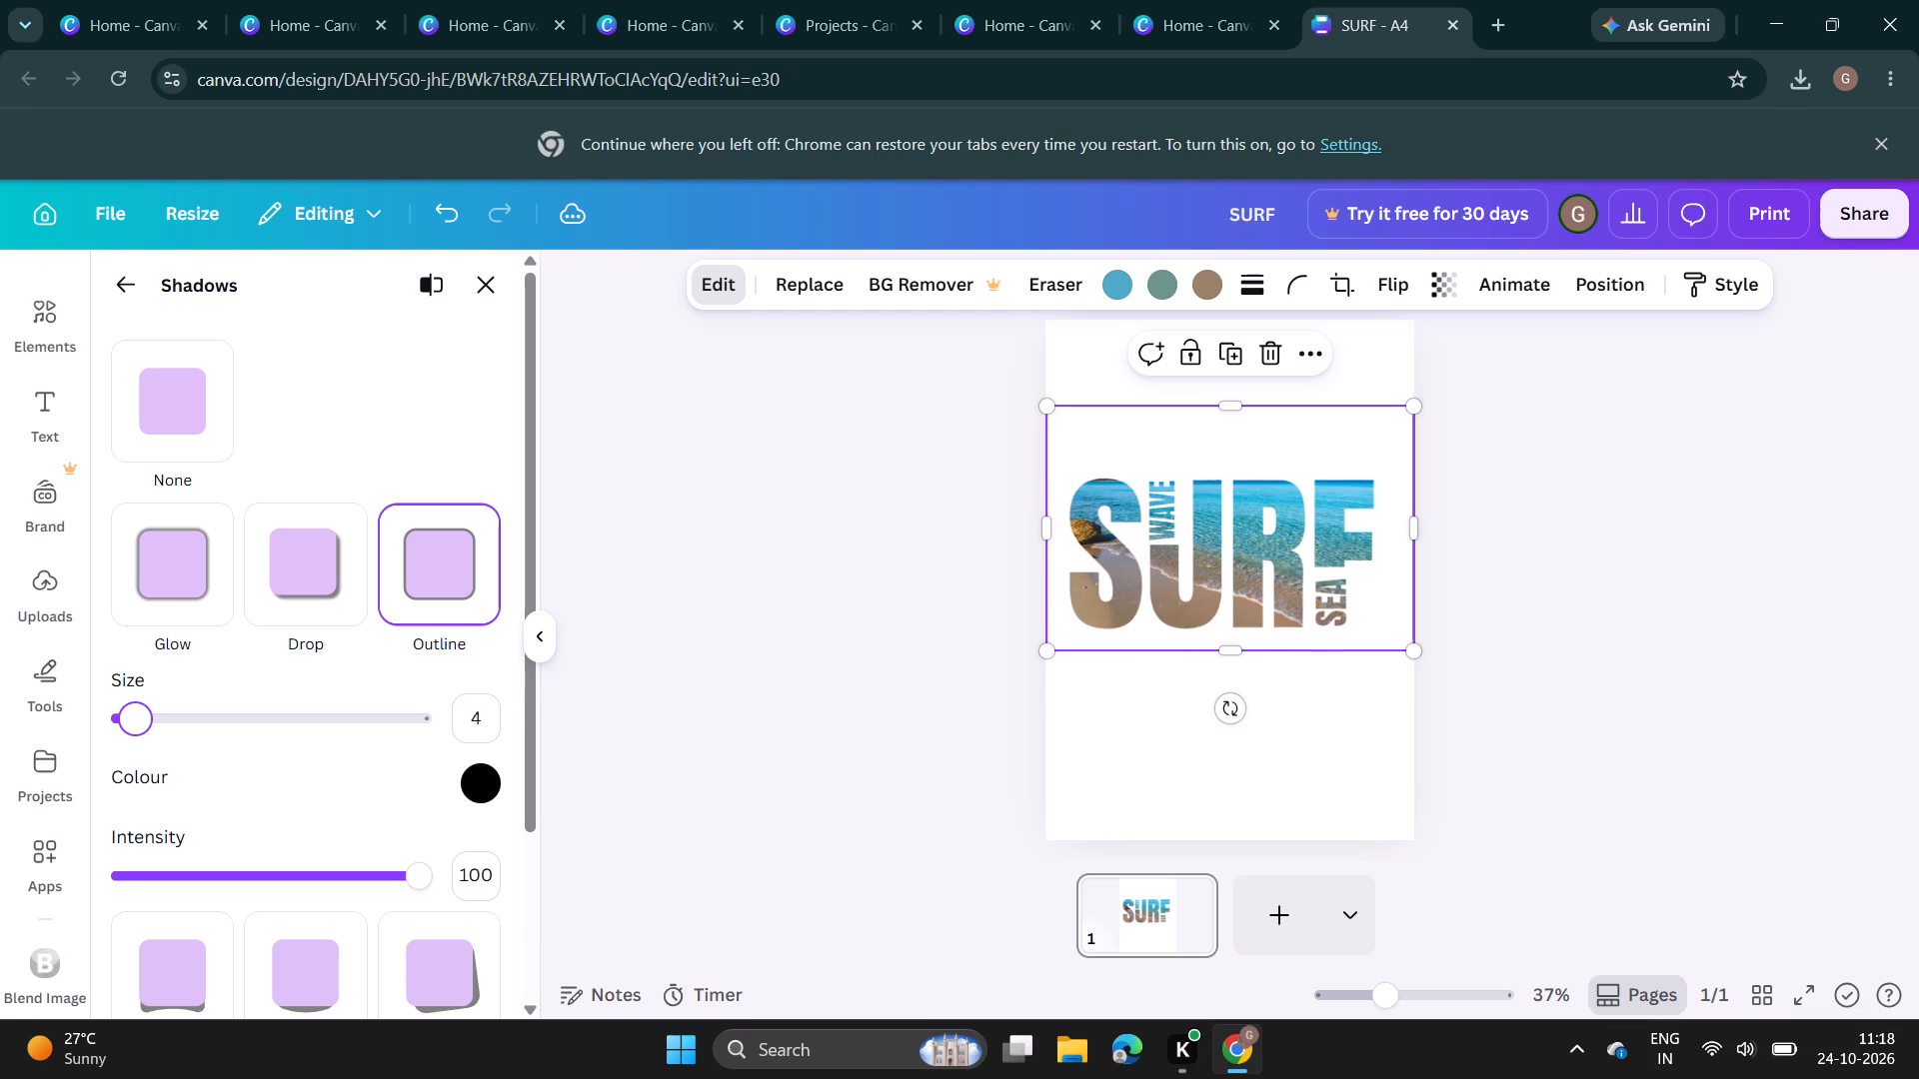
{"action": "left_click_drag", "start_coordinate": [133, 717], "coordinate": [132, 714]}
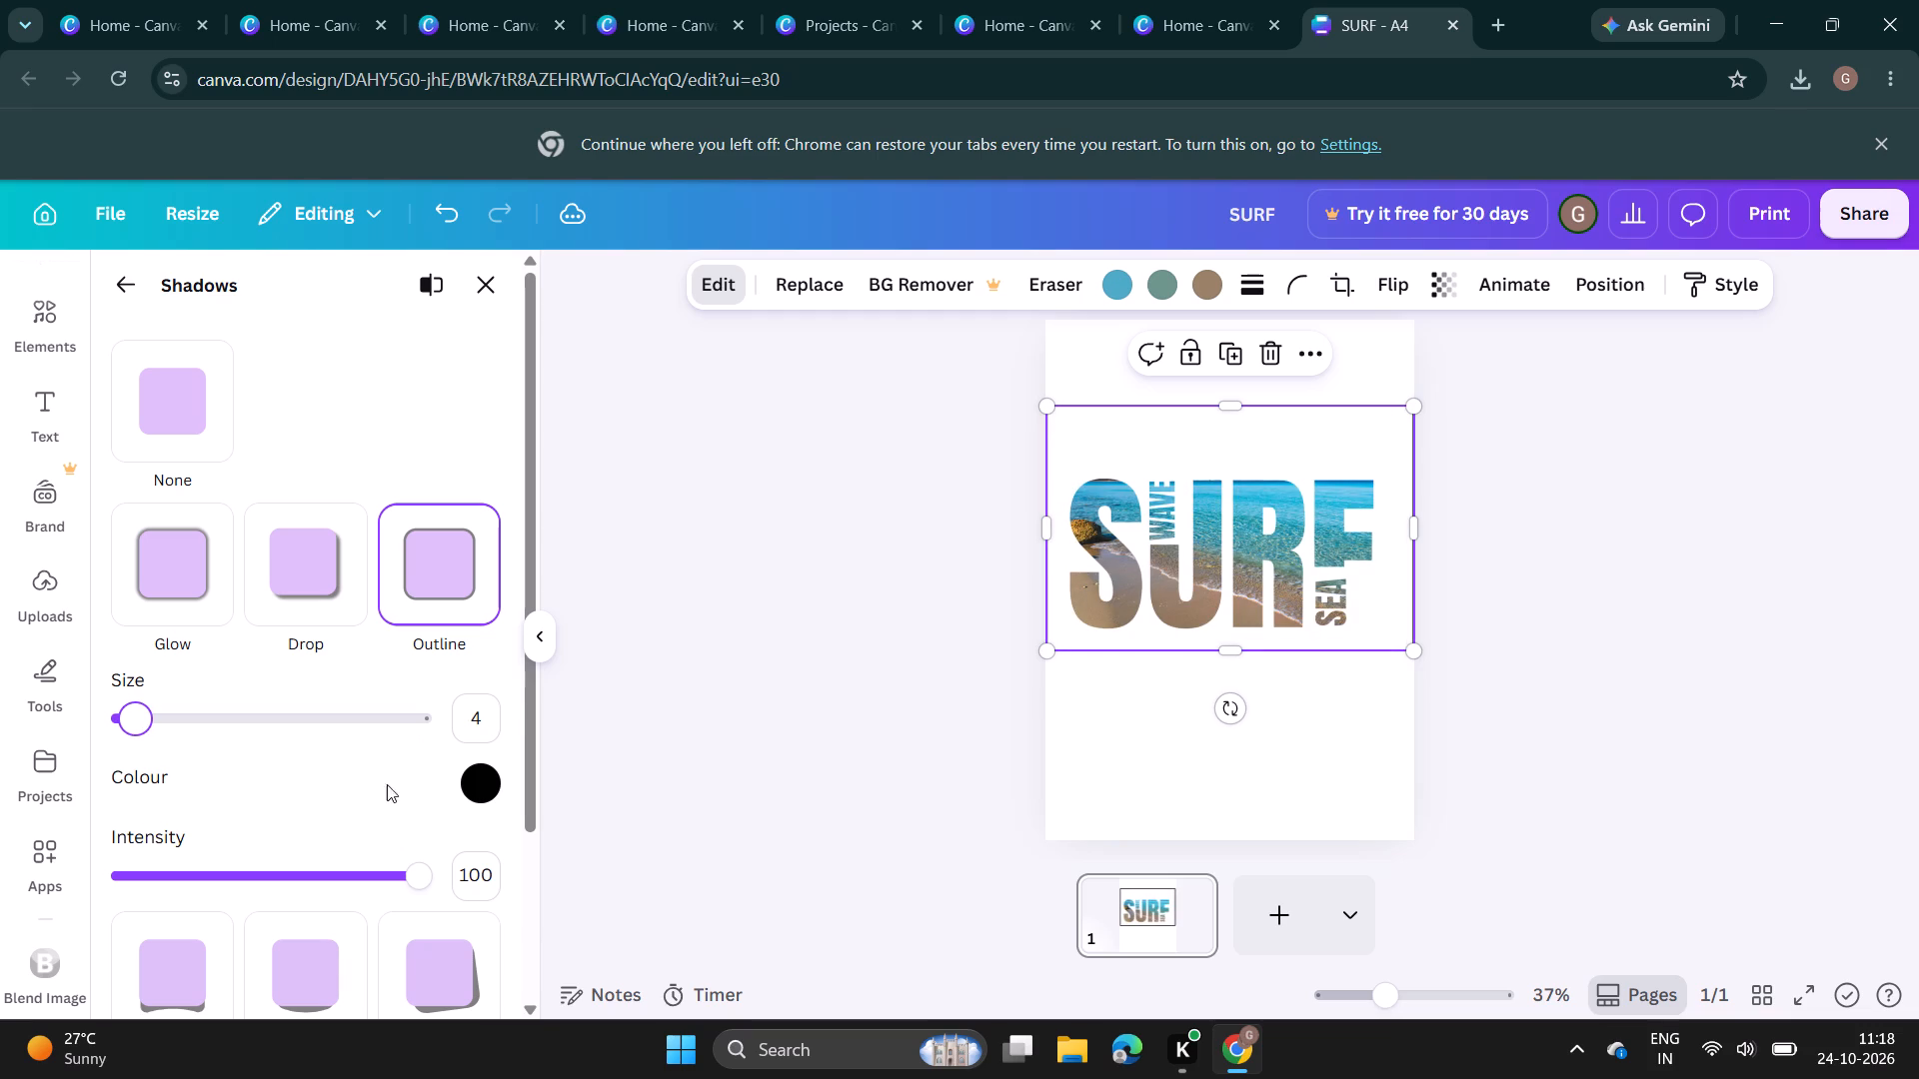
{"action": "left_click_drag", "start_coordinate": [422, 876], "coordinate": [216, 852]}
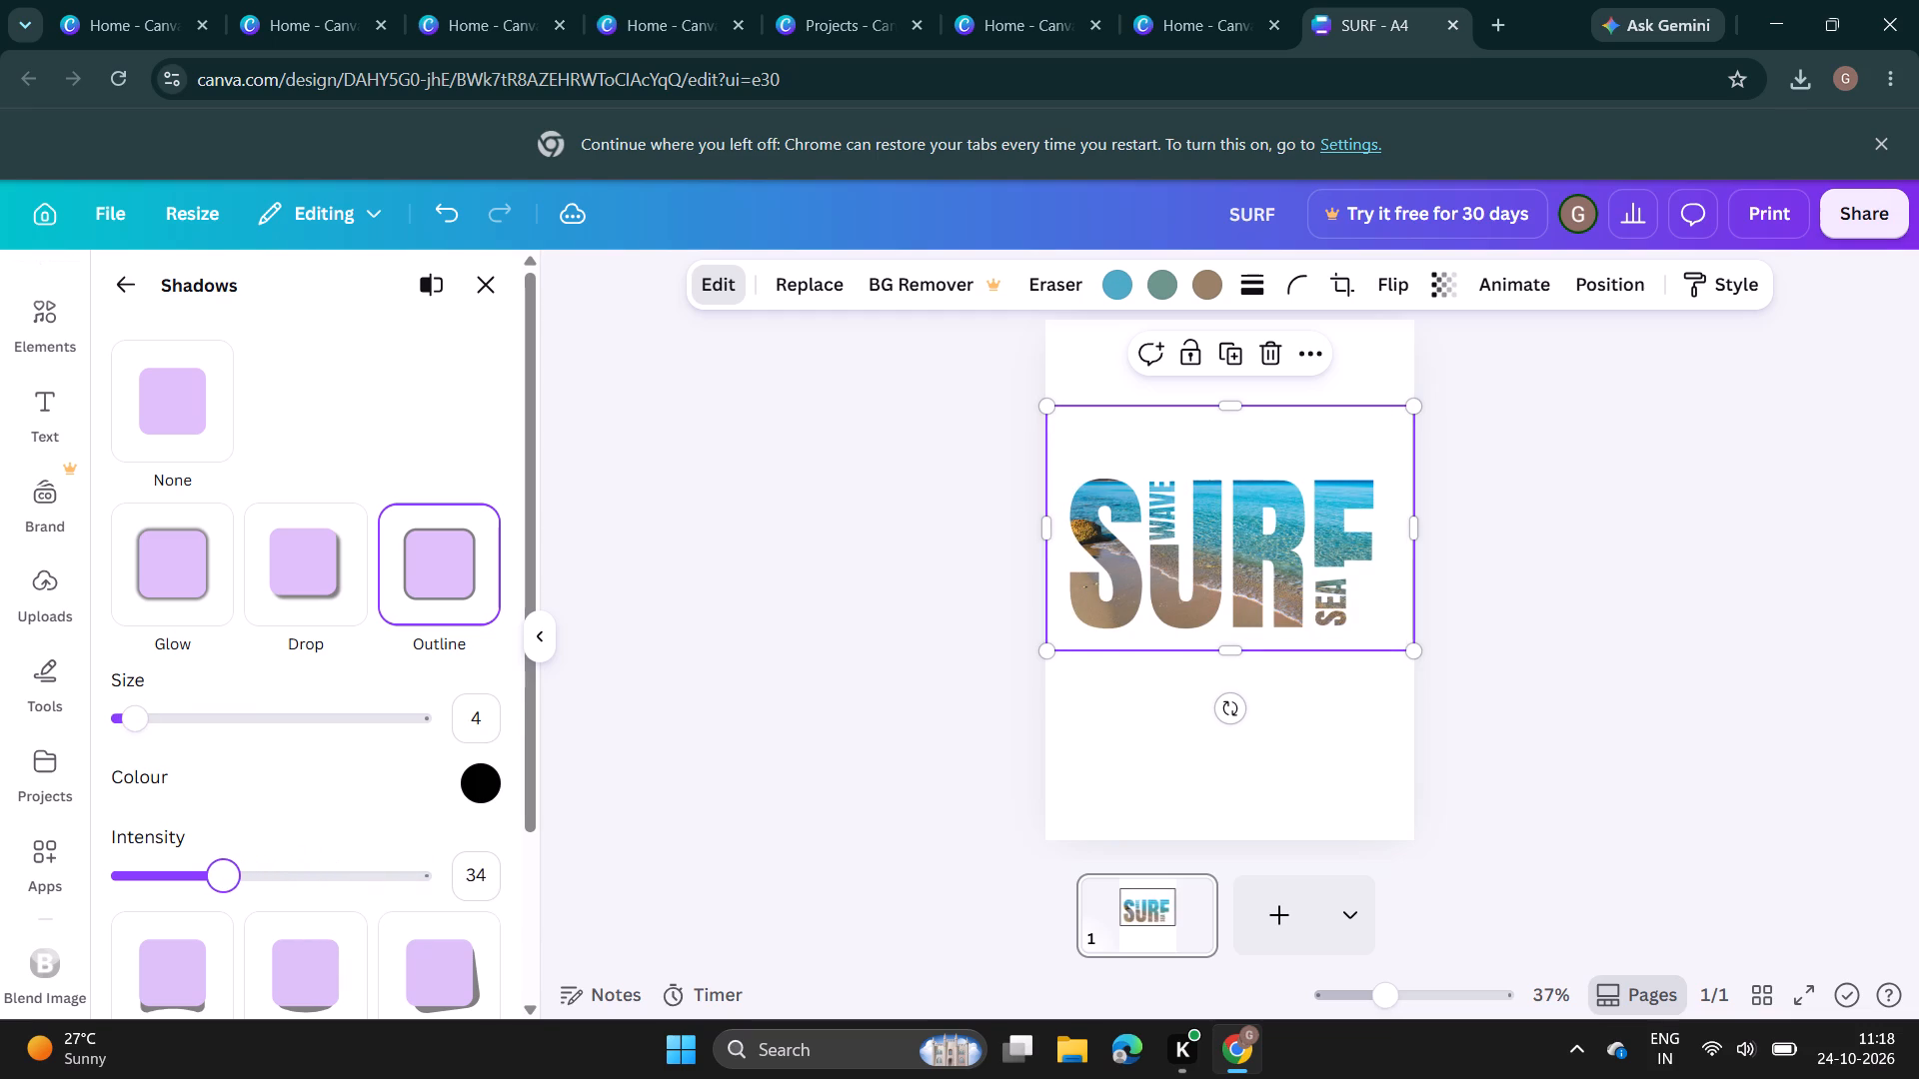
{"action": "left_click_drag", "start_coordinate": [216, 852], "coordinate": [284, 887]}
{"action": "left_click_drag", "start_coordinate": [284, 887], "coordinate": [580, 882]}
{"action": "left_click", "coordinate": [817, 694]}
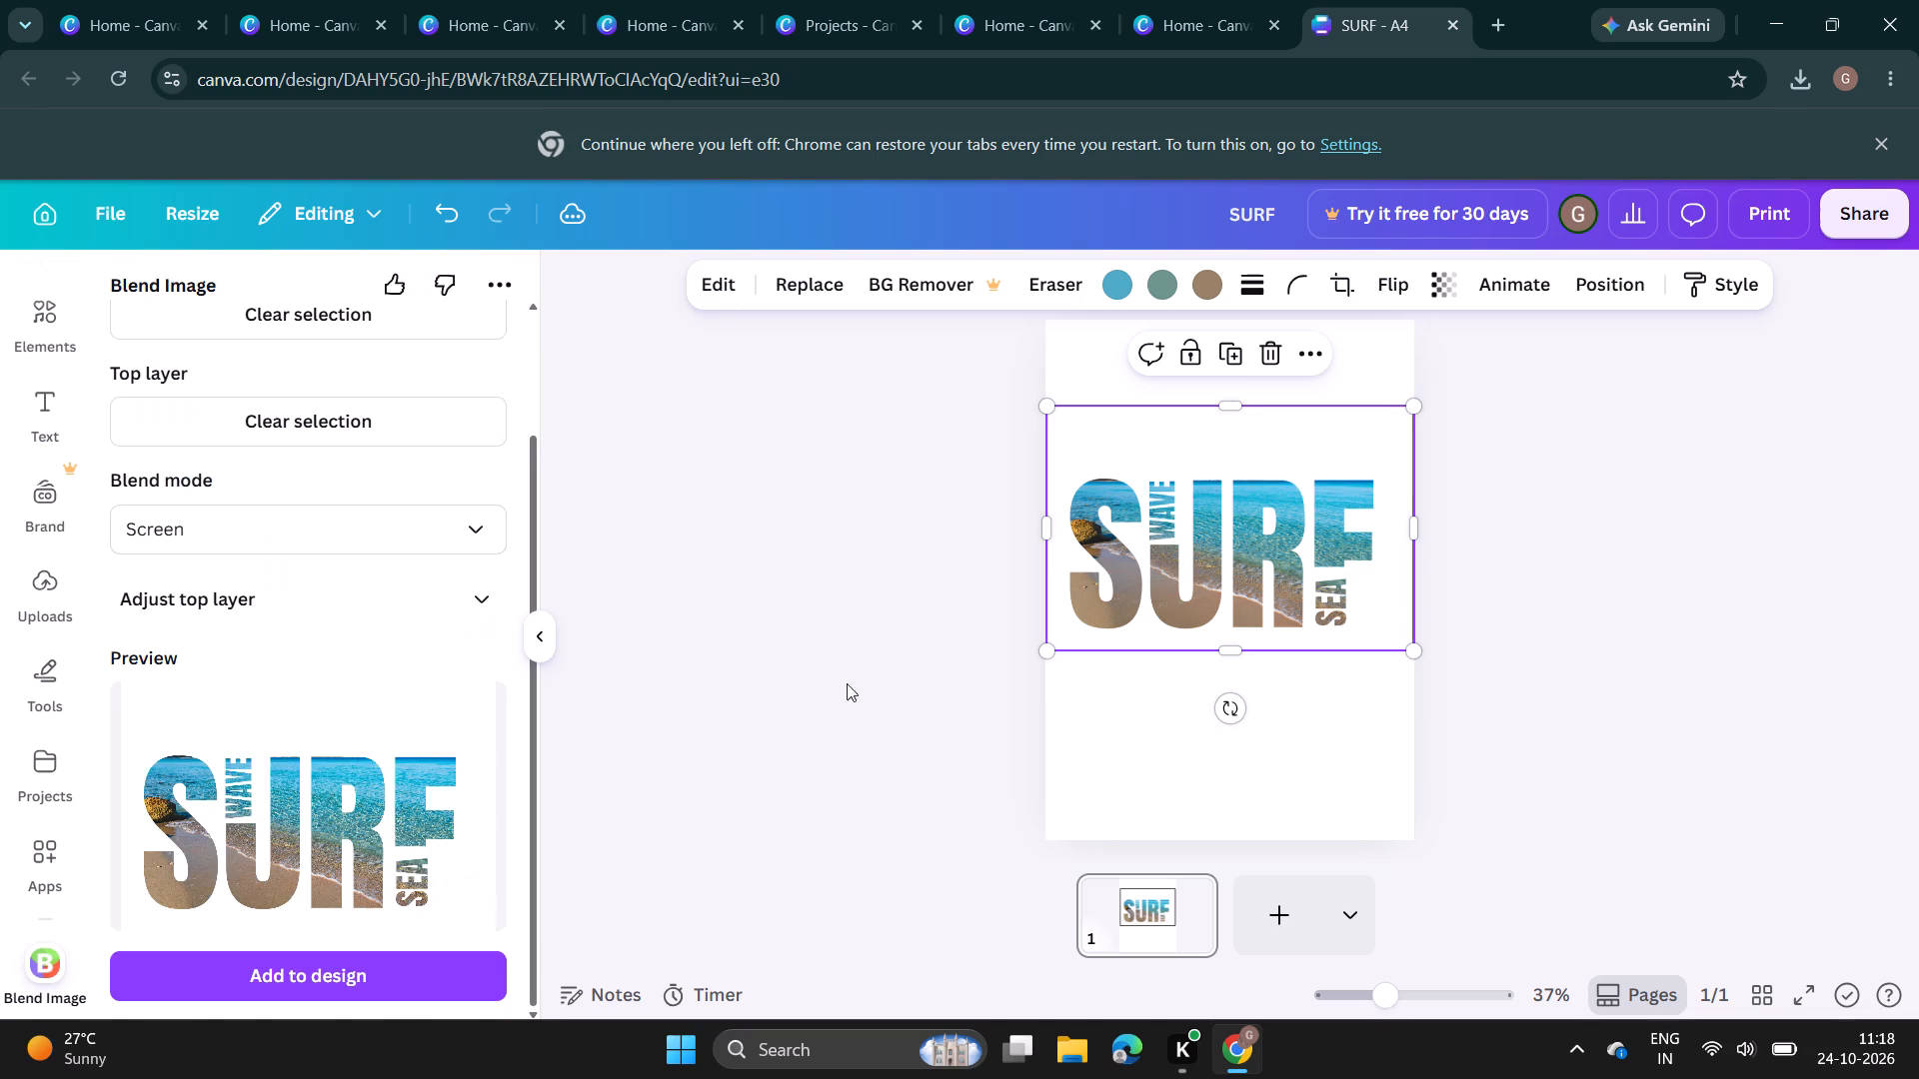
{"action": "left_click", "coordinate": [1705, 632]}
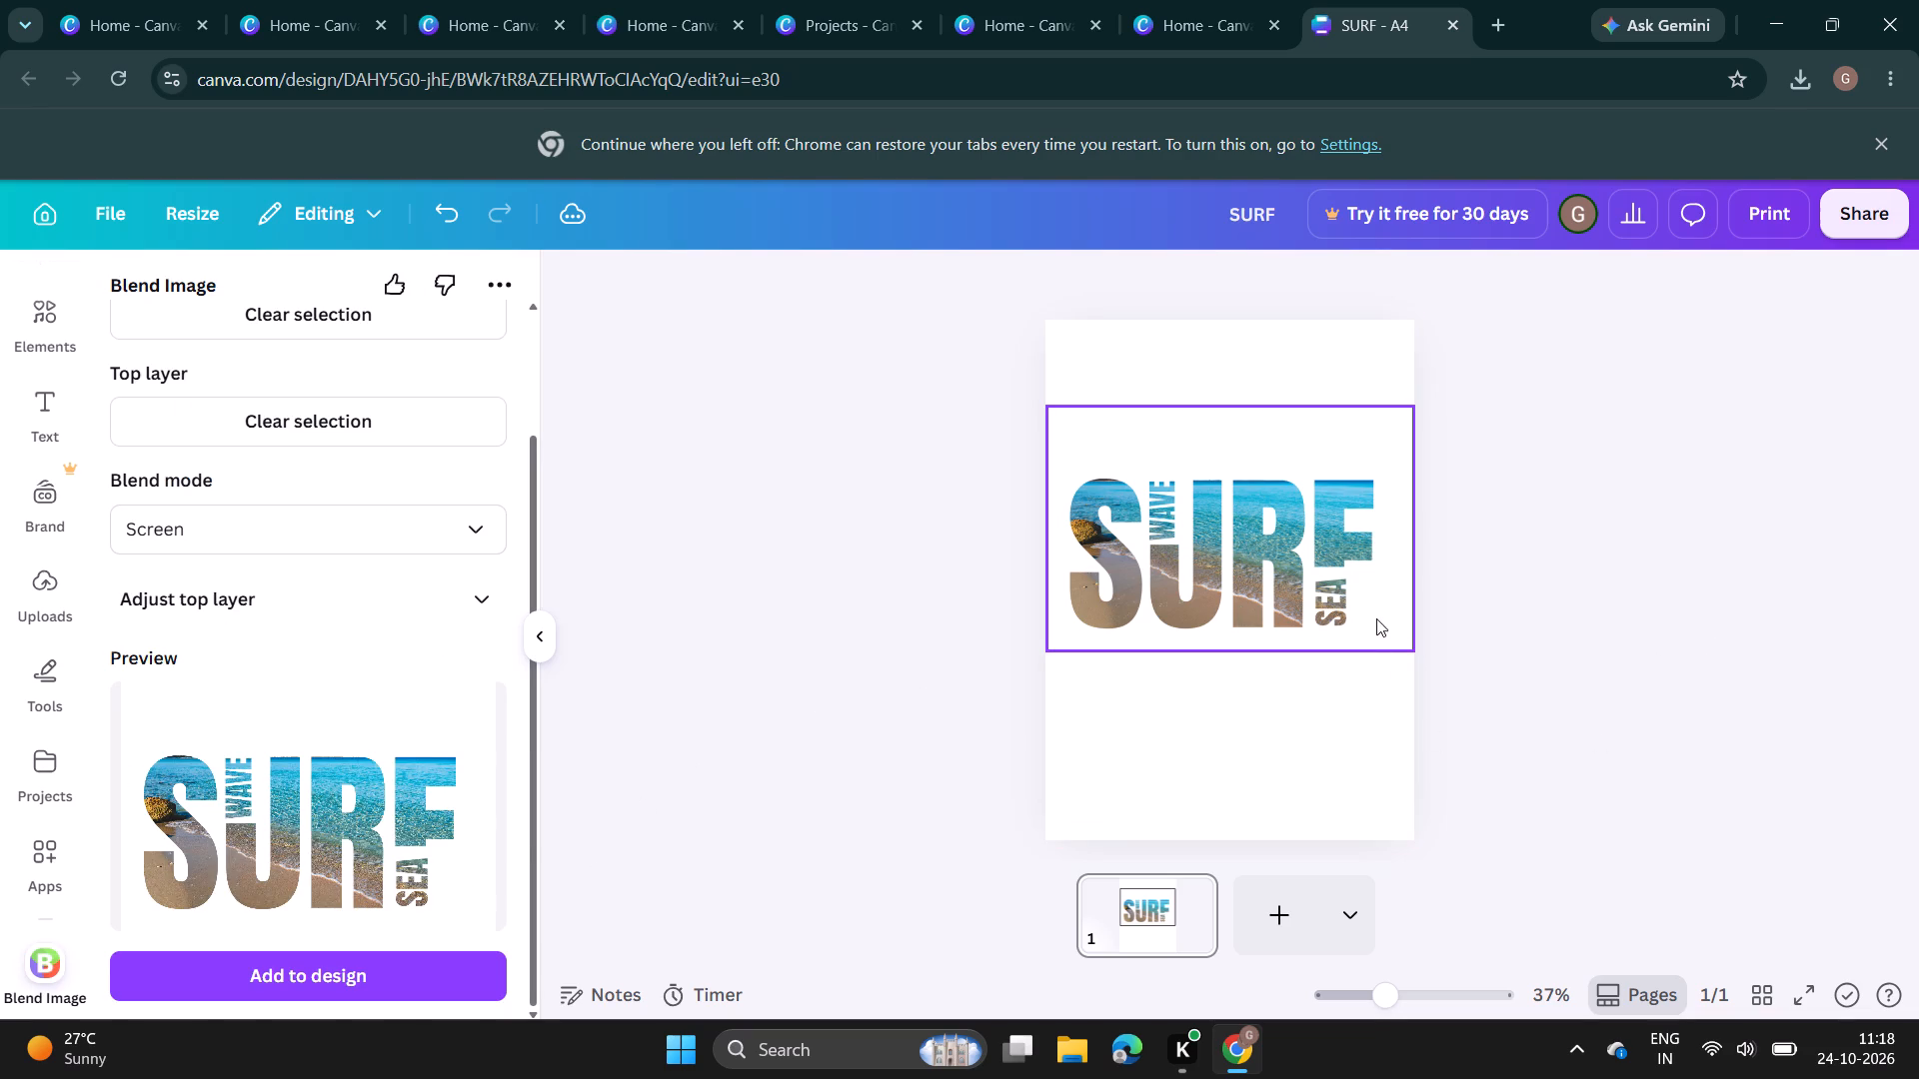
Move the outlined SURF image slightly lower on the page.
{"action": "left_click_drag", "start_coordinate": [1272, 635], "coordinate": [1267, 647]}
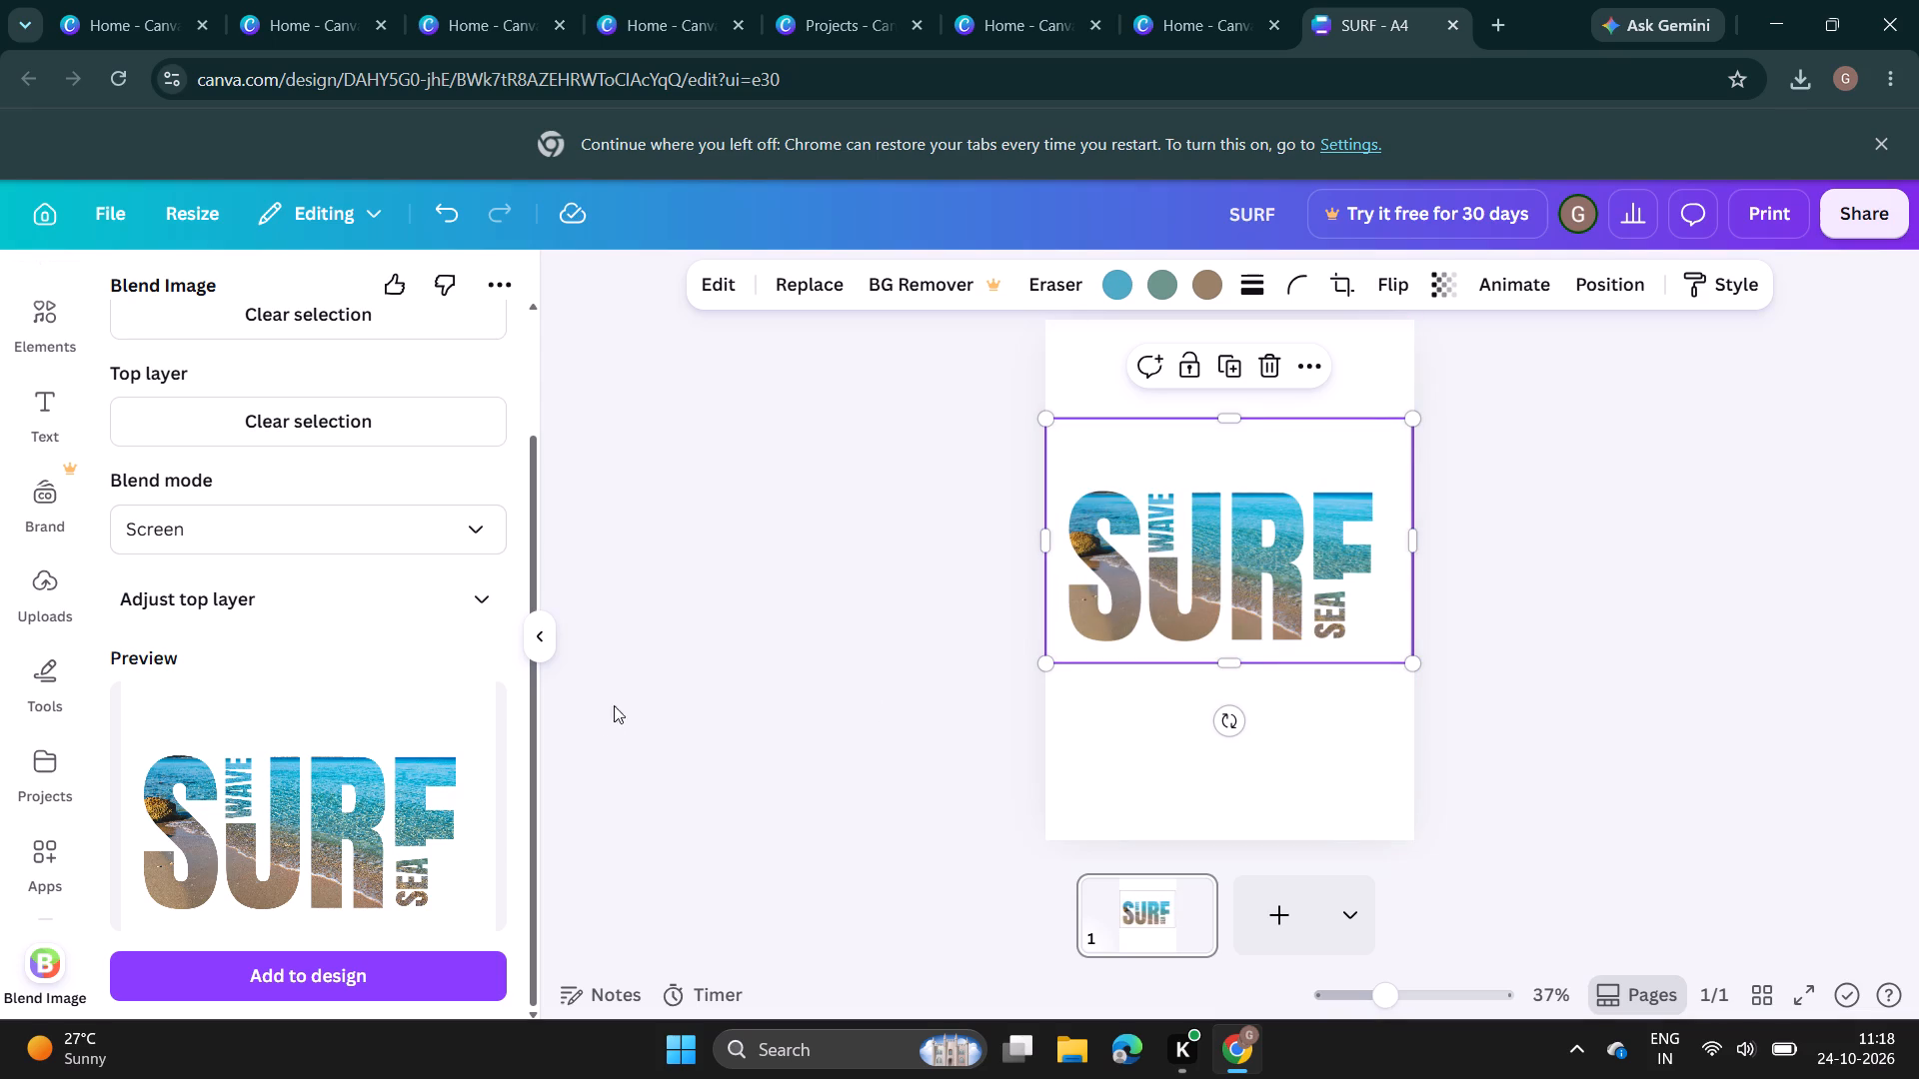
{"action": "left_click", "coordinate": [823, 597]}
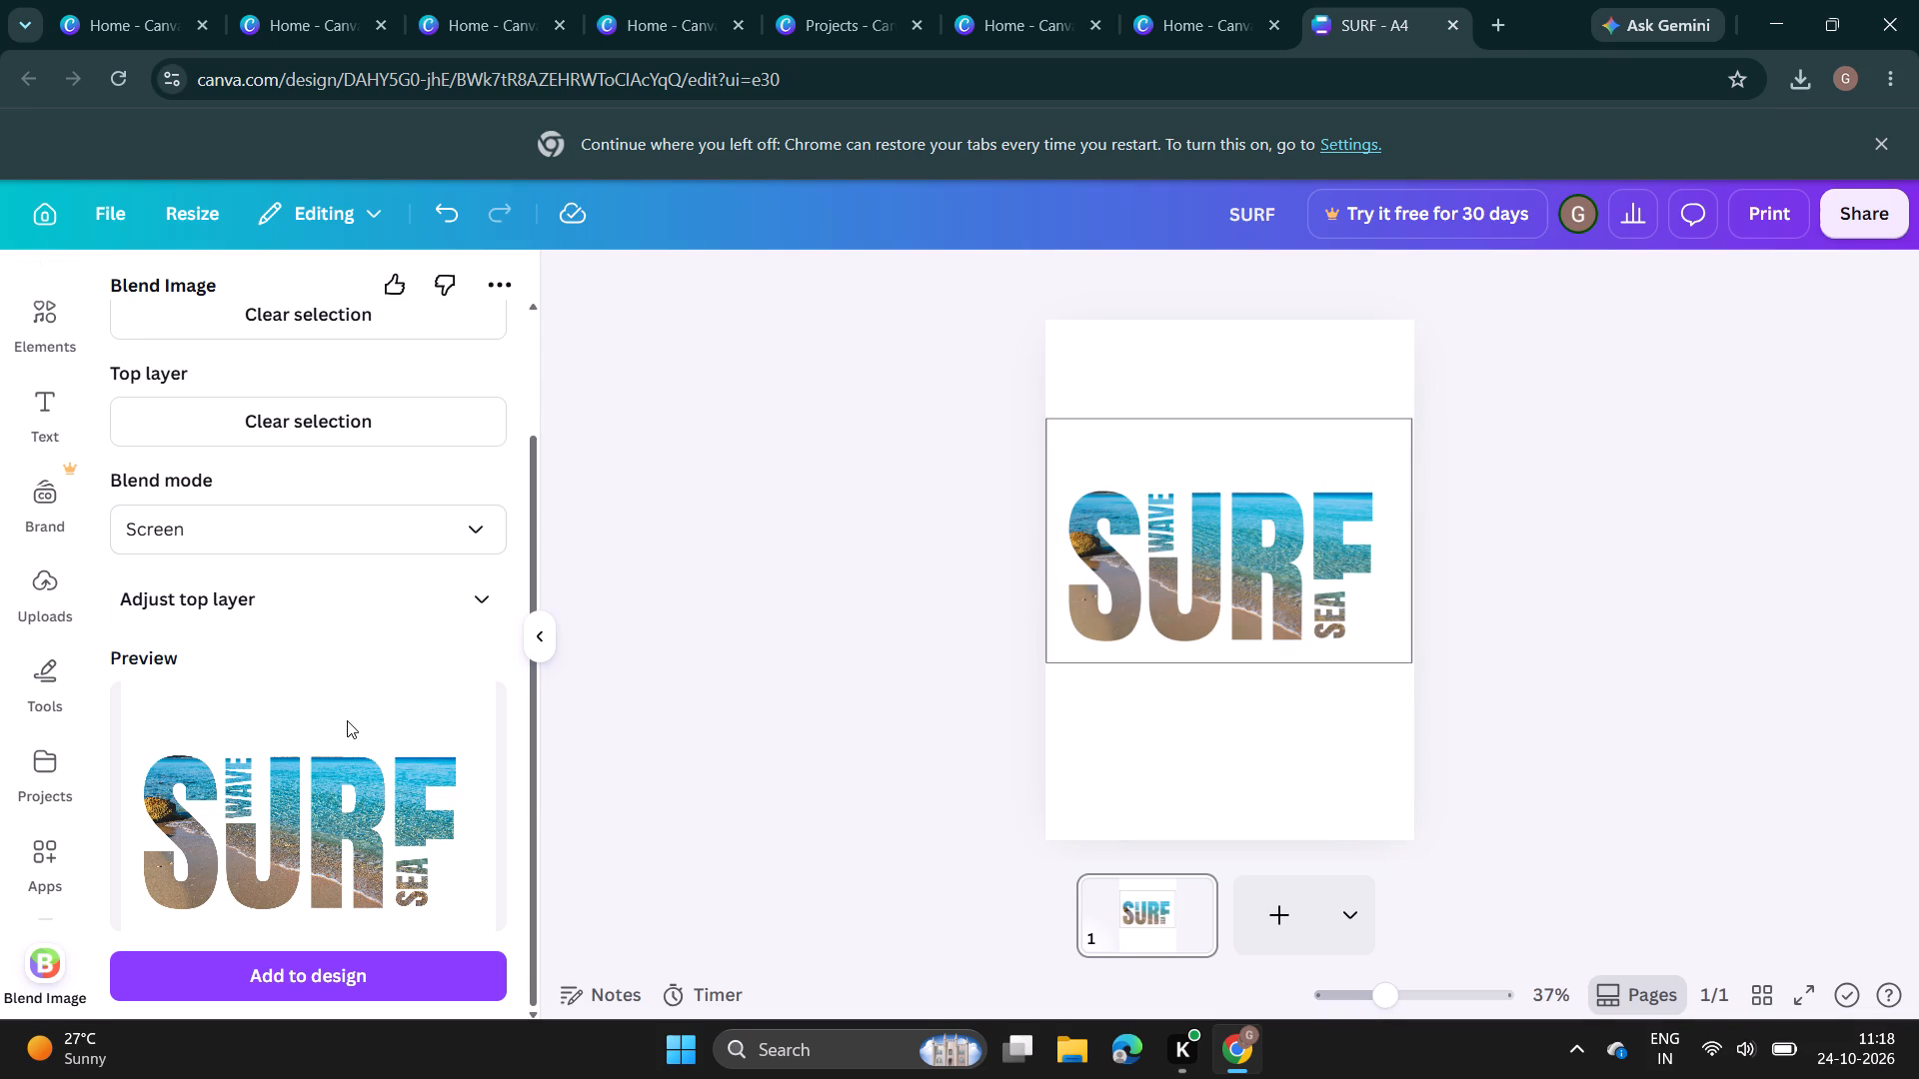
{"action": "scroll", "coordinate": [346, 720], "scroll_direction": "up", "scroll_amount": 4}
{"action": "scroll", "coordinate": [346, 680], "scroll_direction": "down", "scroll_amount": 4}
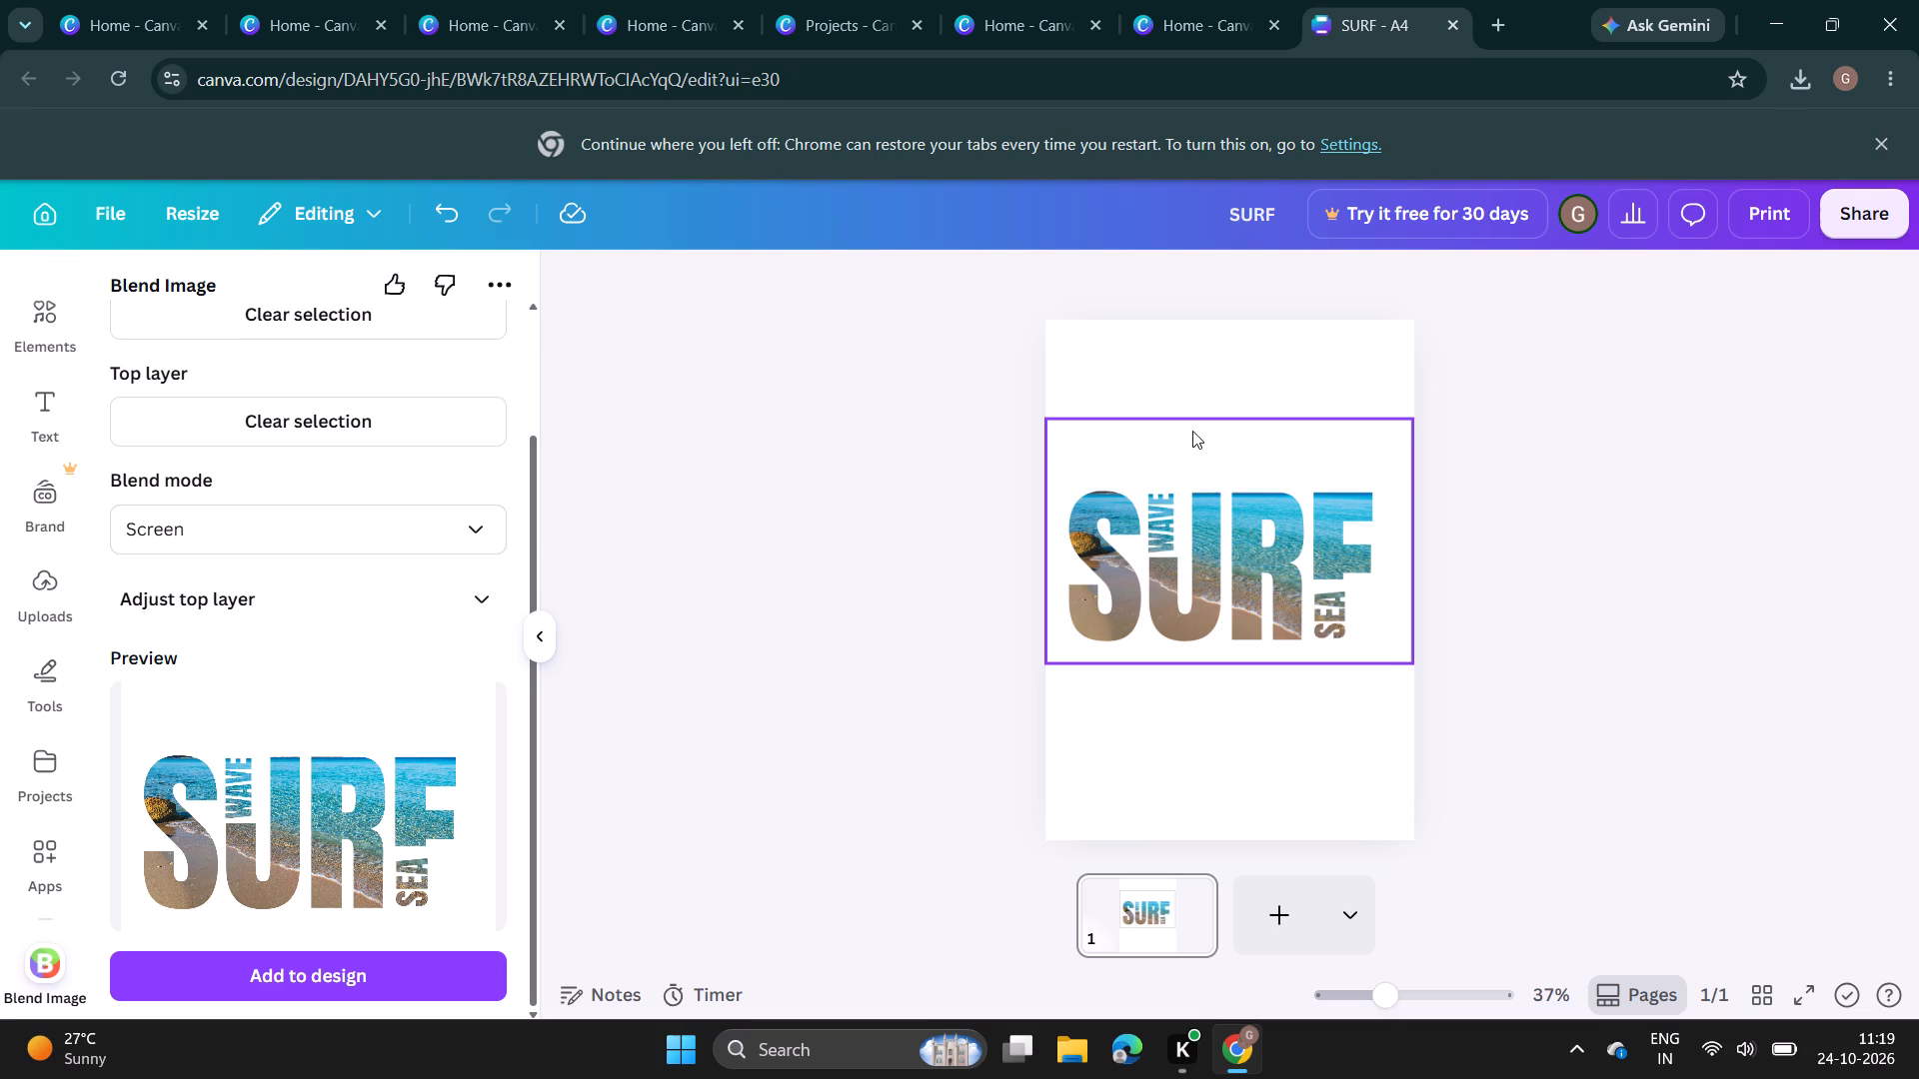
Reposition the outlined SURF image slightly higher on the page, keeping it aligned to the page width.
{"action": "left_click_drag", "start_coordinate": [1076, 503], "coordinate": [1111, 518]}
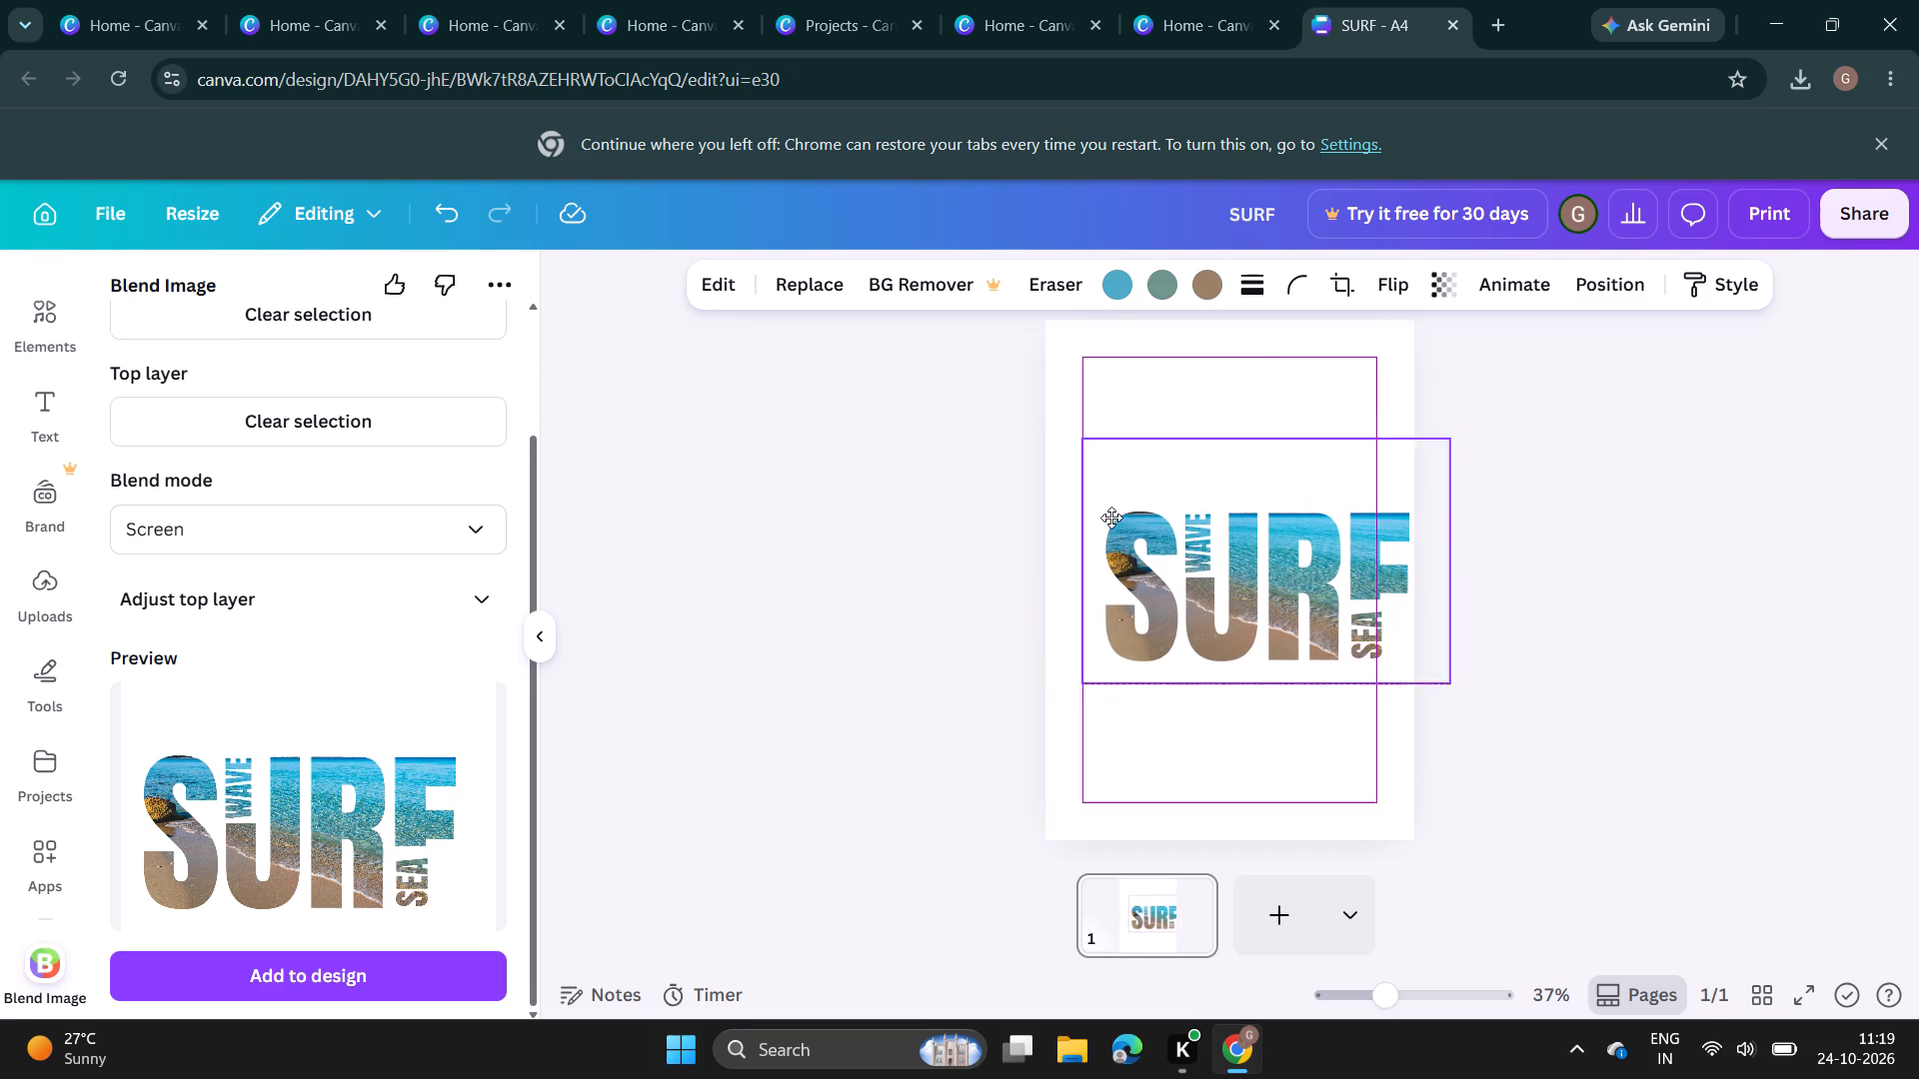
{"action": "left_click_drag", "start_coordinate": [1111, 518], "coordinate": [1078, 469]}
{"action": "left_click", "coordinate": [1667, 600]}
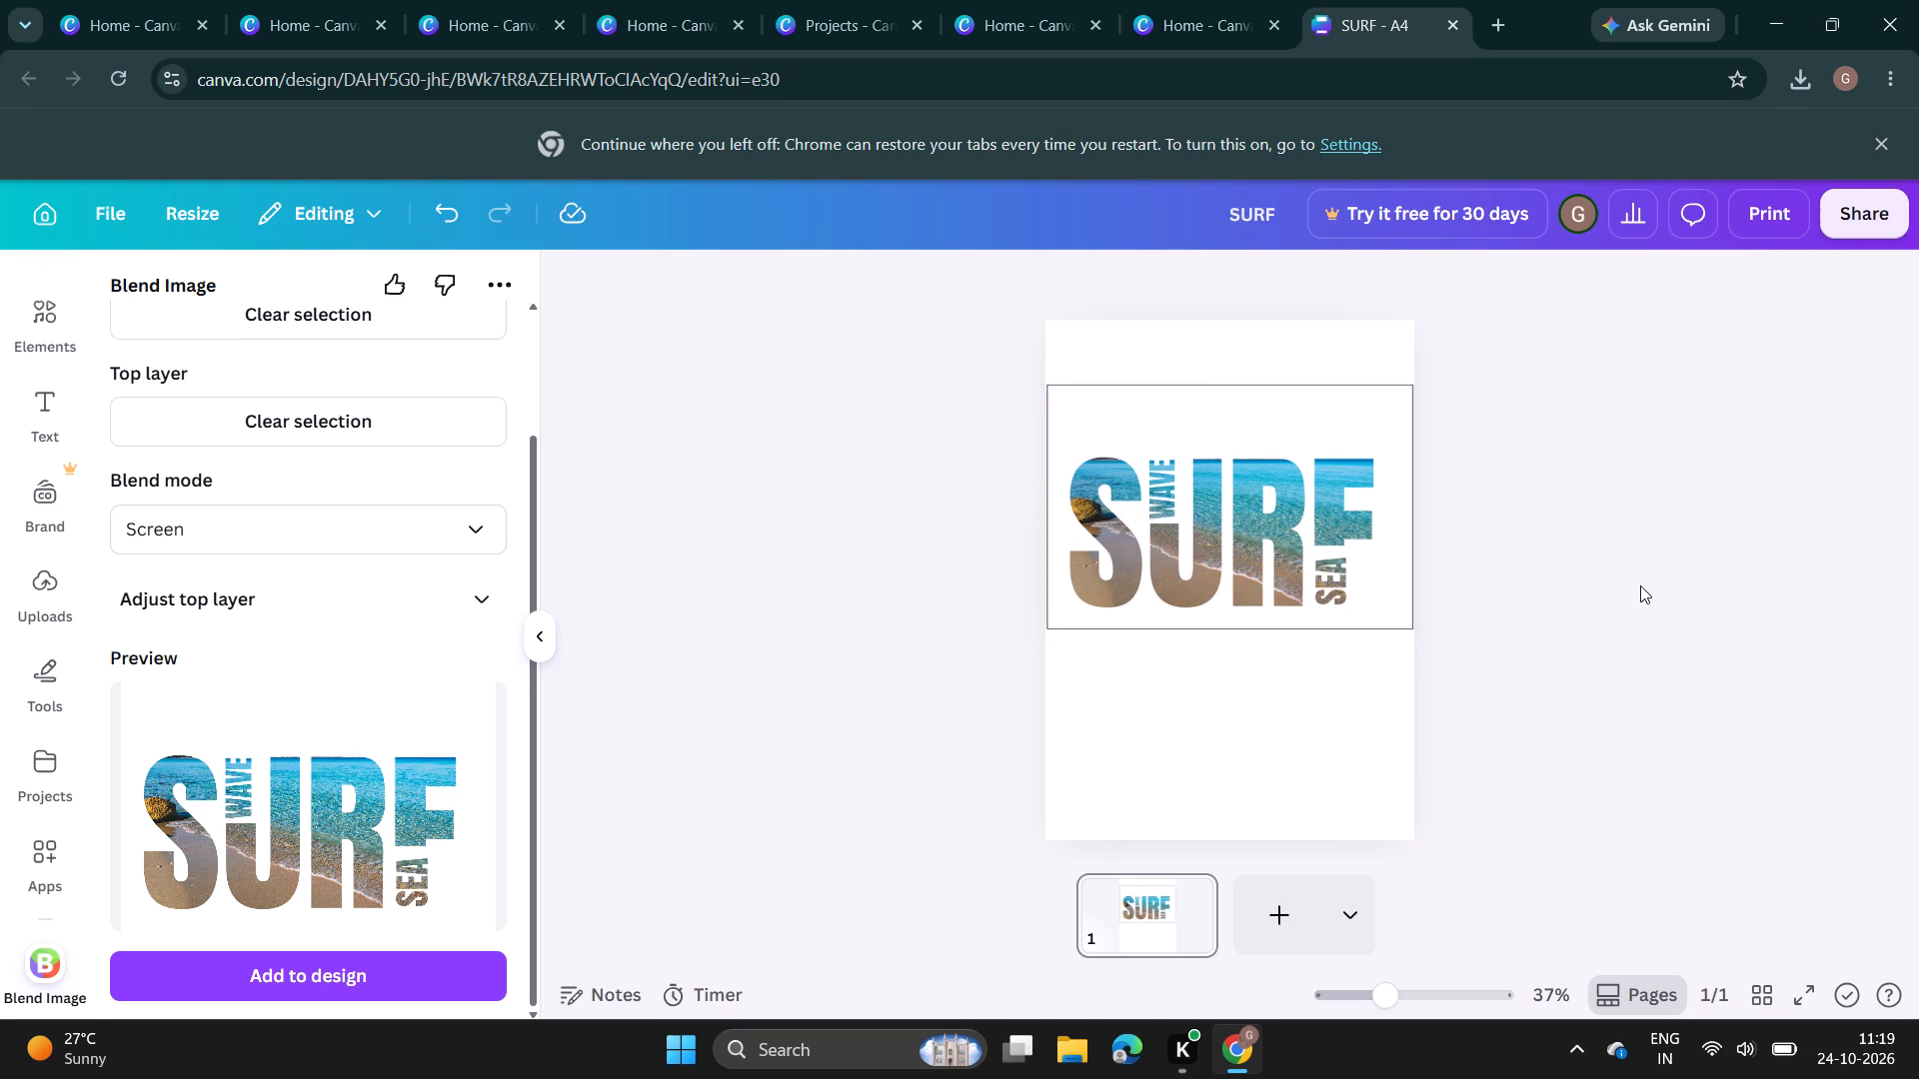
{"action": "left_click_drag", "start_coordinate": [1223, 560], "coordinate": [1221, 583]}
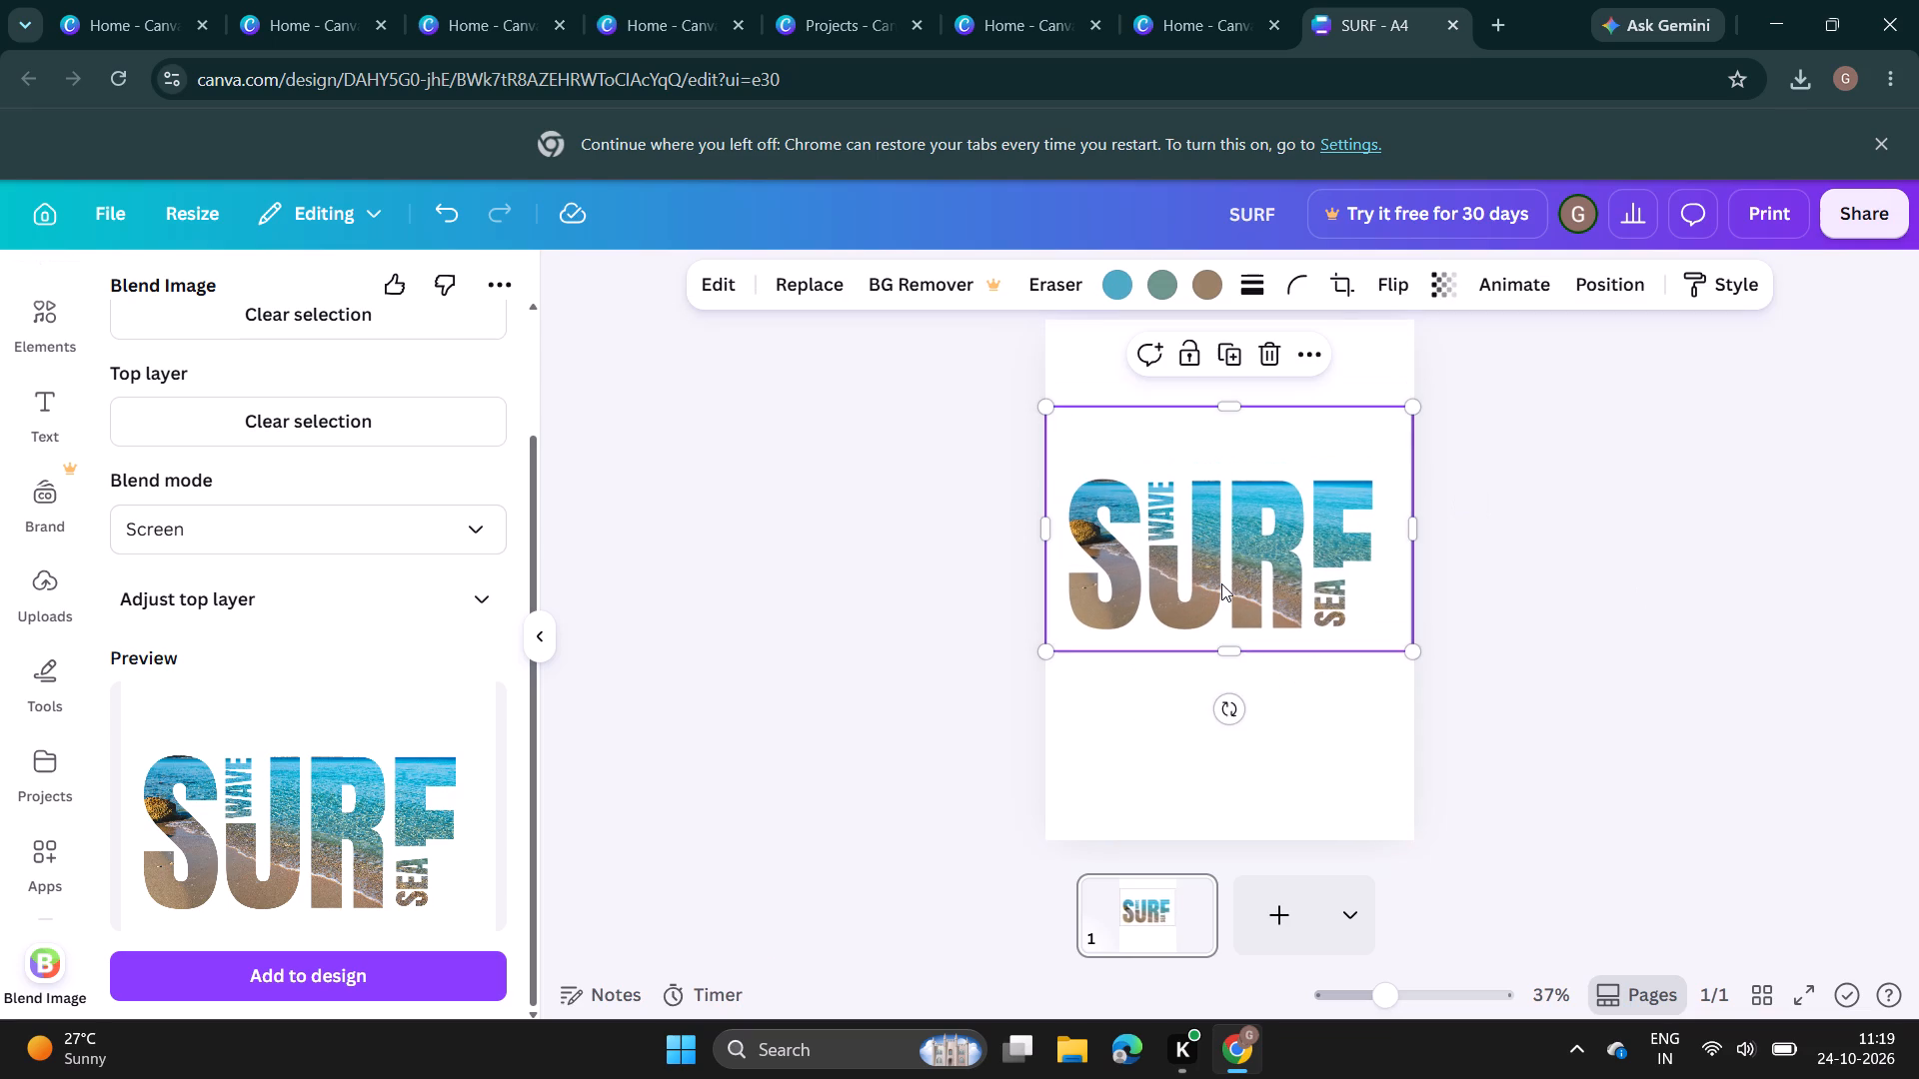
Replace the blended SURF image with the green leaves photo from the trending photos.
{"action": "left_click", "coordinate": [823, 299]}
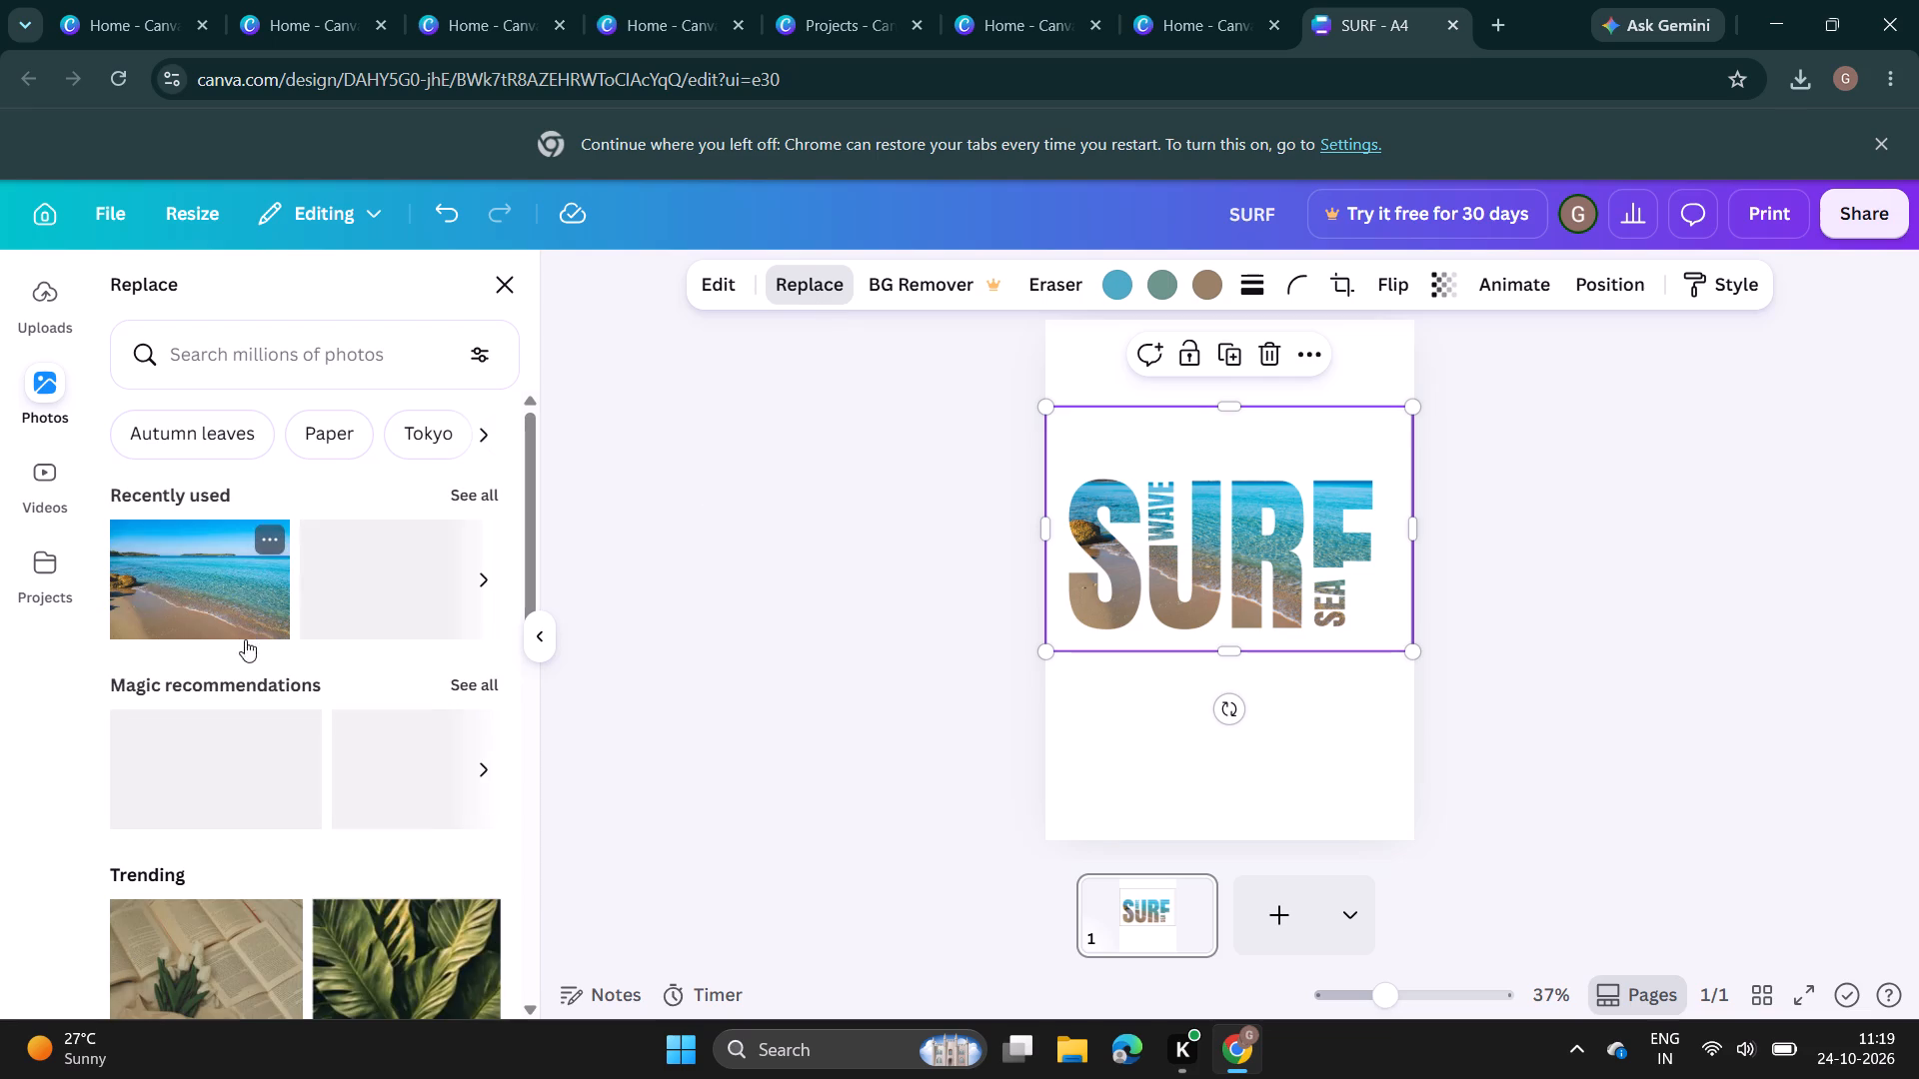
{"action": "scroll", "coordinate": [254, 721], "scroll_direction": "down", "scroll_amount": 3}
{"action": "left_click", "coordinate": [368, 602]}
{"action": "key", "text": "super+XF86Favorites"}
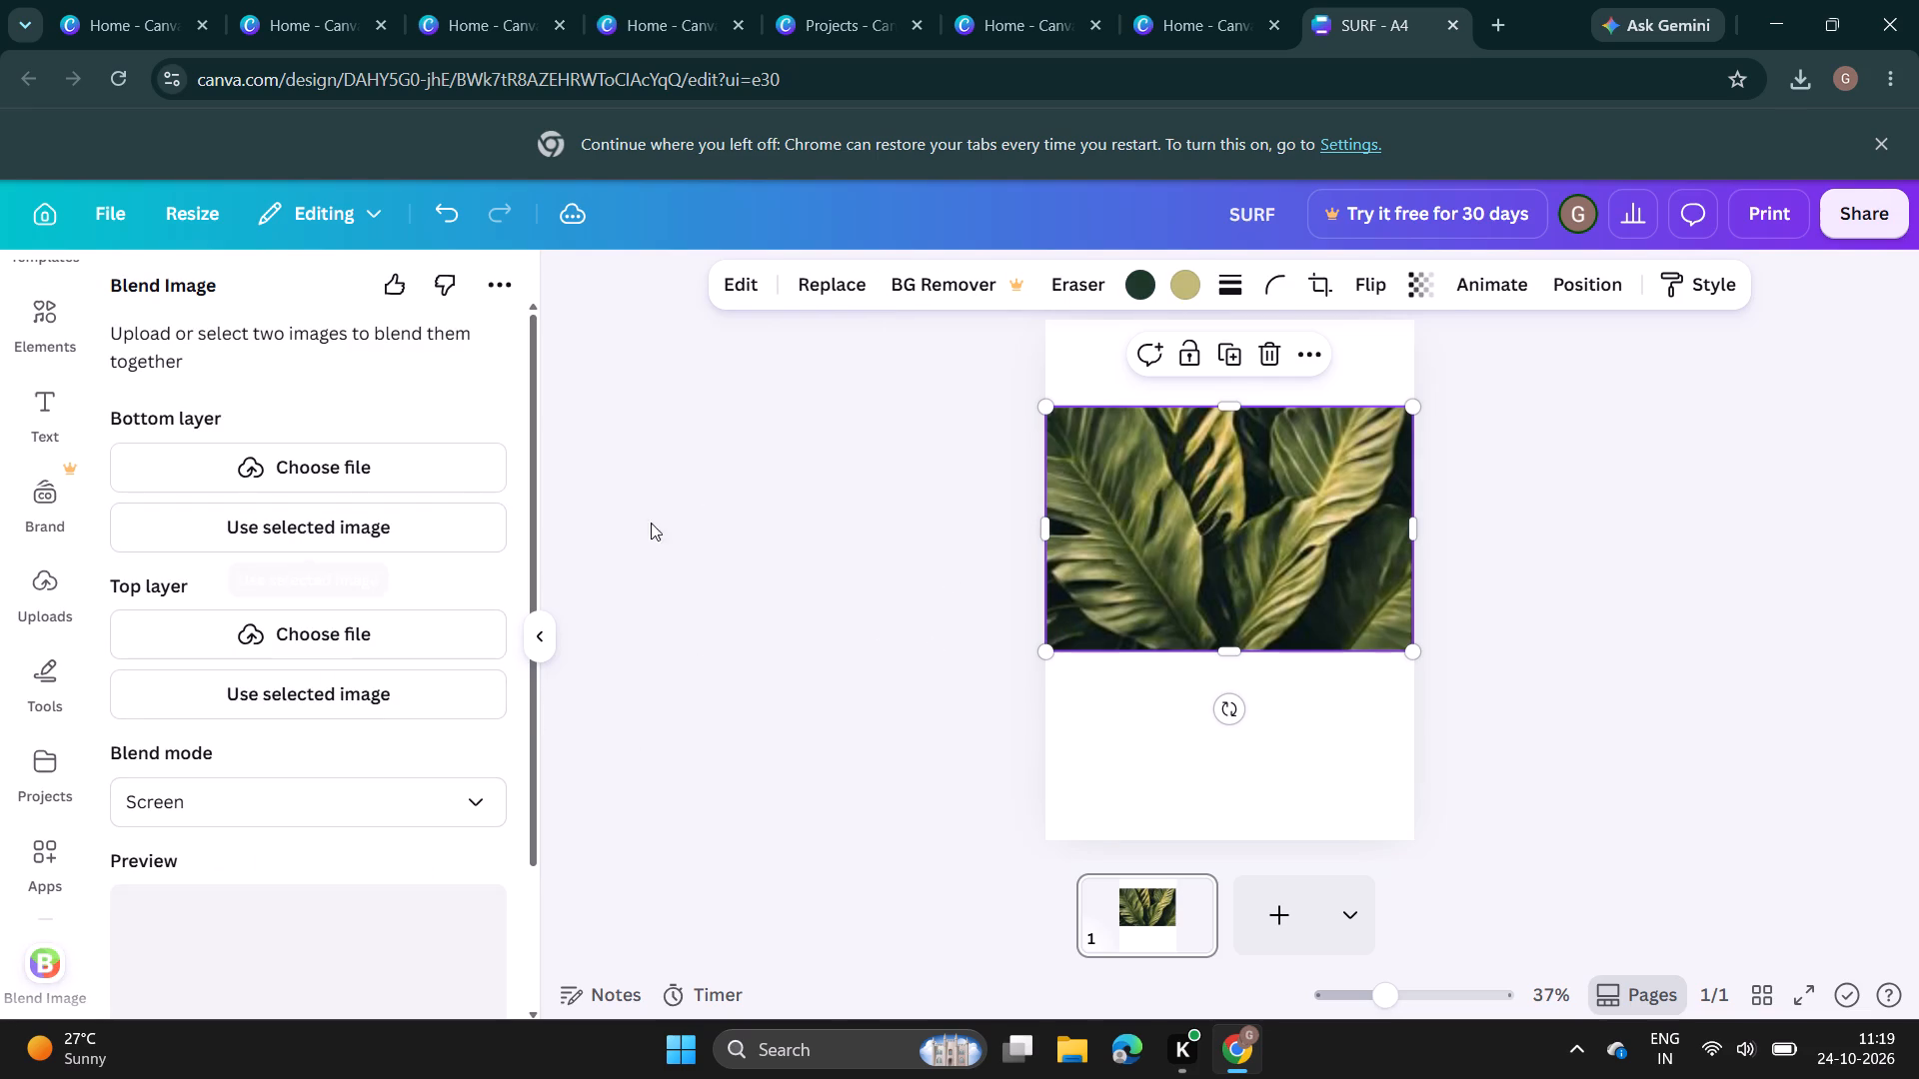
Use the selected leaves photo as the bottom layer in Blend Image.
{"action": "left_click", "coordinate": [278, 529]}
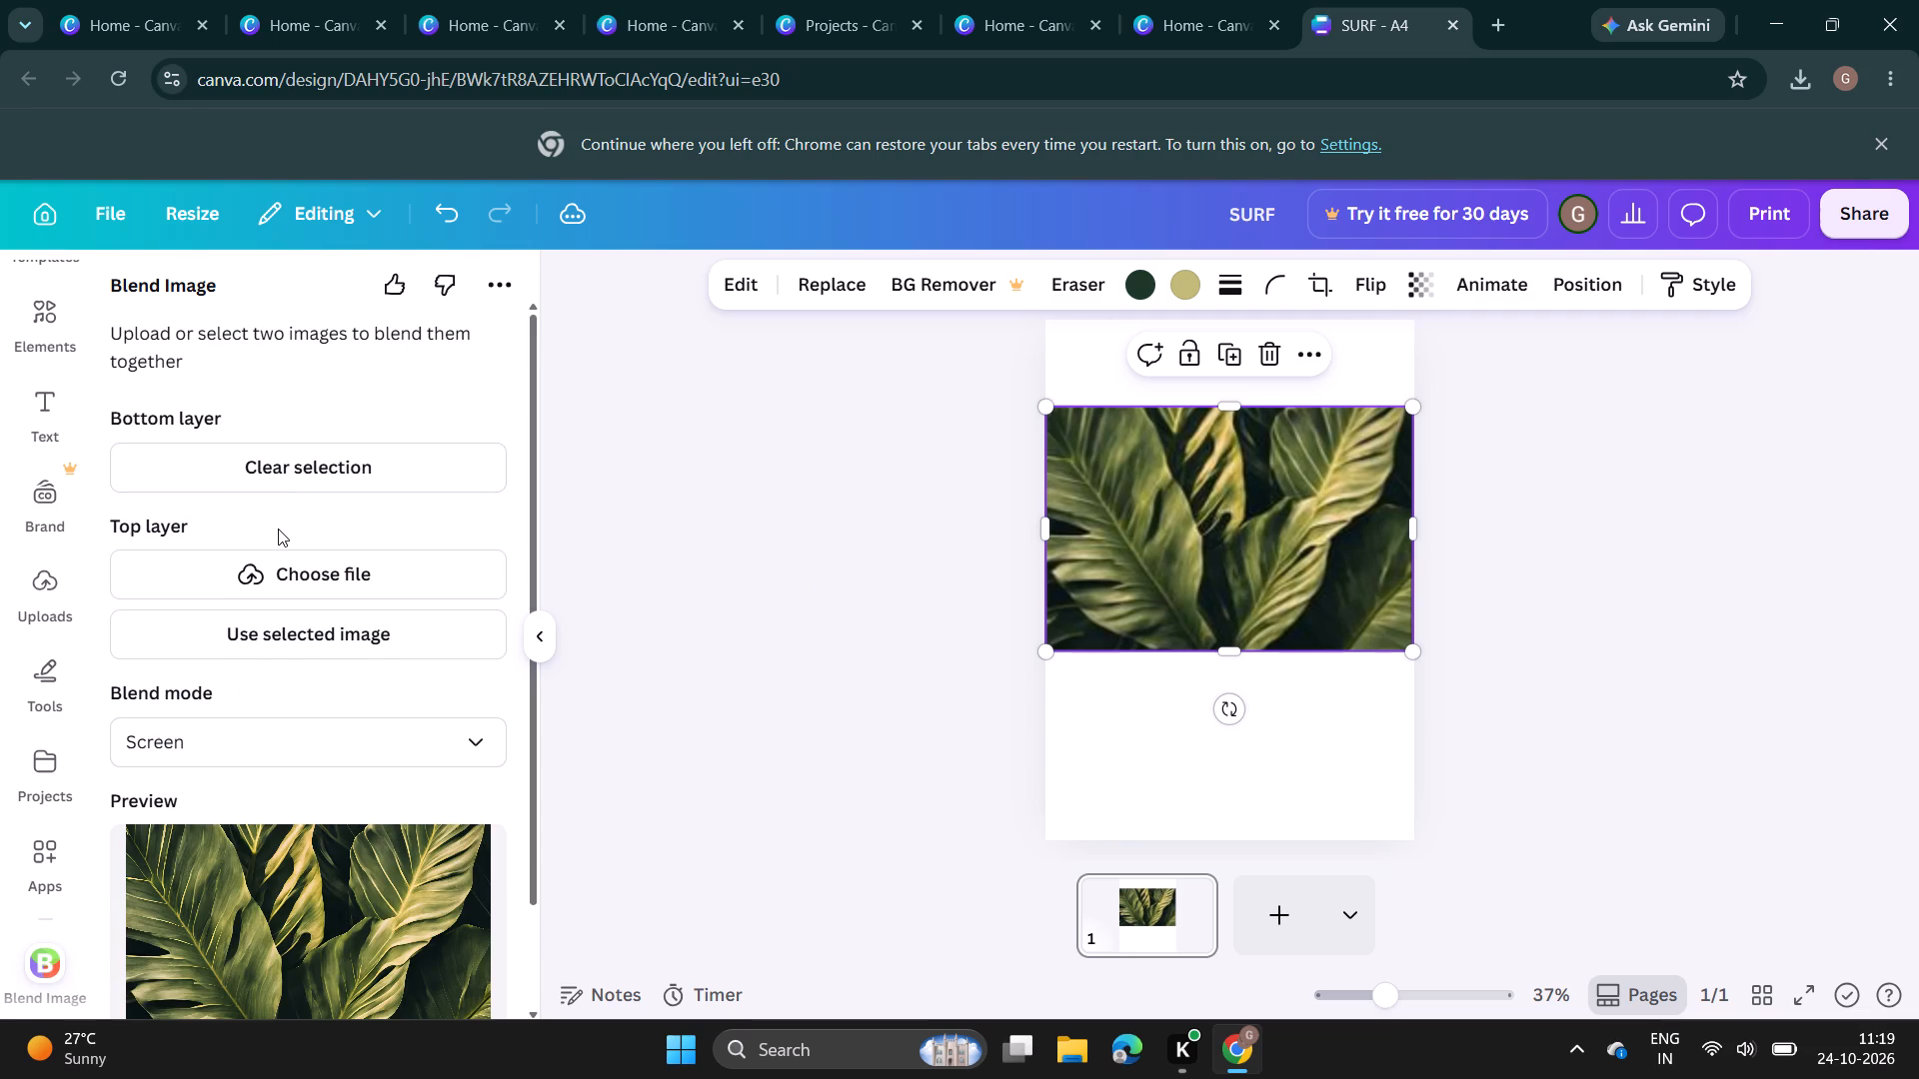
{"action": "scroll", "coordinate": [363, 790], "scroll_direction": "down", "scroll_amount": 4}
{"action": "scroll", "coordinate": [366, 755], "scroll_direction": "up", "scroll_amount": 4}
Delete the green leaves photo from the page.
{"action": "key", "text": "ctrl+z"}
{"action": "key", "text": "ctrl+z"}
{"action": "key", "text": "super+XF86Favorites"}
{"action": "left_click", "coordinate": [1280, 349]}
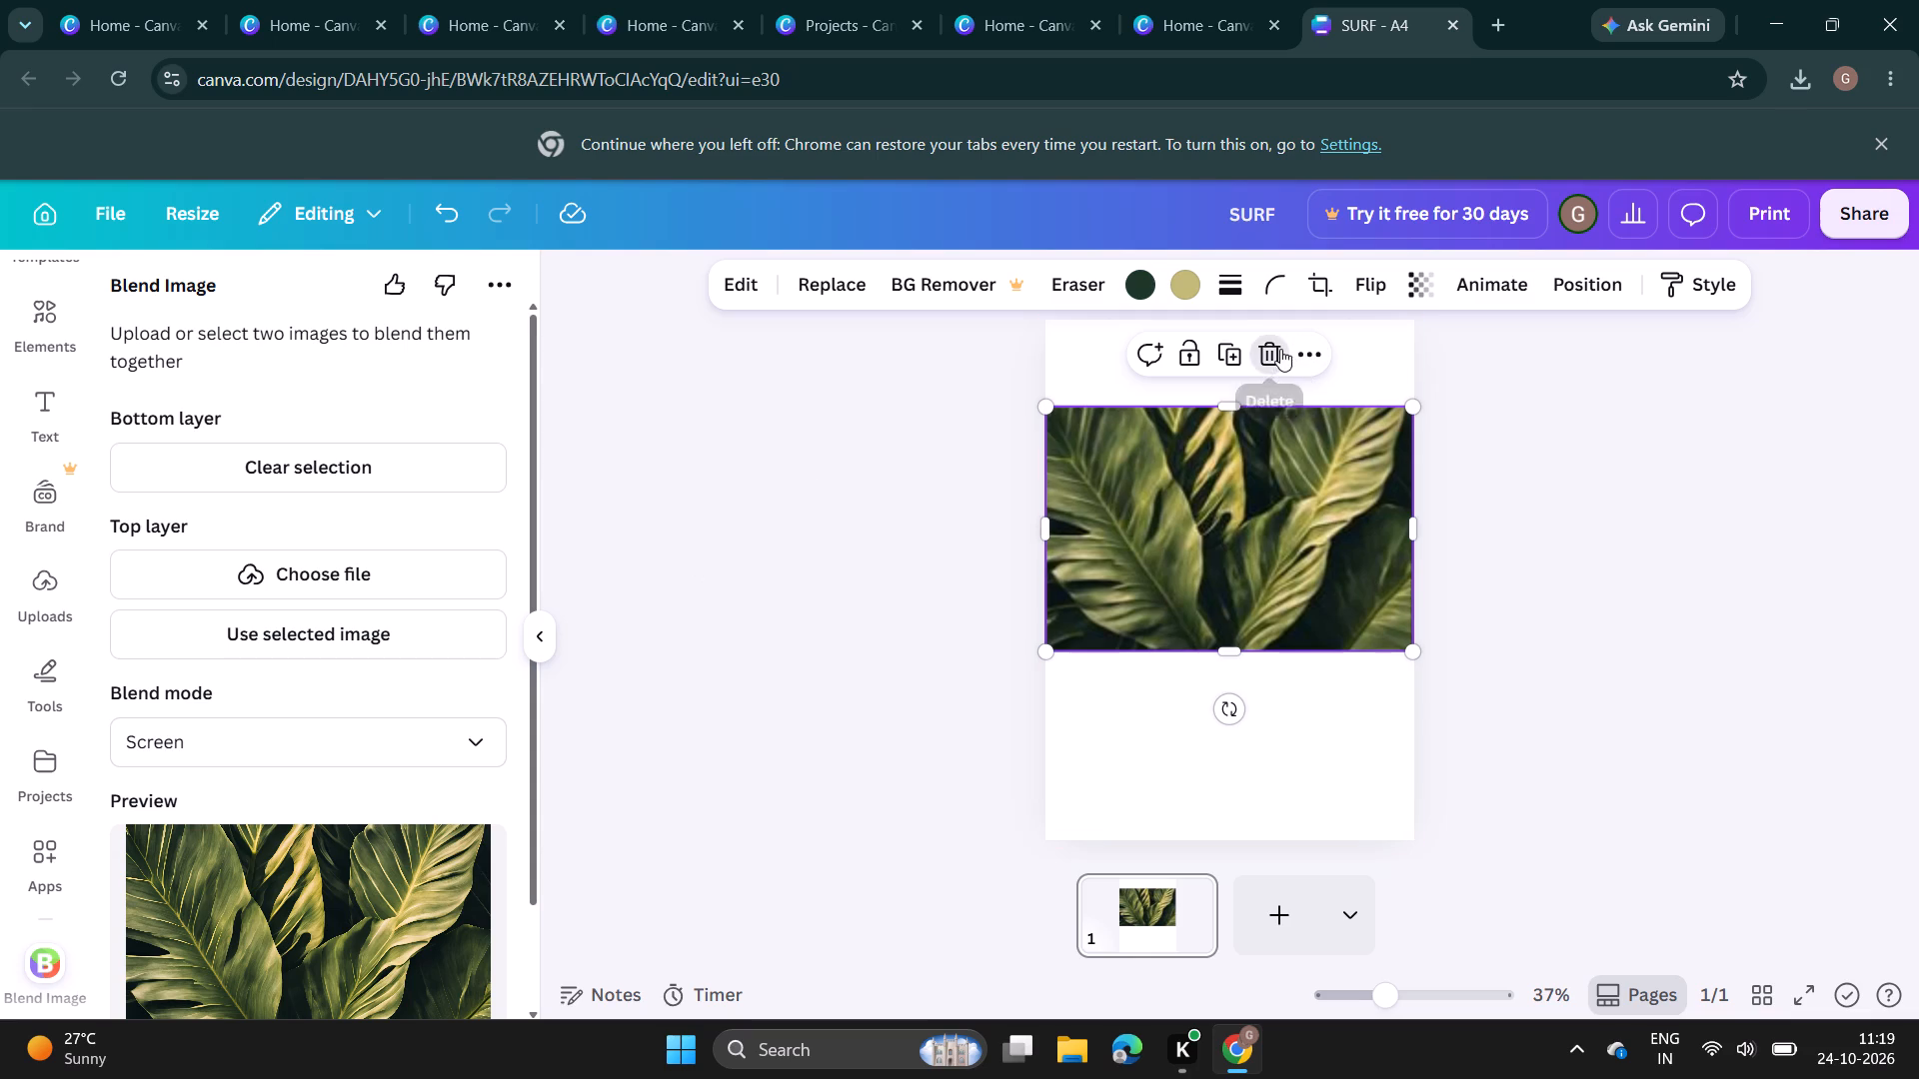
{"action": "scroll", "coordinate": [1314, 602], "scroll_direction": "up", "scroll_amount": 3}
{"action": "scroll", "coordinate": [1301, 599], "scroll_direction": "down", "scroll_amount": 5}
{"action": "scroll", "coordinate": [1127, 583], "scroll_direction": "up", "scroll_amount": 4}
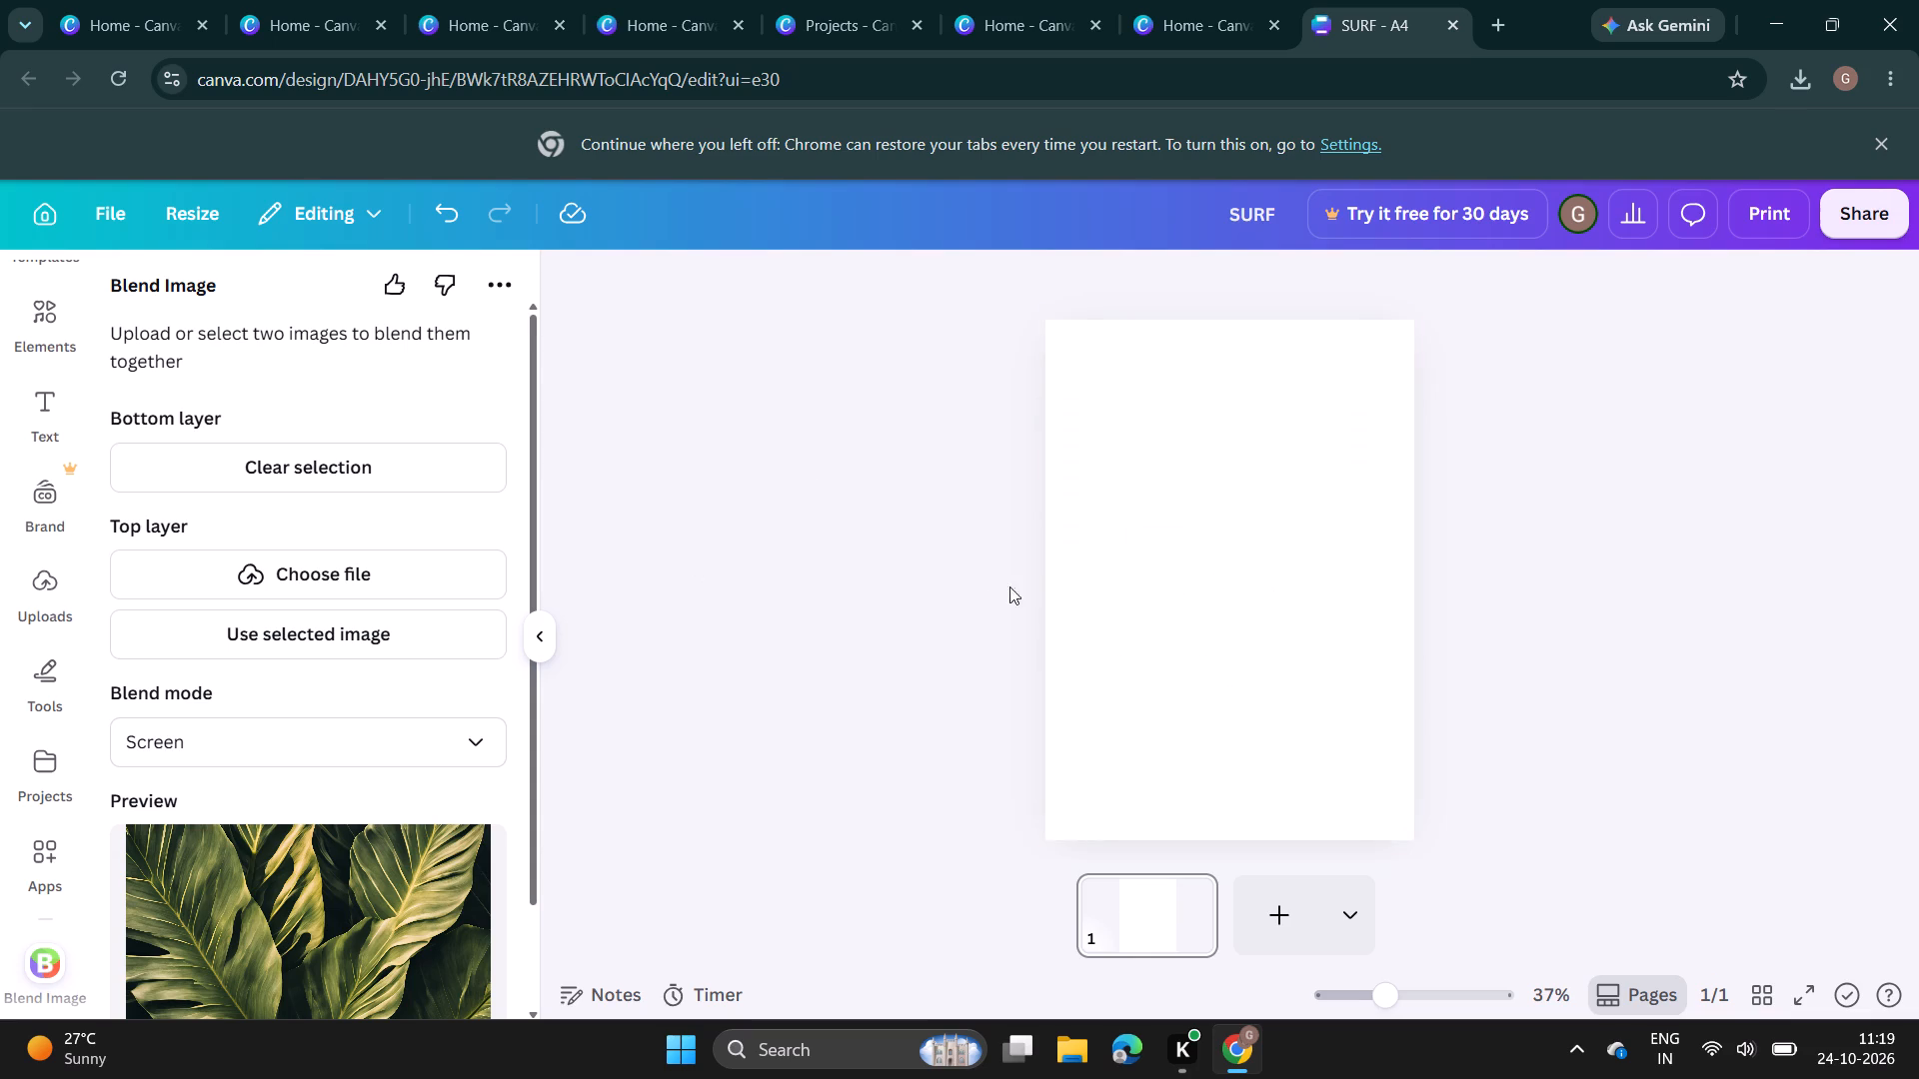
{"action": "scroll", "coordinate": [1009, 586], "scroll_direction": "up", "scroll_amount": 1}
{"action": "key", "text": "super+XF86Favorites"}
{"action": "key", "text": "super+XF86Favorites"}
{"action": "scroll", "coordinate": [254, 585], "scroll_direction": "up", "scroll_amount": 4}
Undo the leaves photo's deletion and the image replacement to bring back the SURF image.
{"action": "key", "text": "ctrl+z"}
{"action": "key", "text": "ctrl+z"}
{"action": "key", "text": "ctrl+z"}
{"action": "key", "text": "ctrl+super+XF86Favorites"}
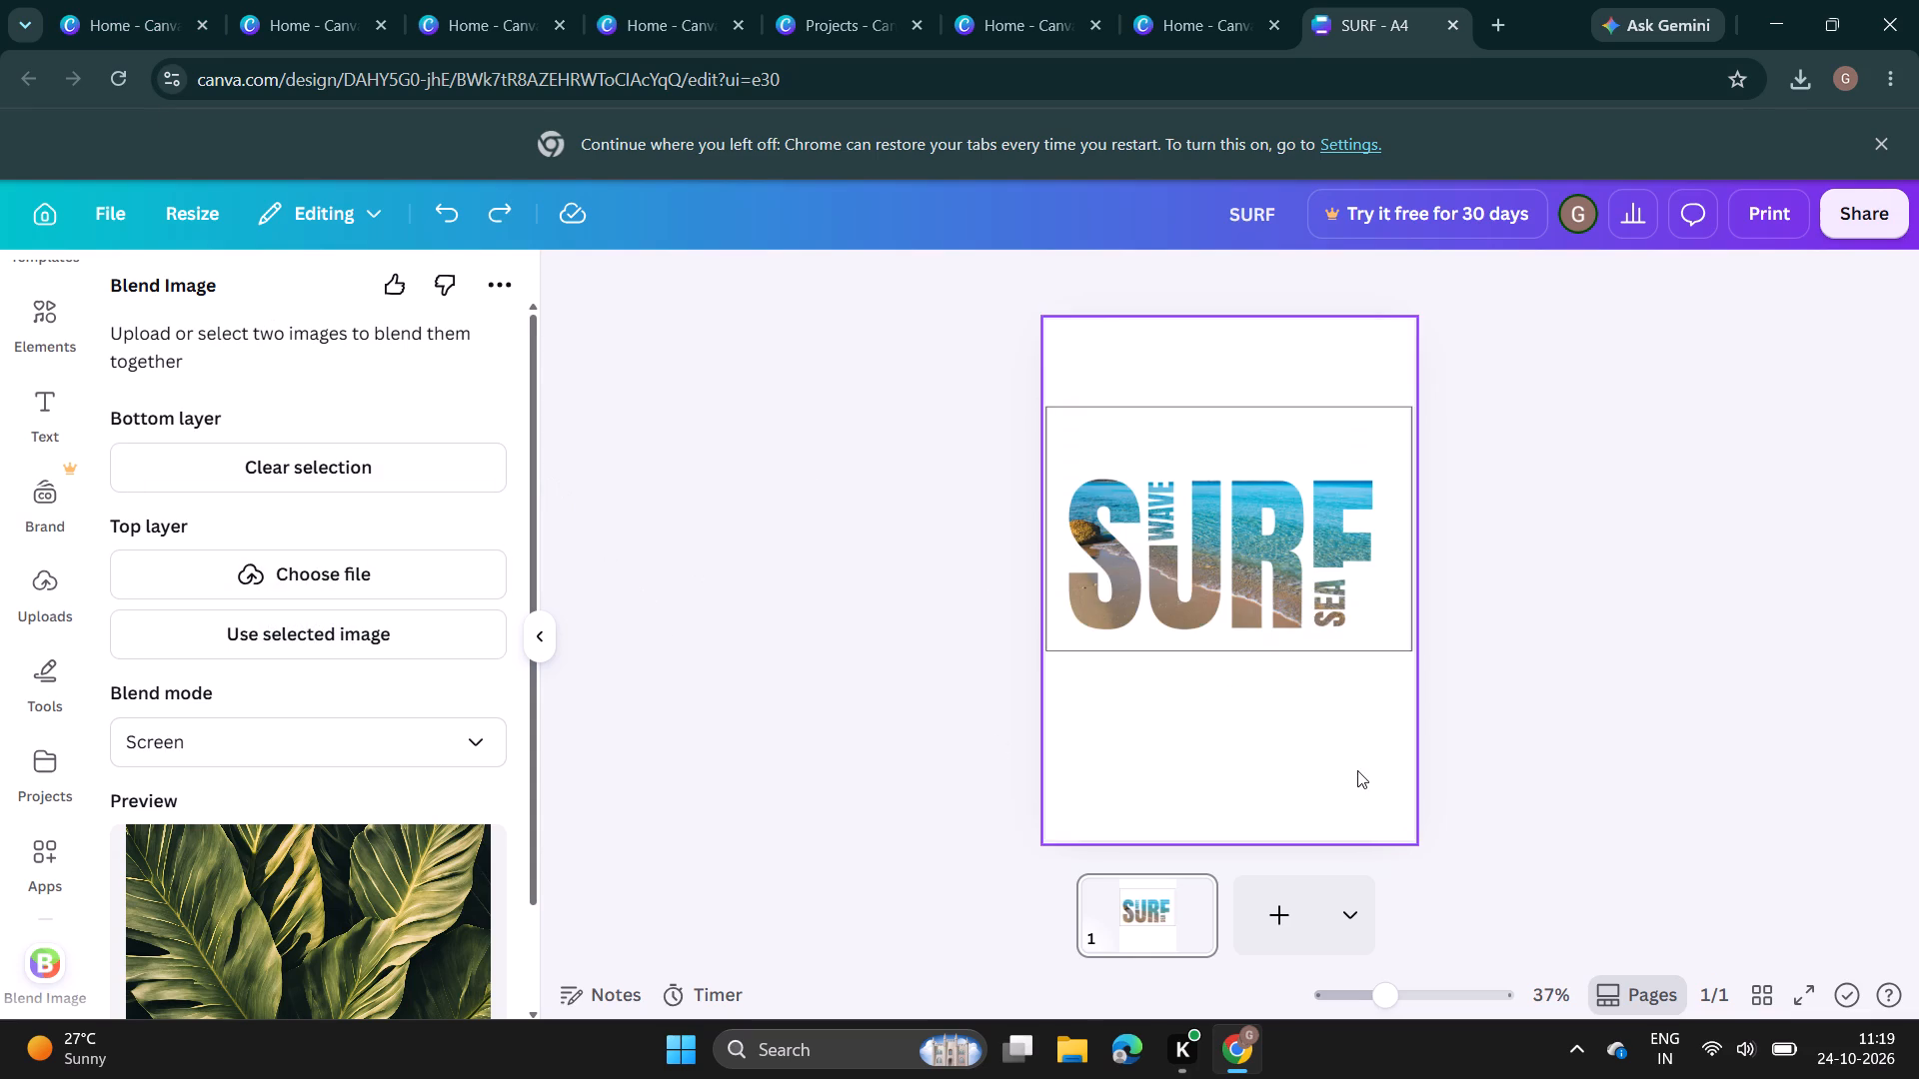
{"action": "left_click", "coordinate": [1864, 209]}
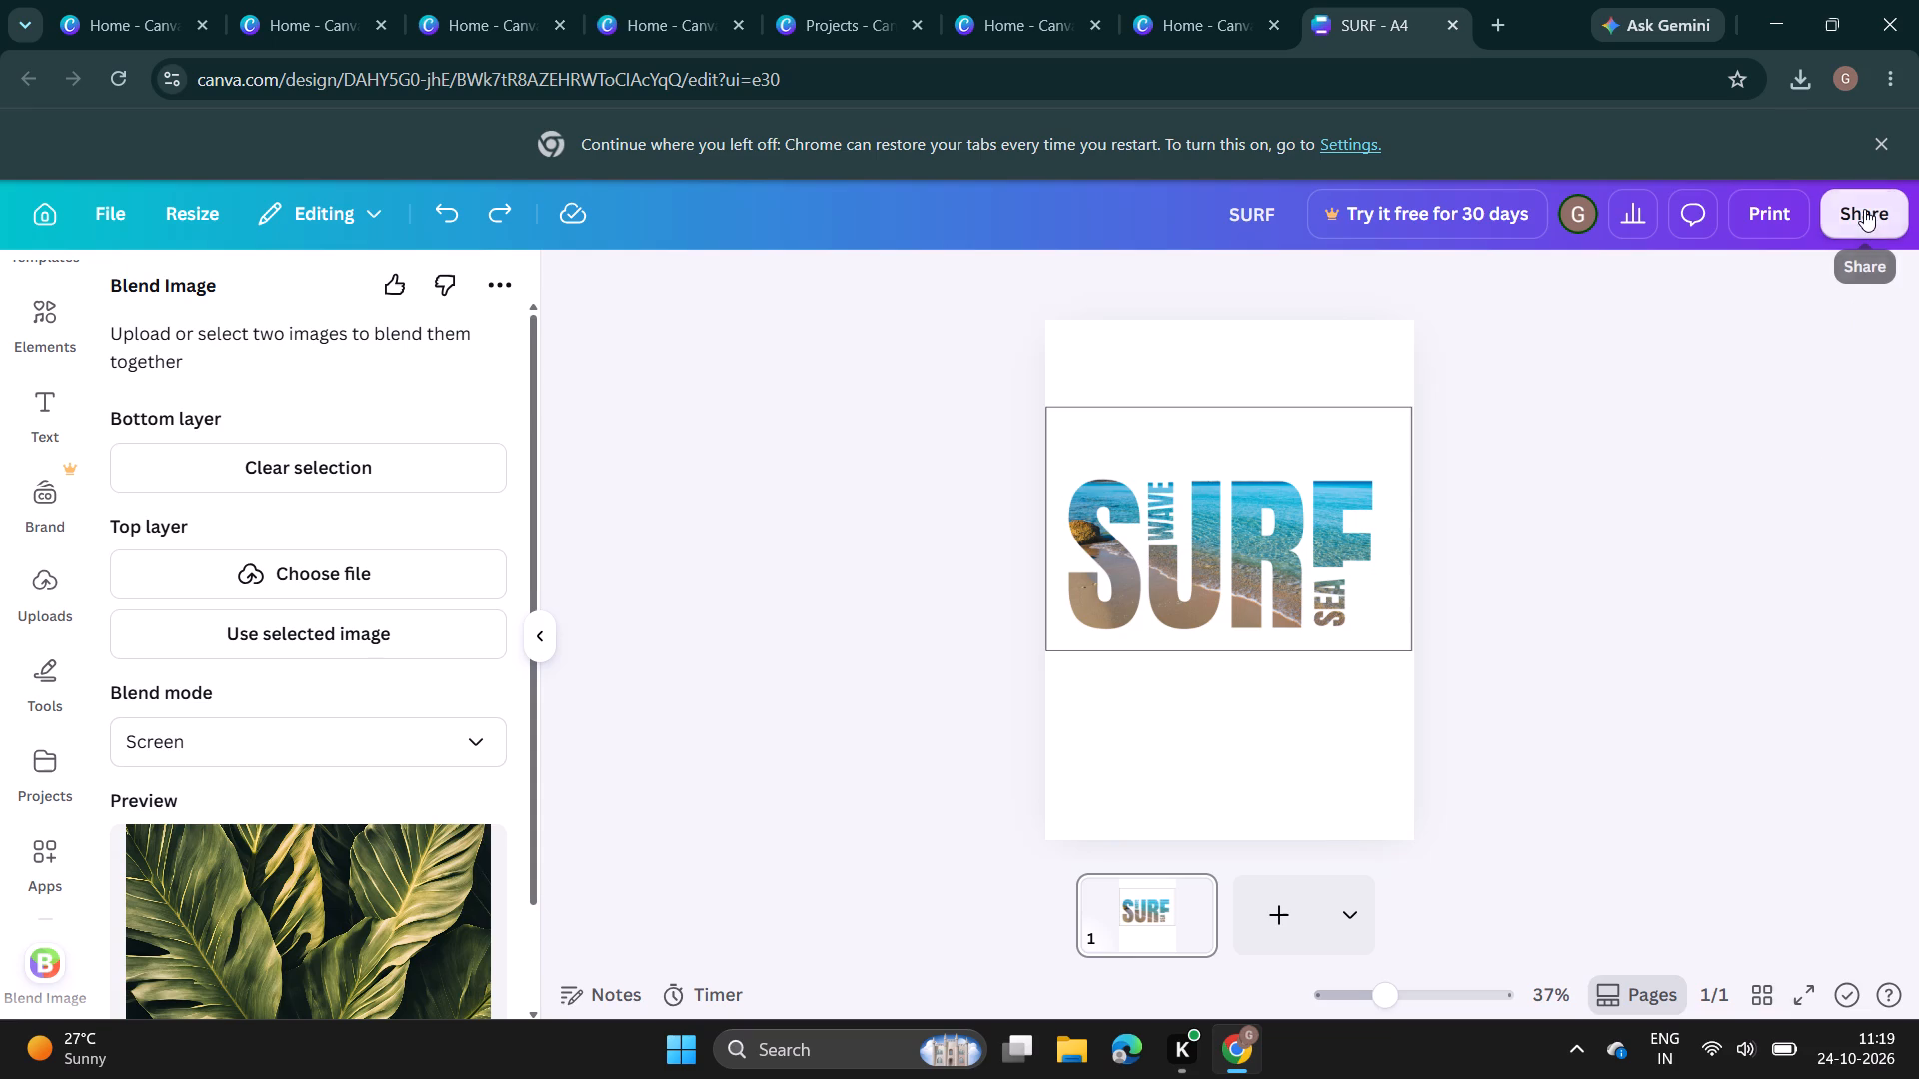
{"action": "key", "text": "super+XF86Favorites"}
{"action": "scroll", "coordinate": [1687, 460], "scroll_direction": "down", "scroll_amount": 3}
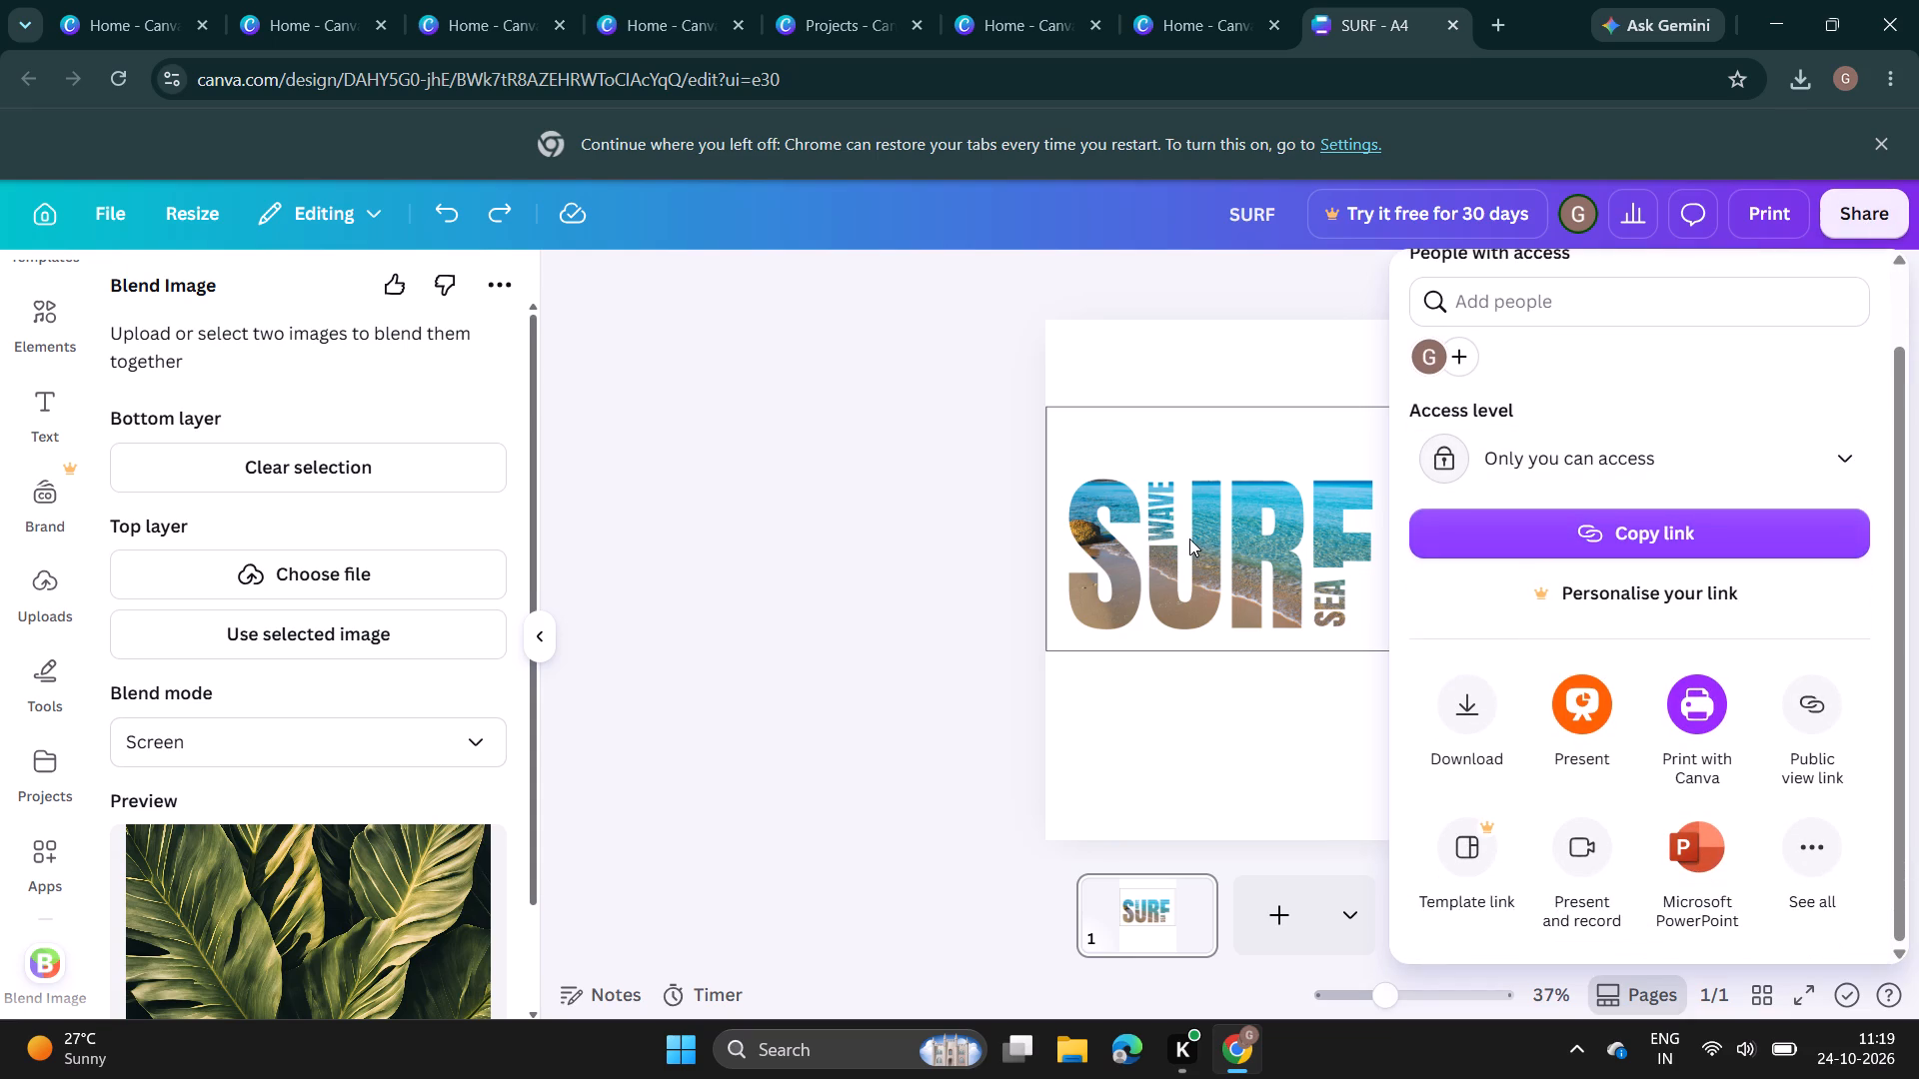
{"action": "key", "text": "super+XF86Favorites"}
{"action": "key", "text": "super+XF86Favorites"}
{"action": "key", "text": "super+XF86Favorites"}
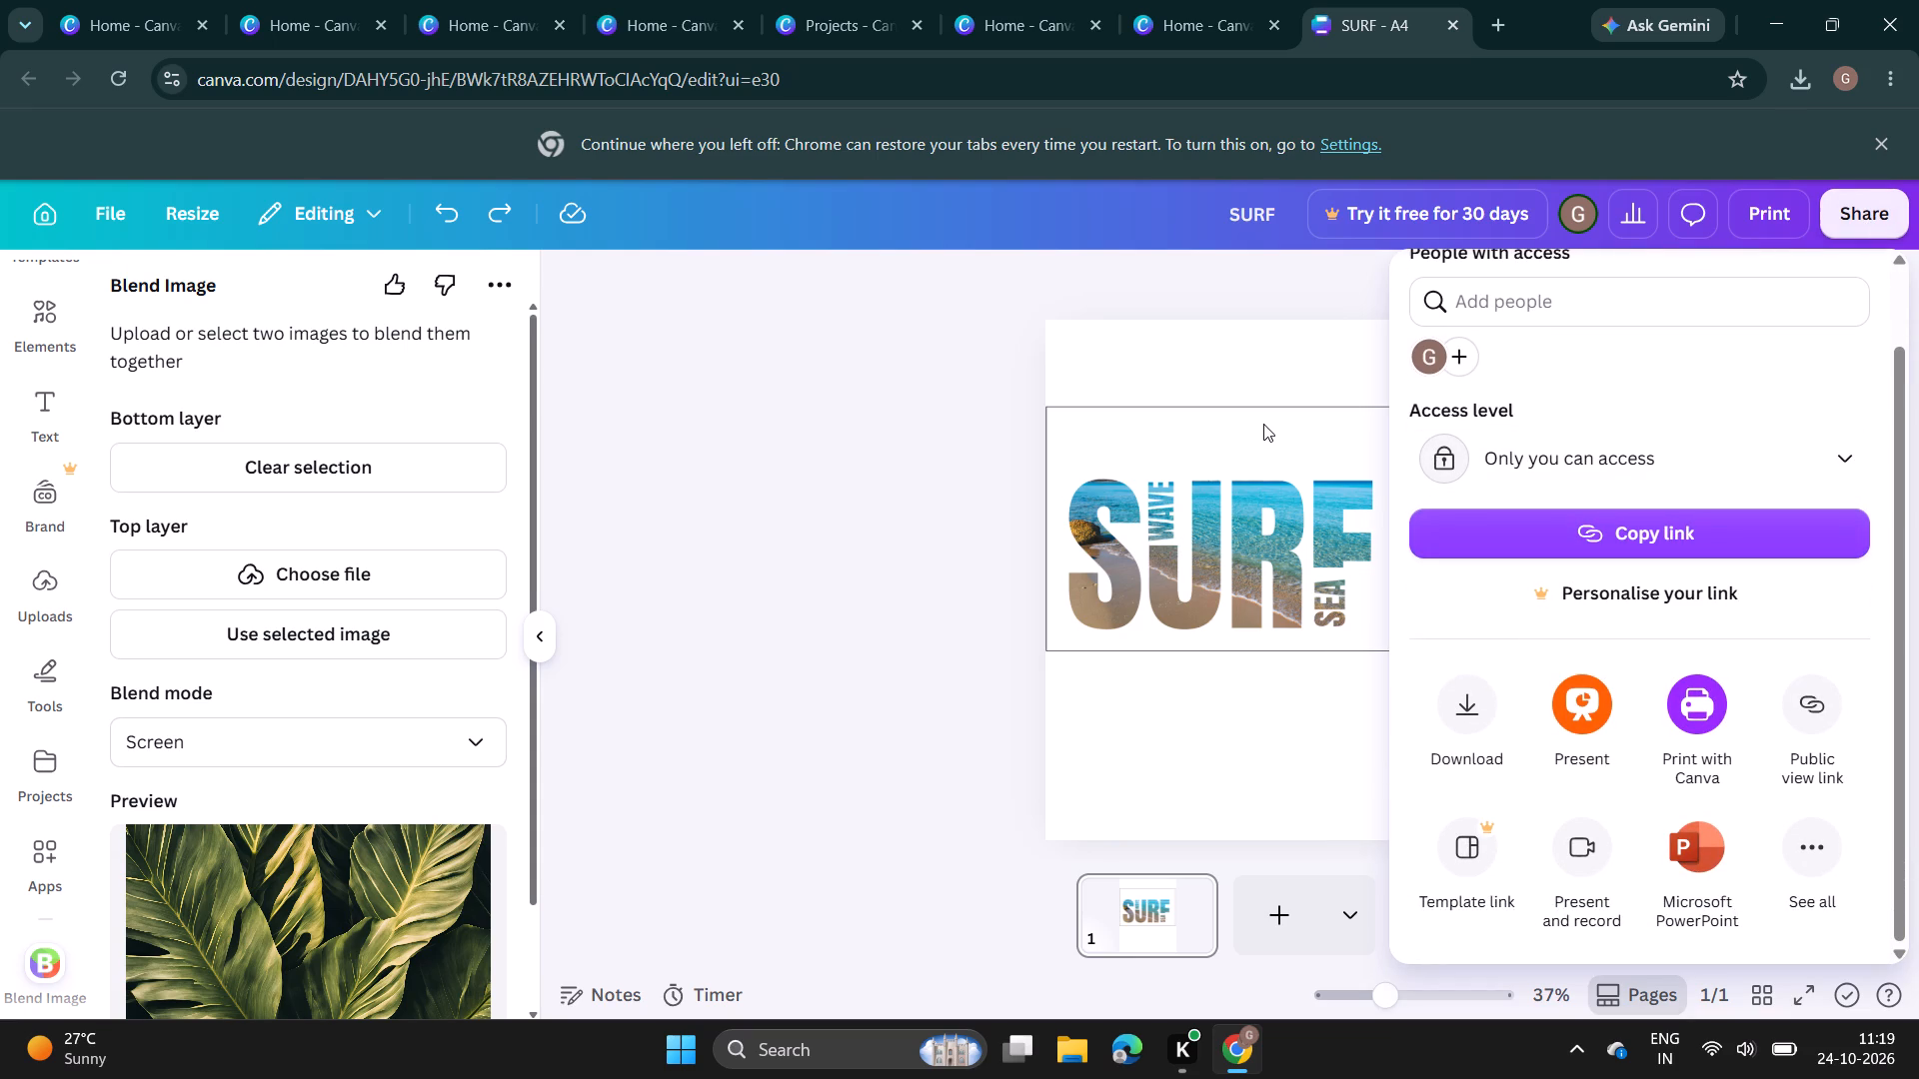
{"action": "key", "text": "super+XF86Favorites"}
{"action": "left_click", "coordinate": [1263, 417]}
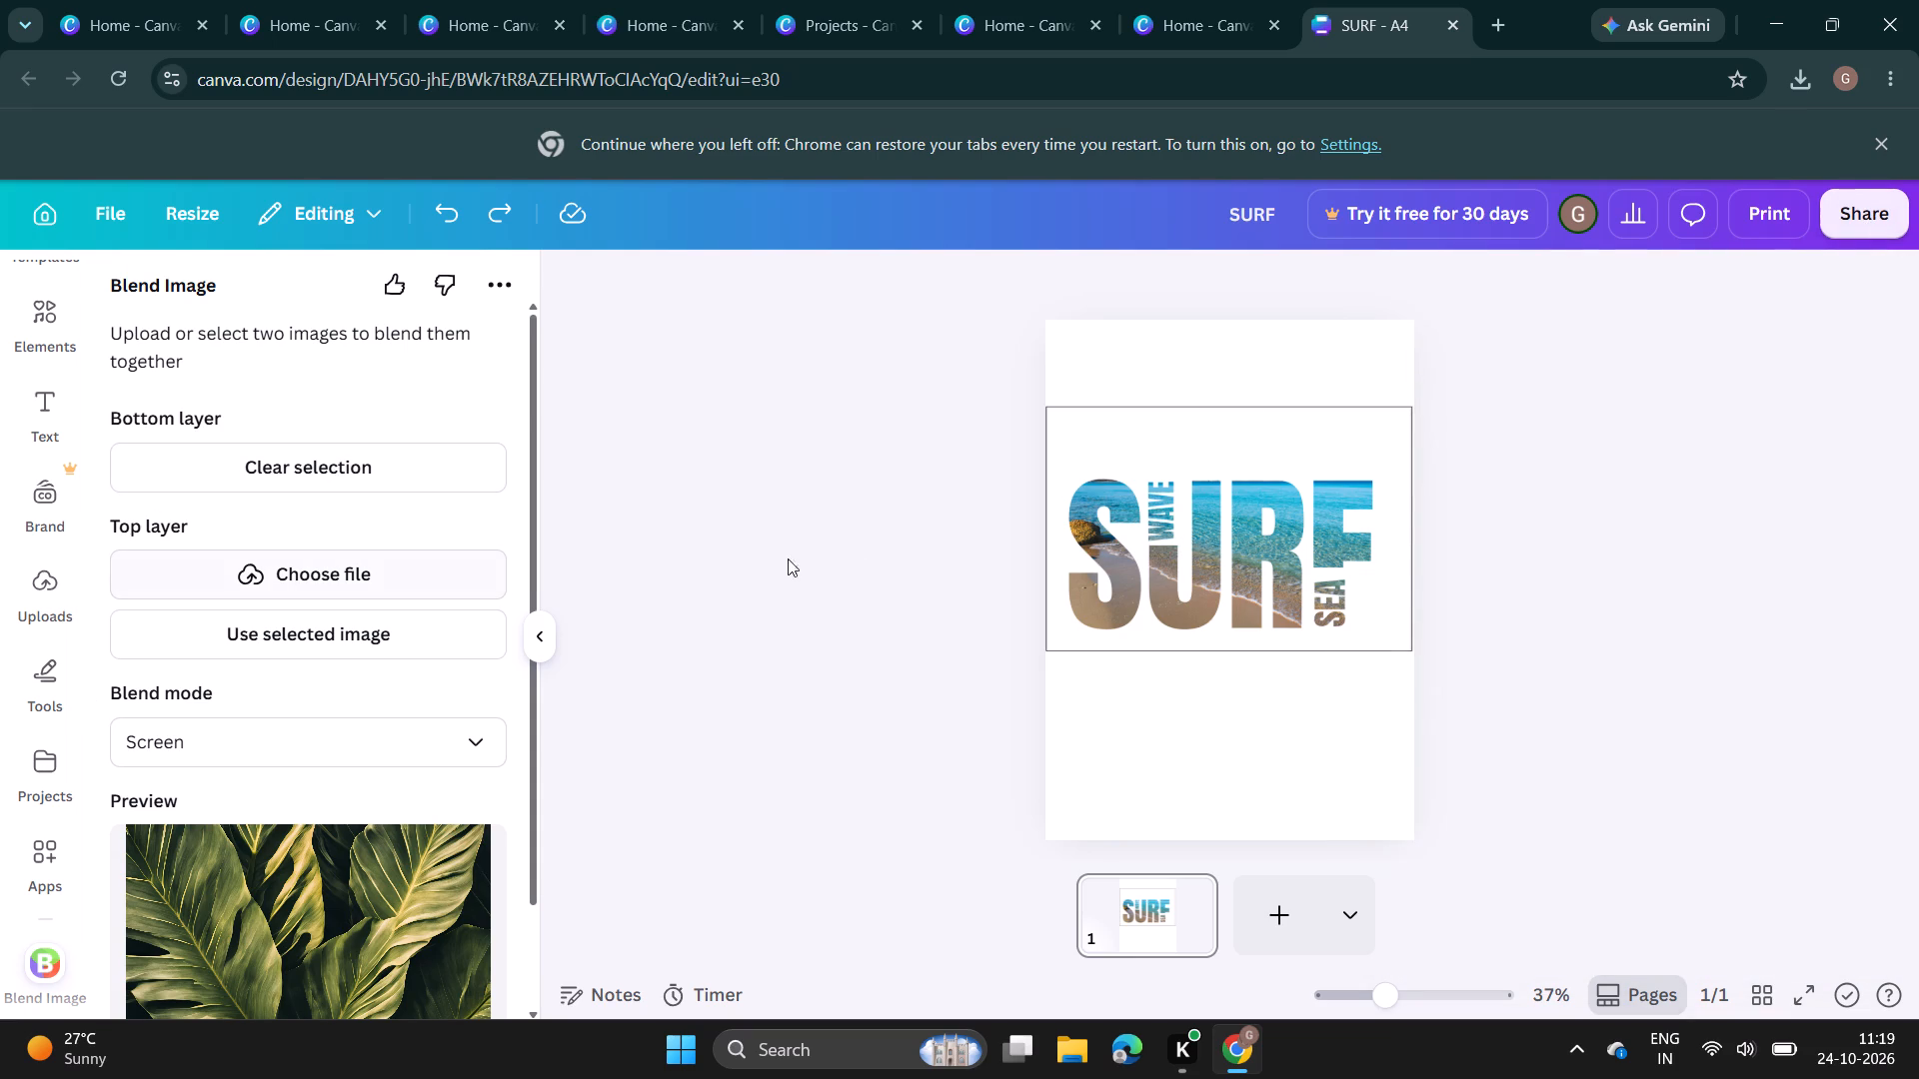
Open the full shadow settings for the blended SURF image.
{"action": "left_click", "coordinate": [1106, 563]}
{"action": "key", "text": "super+XF86Favorites"}
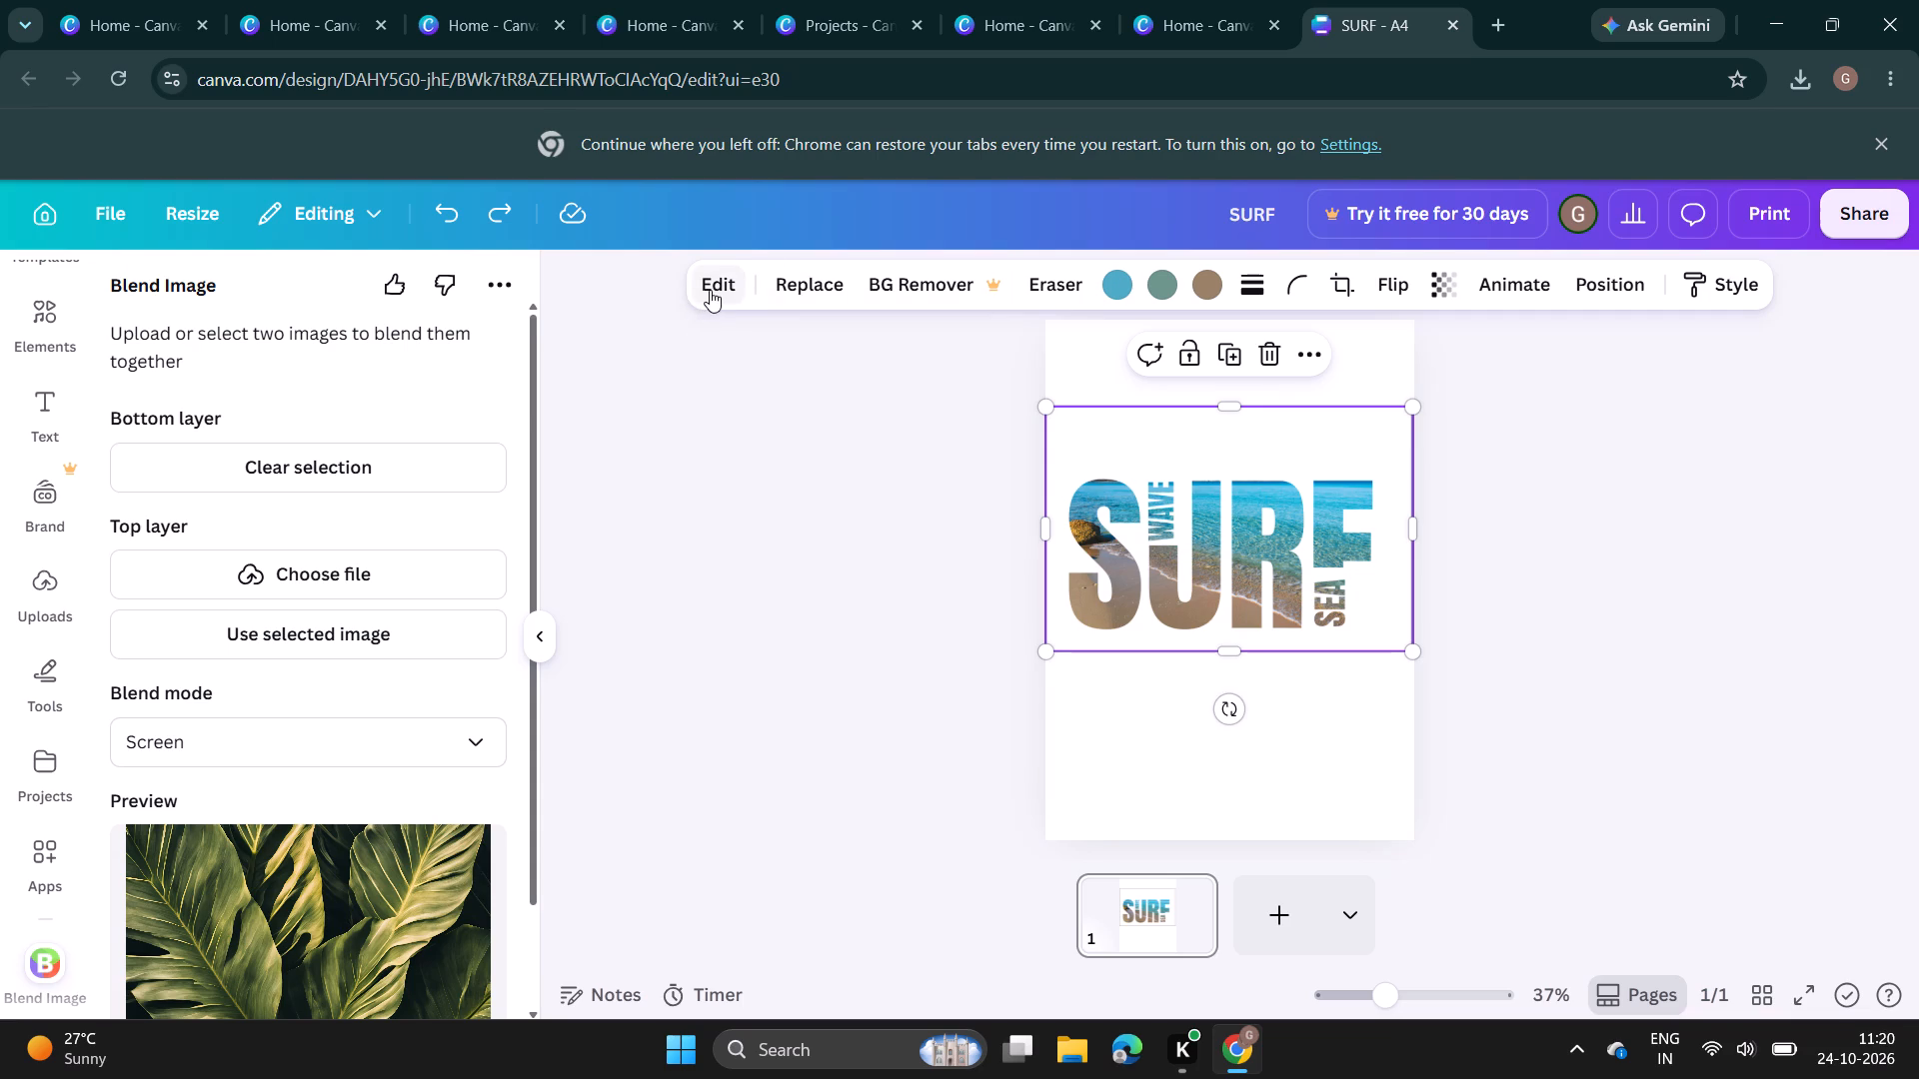
{"action": "left_click", "coordinate": [710, 290]}
{"action": "scroll", "coordinate": [355, 800], "scroll_direction": "down", "scroll_amount": 3}
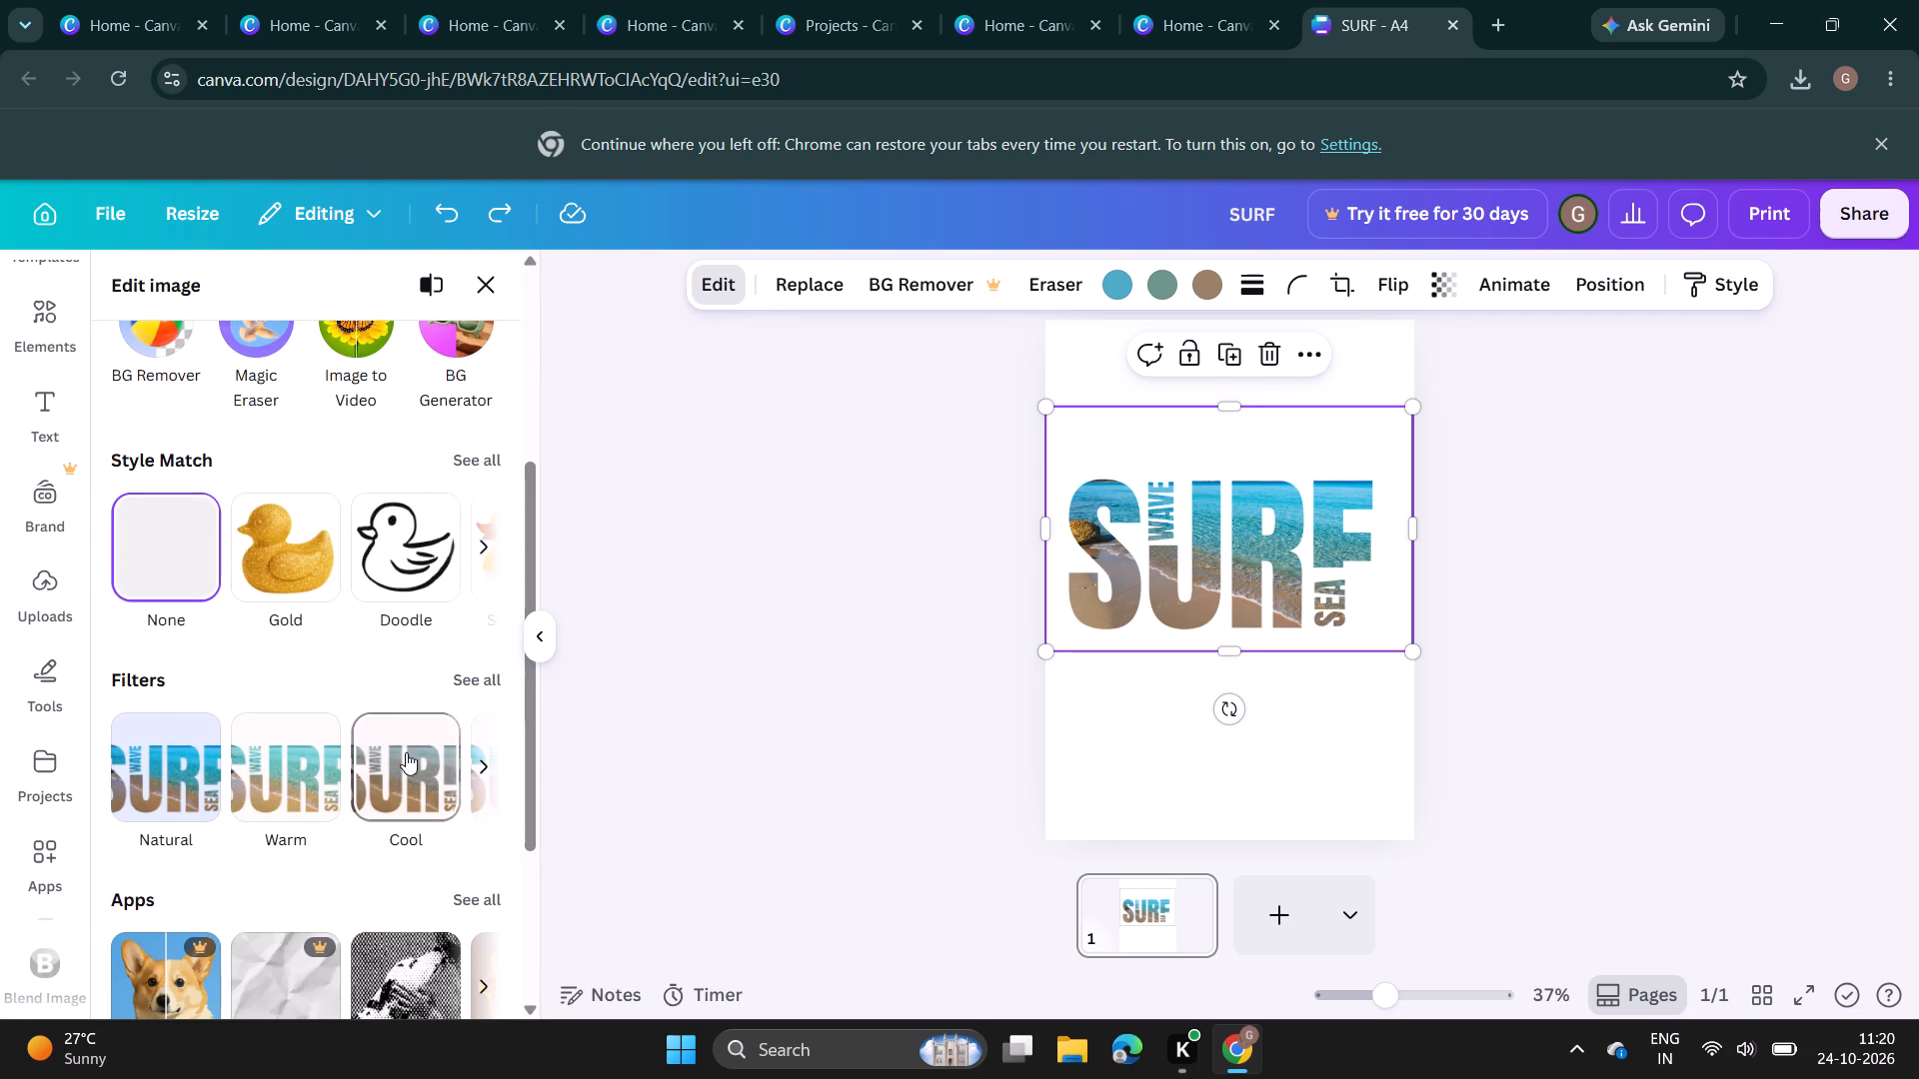
{"action": "key", "text": "super+XF86Favorites"}
{"action": "key", "text": "super+XF86Favorites"}
{"action": "scroll", "coordinate": [223, 734], "scroll_direction": "down", "scroll_amount": 5}
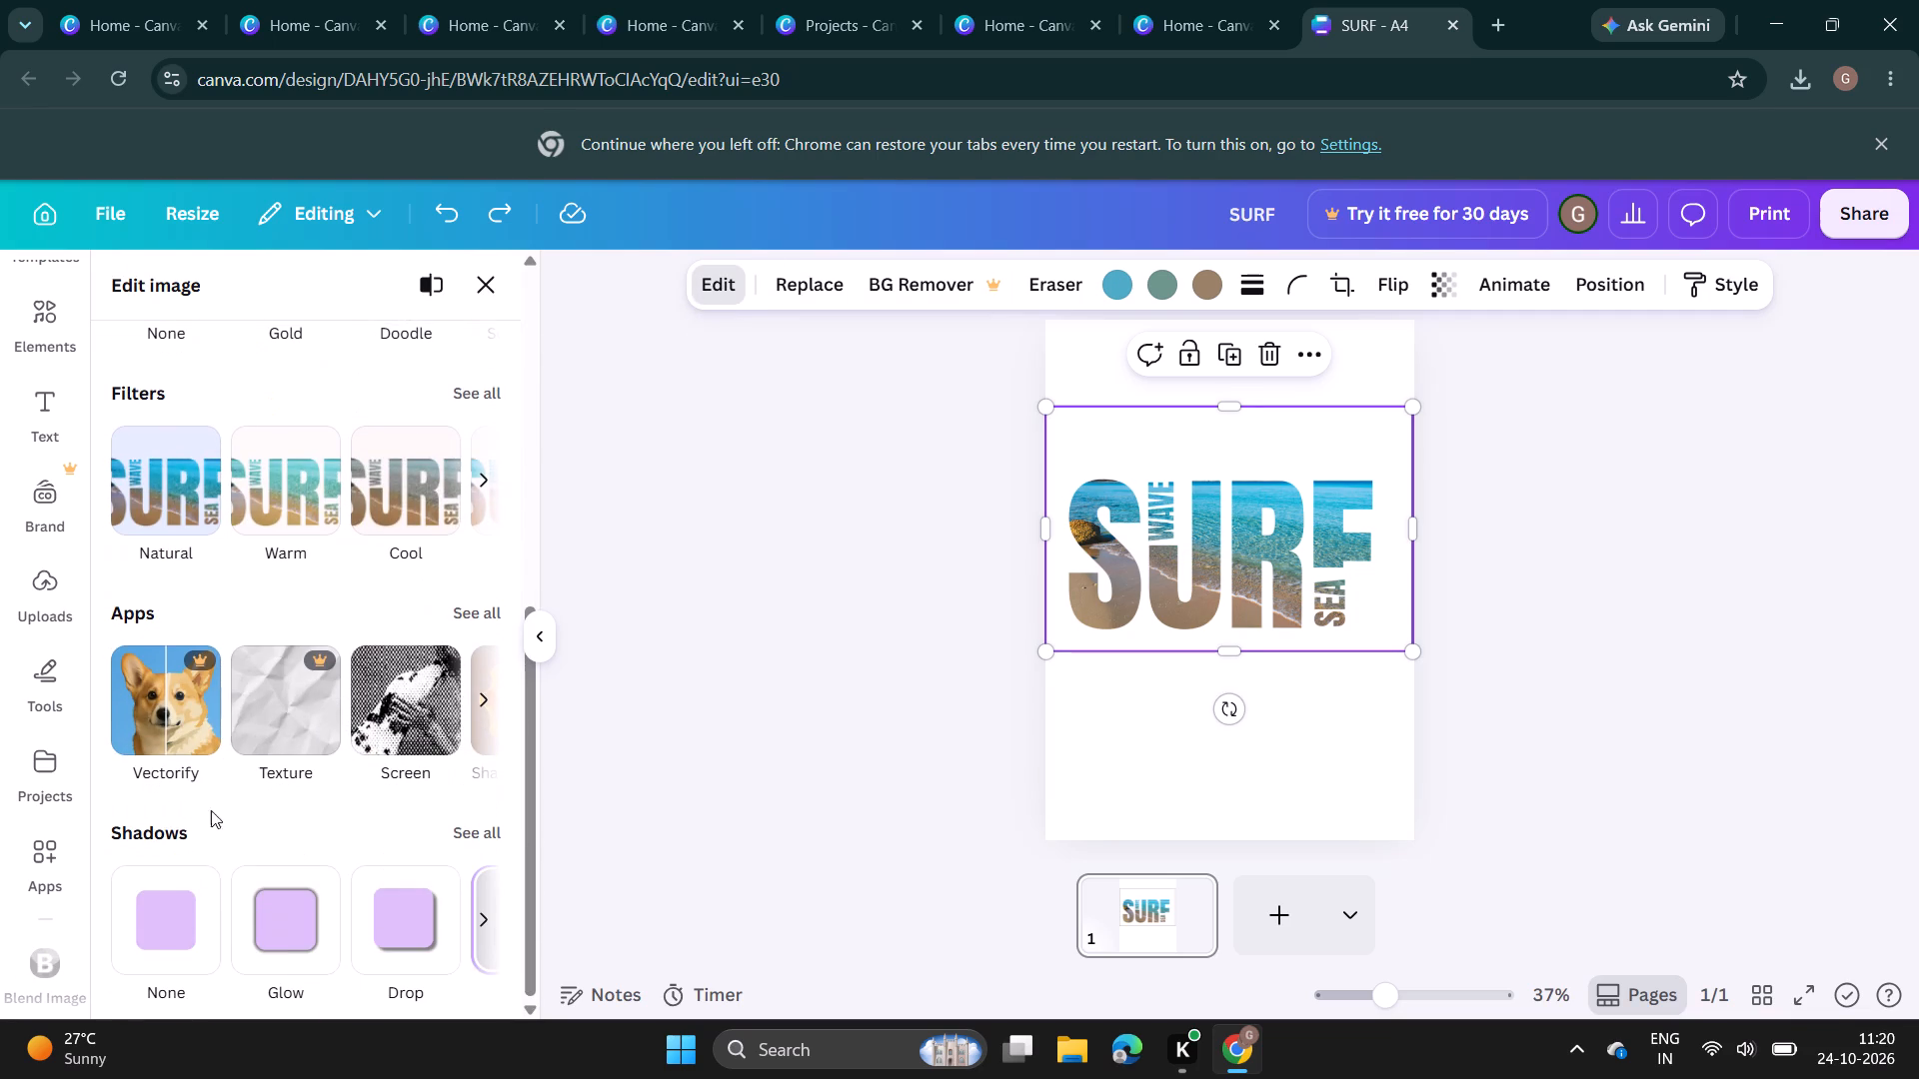
{"action": "key", "text": "super+XF86Favorites"}
{"action": "left_click", "coordinate": [483, 822]}
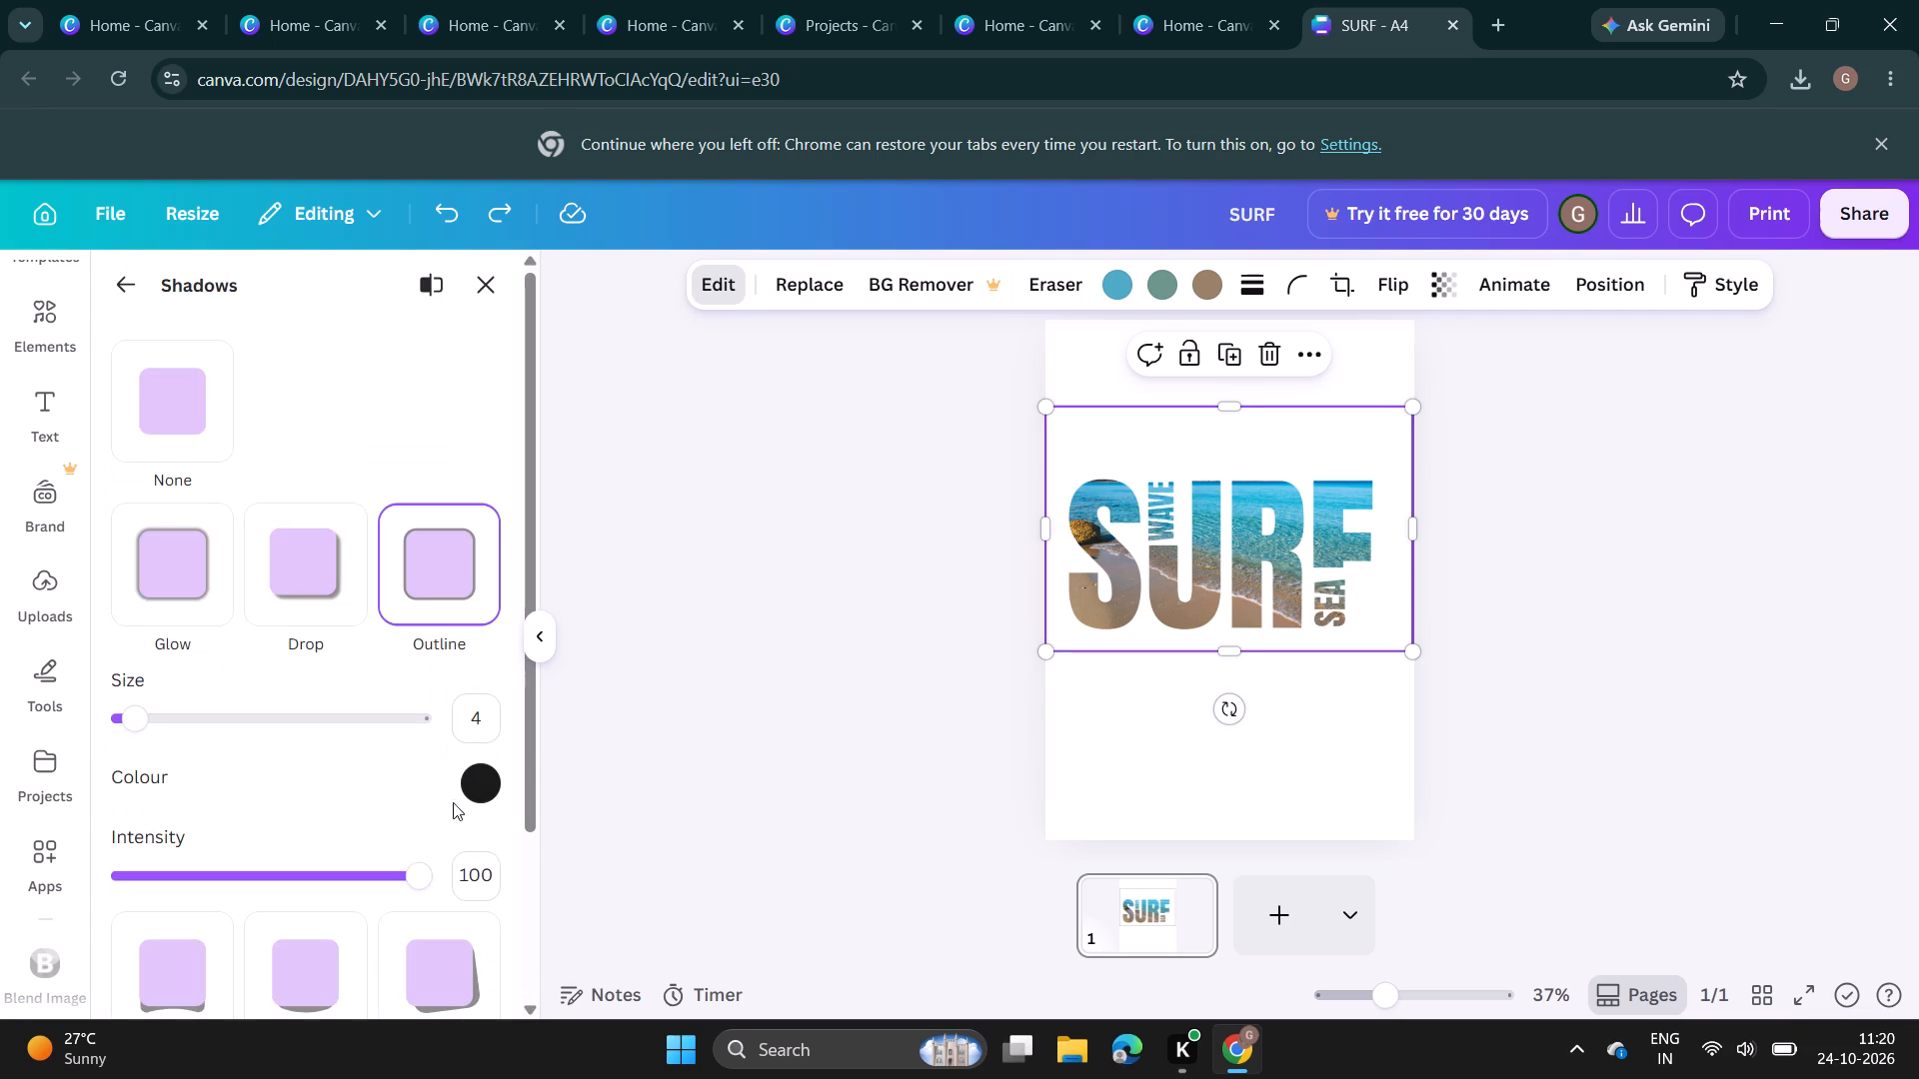
{"action": "key", "text": "super+XF86Favorites"}
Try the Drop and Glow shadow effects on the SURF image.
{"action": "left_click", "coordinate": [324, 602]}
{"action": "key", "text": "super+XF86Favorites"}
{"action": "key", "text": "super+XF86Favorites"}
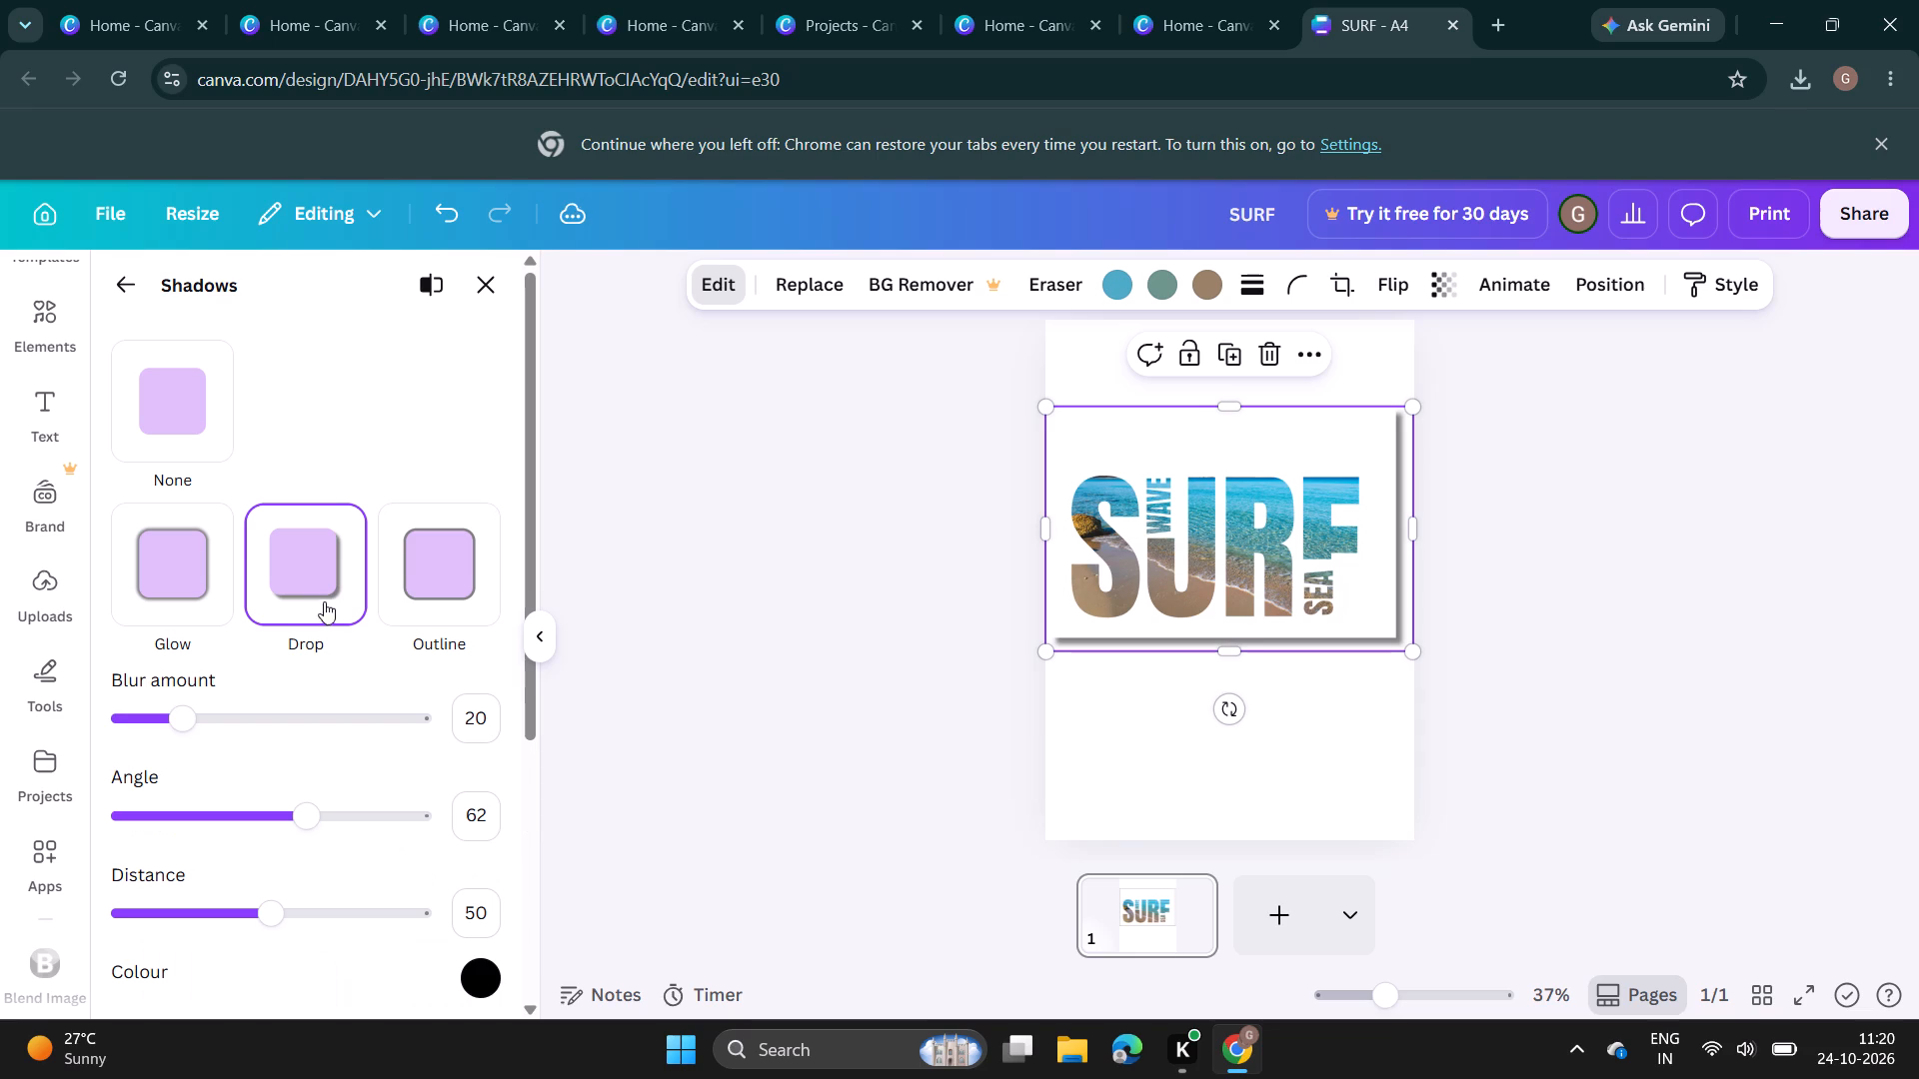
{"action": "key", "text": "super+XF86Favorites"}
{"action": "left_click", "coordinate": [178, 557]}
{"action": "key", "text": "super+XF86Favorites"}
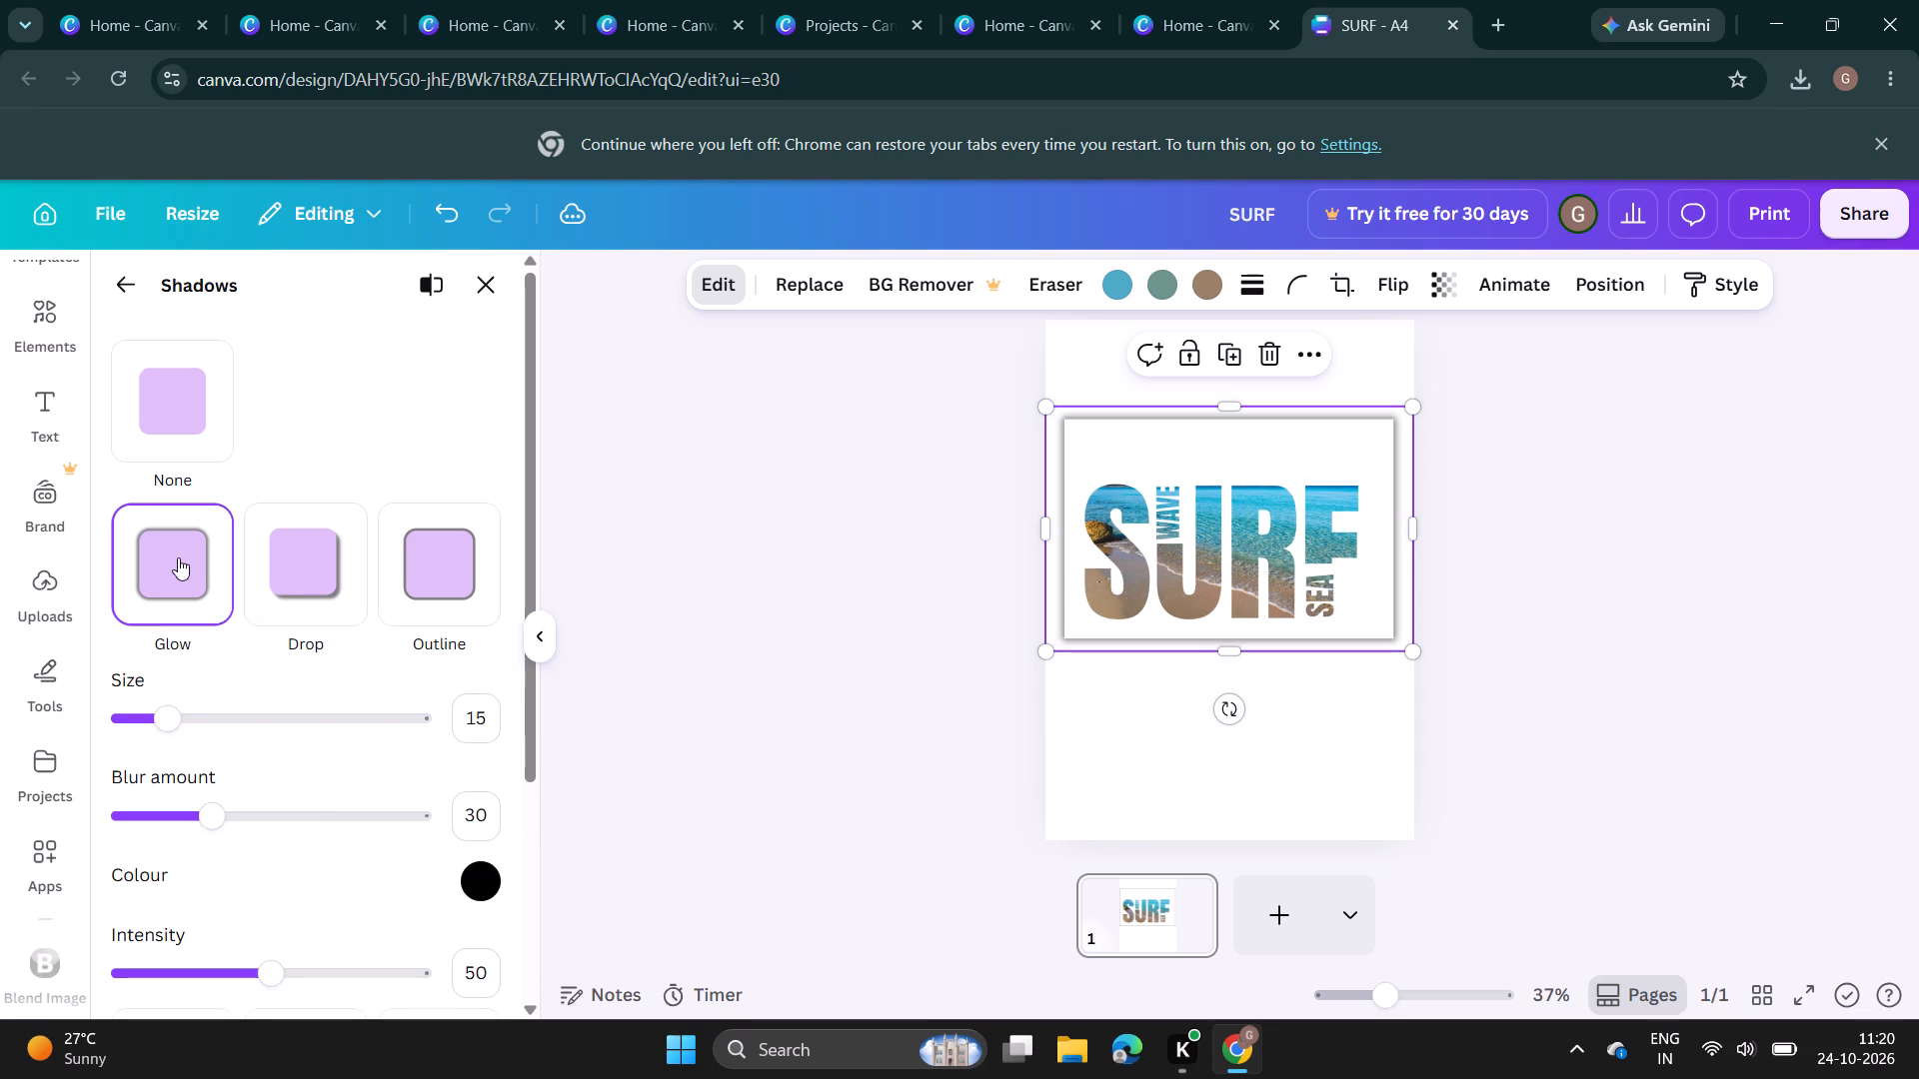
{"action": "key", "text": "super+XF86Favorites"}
Apply the Curved shadow effect to the SURF image.
{"action": "scroll", "coordinate": [277, 774], "scroll_direction": "down", "scroll_amount": 5}
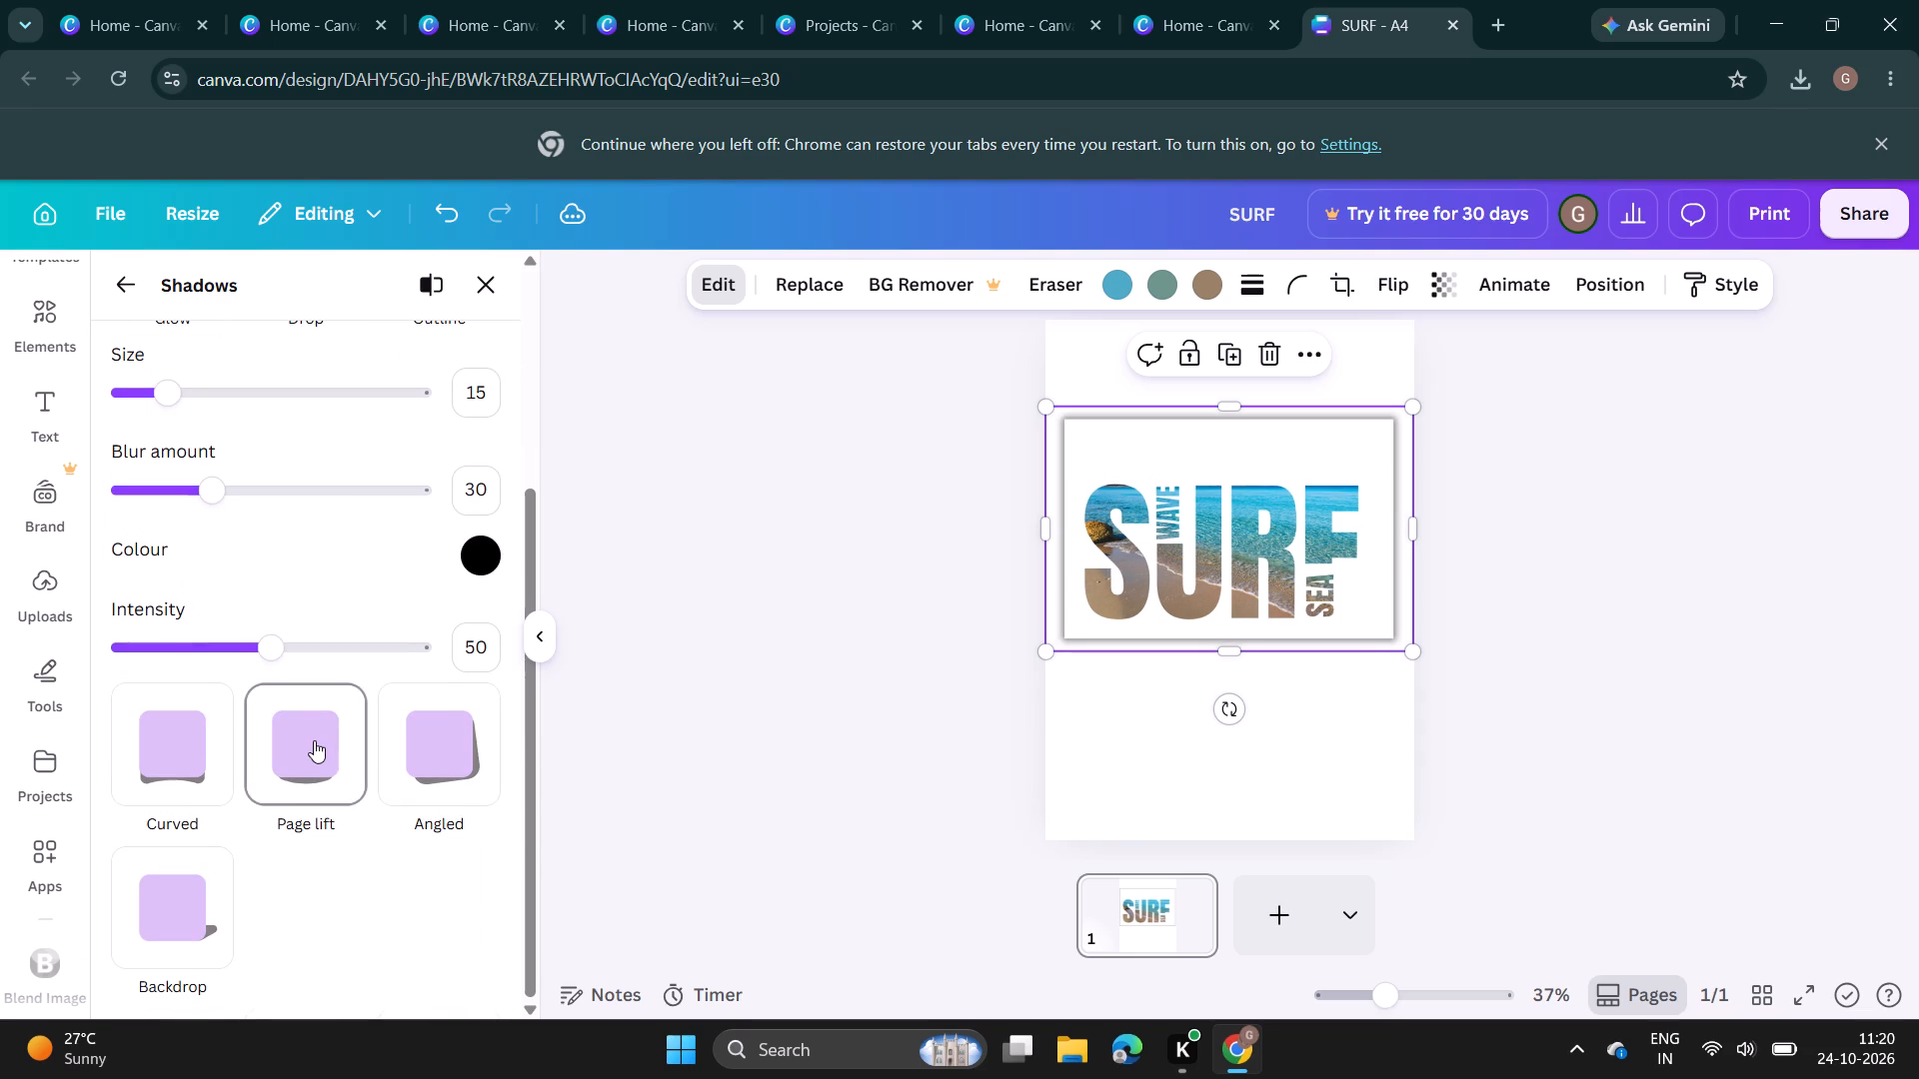
{"action": "left_click", "coordinate": [201, 766]}
{"action": "key", "text": "super+XF86Favorites"}
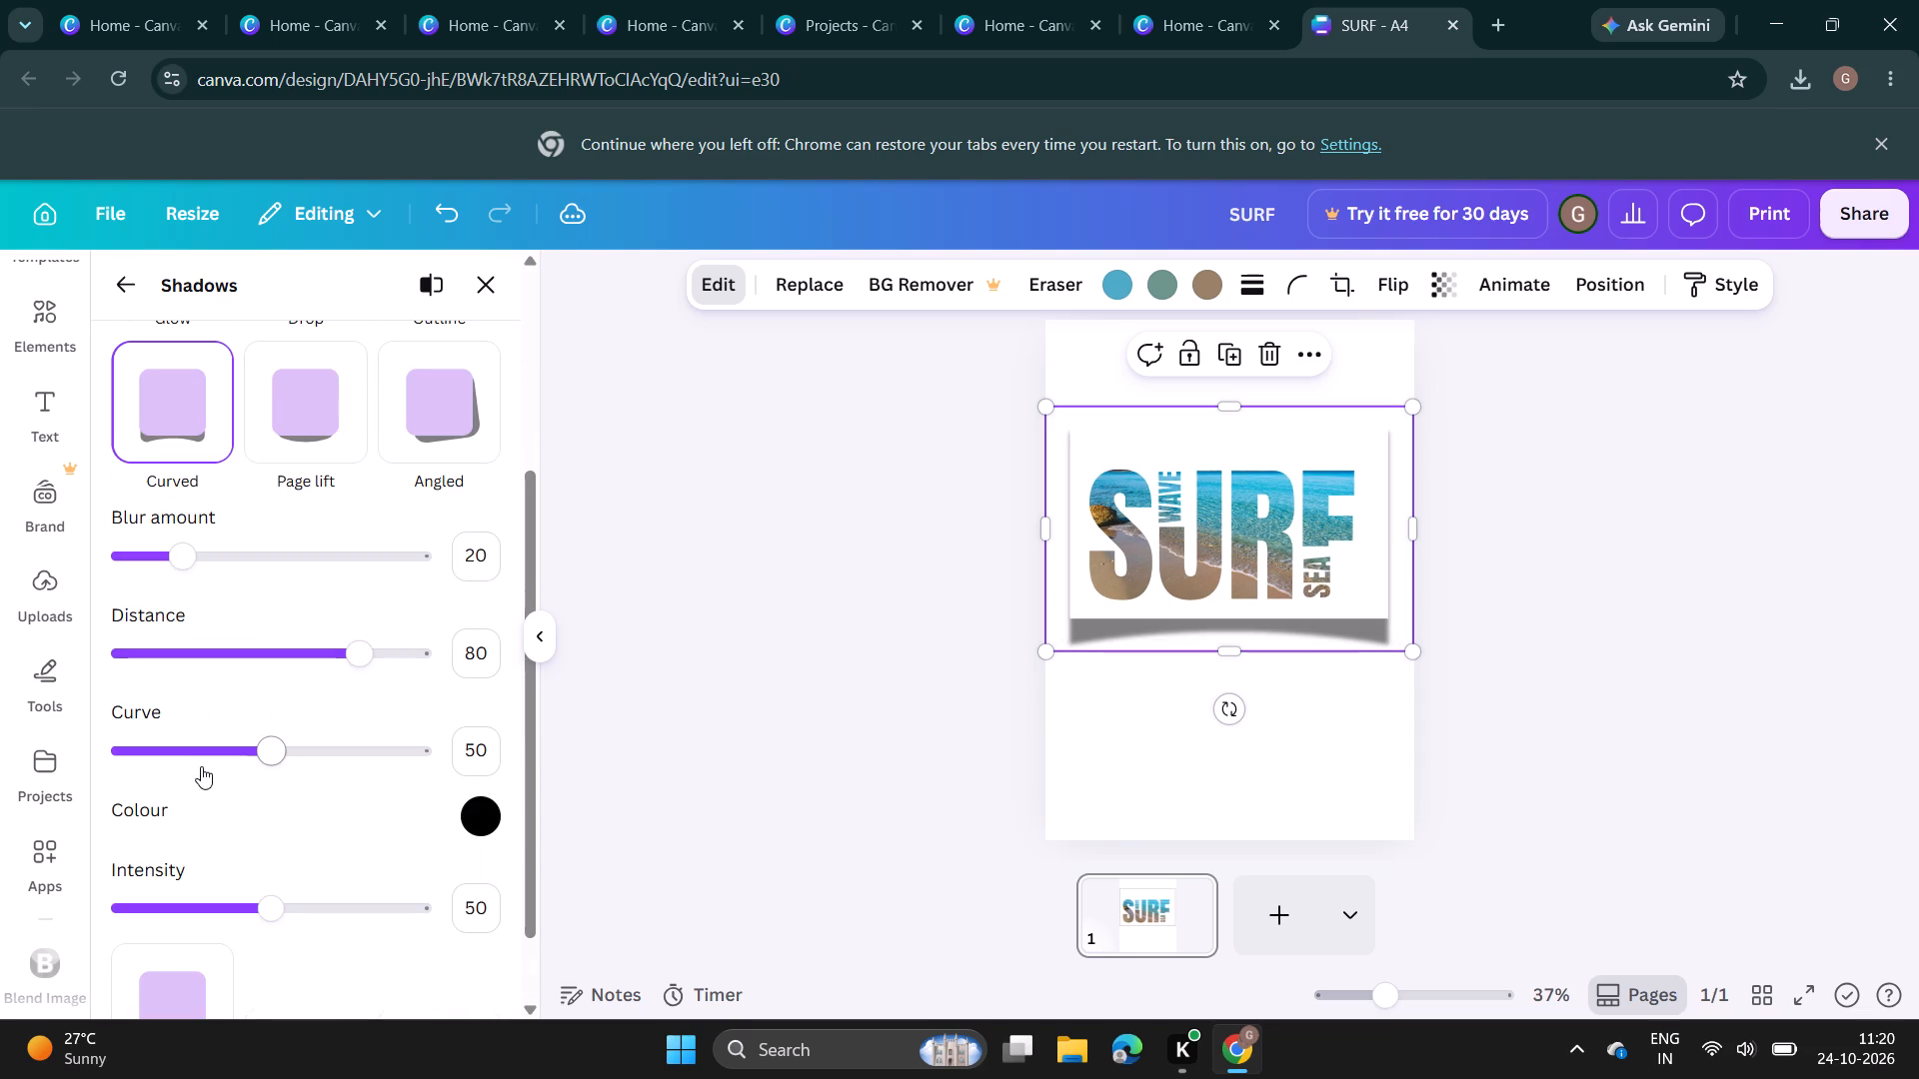
{"action": "scroll", "coordinate": [372, 826], "scroll_direction": "down", "scroll_amount": 5}
{"action": "key", "text": "super+XF86Favorites"}
{"action": "key", "text": "super+XF86Favorites"}
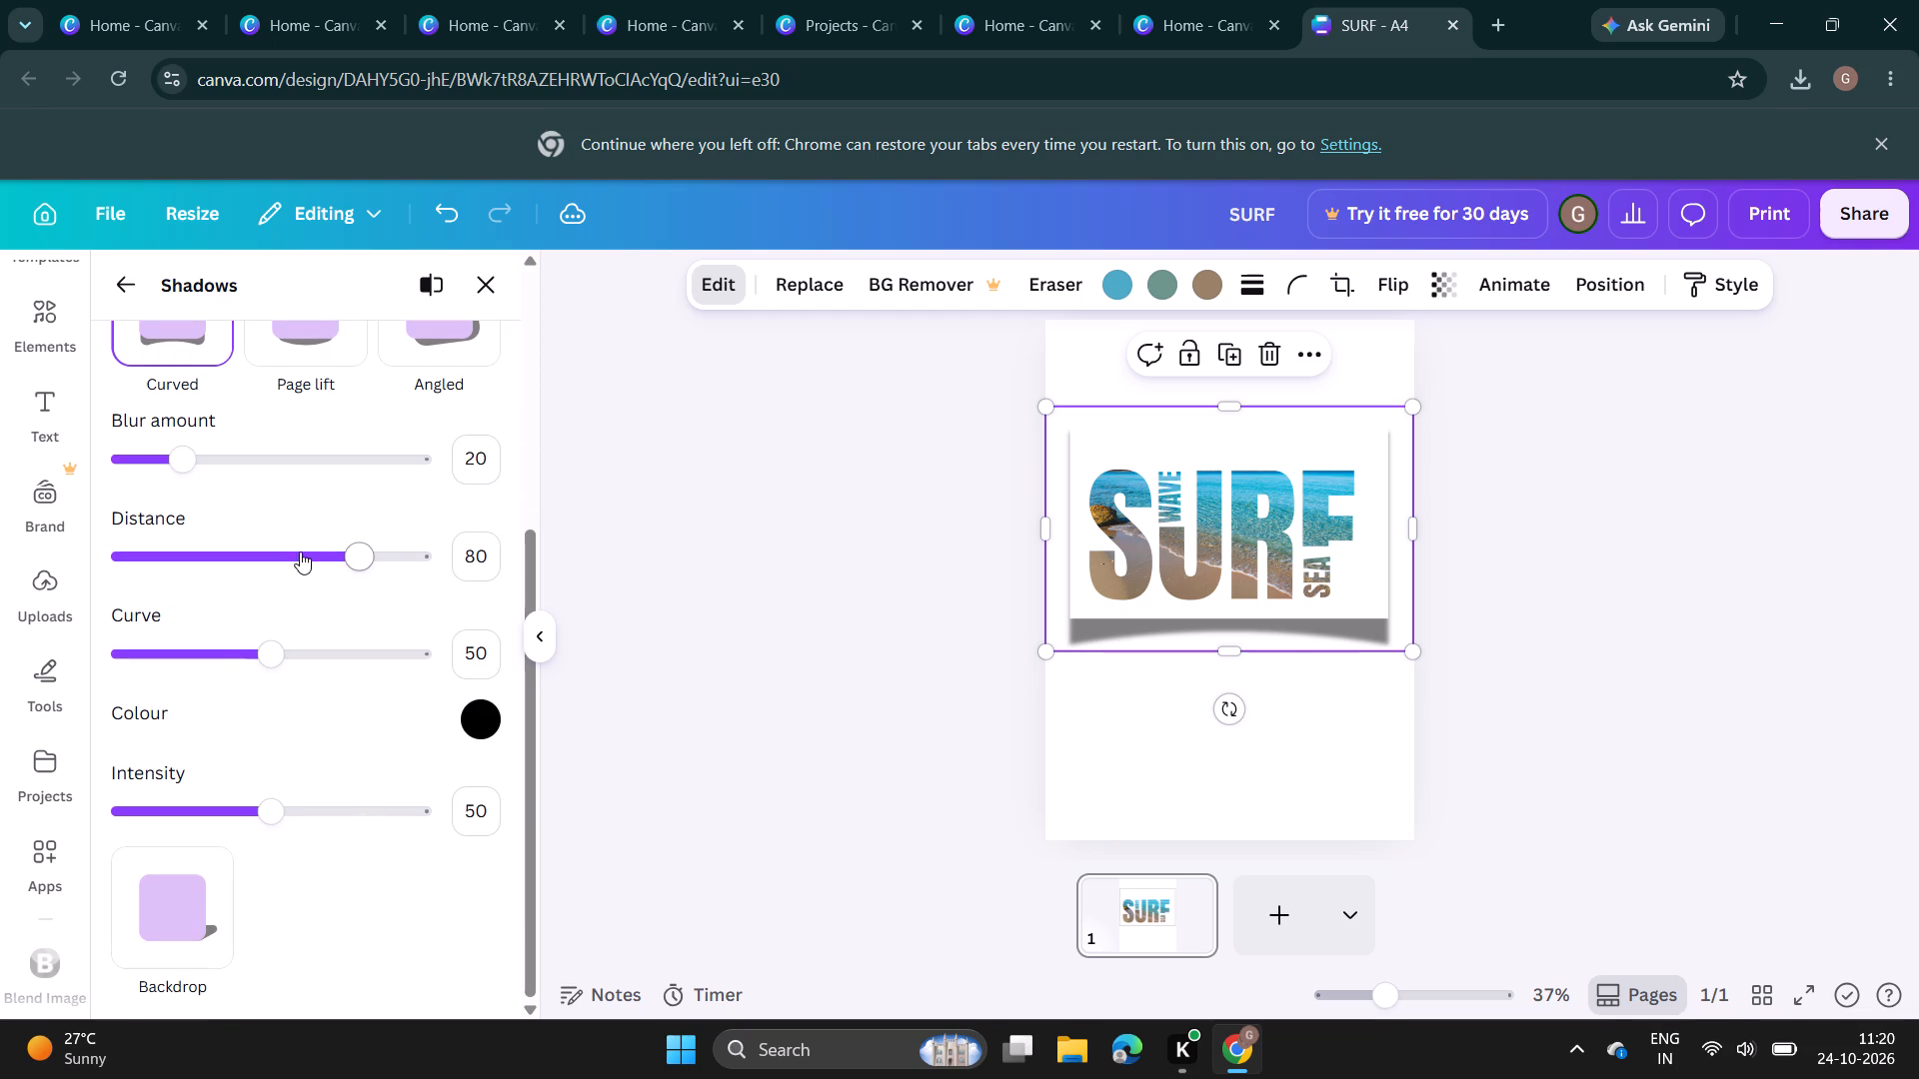
Try the curved shadow's blur amount at 100, and settle on 0.
{"action": "key", "text": "super+XF86Favorites"}
{"action": "key", "text": "super+XF86Favorites"}
{"action": "left_click_drag", "start_coordinate": [183, 466], "coordinate": [517, 511]}
{"action": "key", "text": "super+XF86Favorites"}
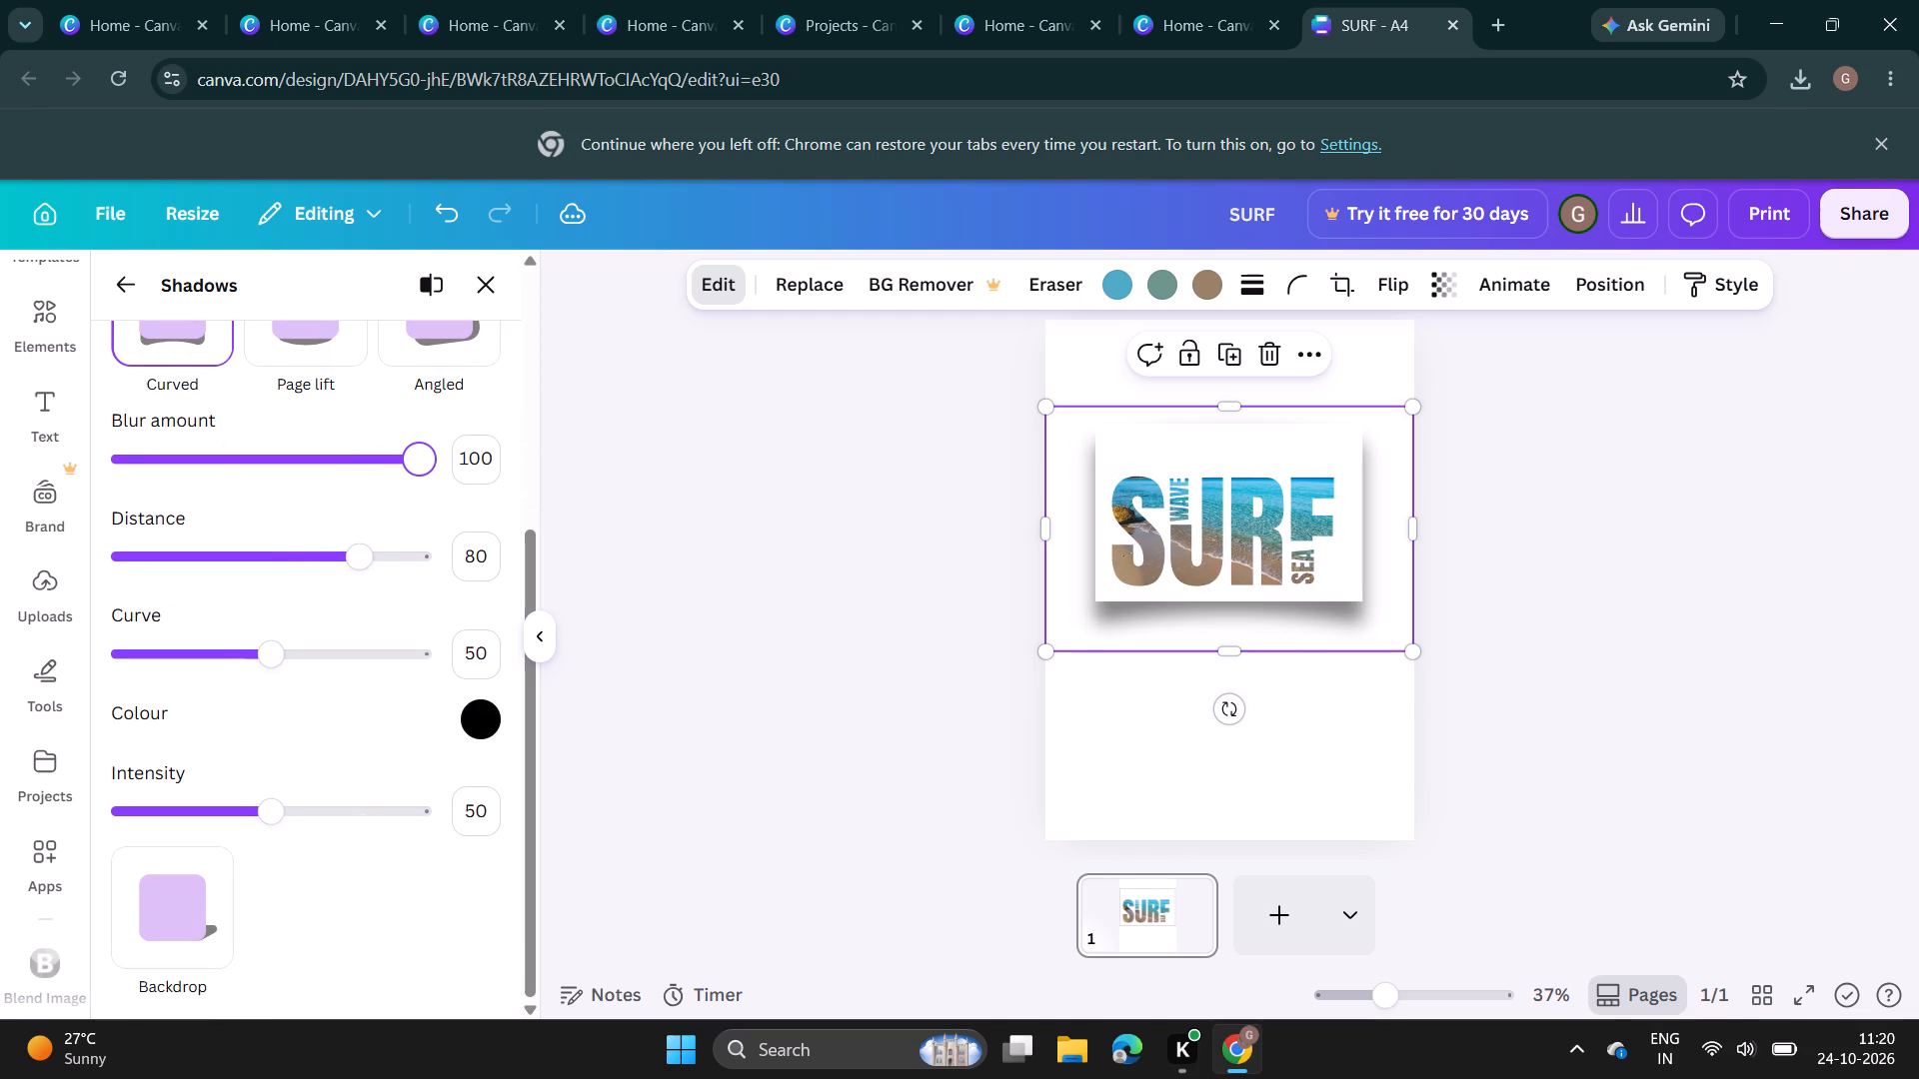
{"action": "left_click_drag", "start_coordinate": [517, 511], "coordinate": [498, 510]}
{"action": "key", "text": "super+XF86Favorites"}
{"action": "key", "text": "super+XF86Favorites"}
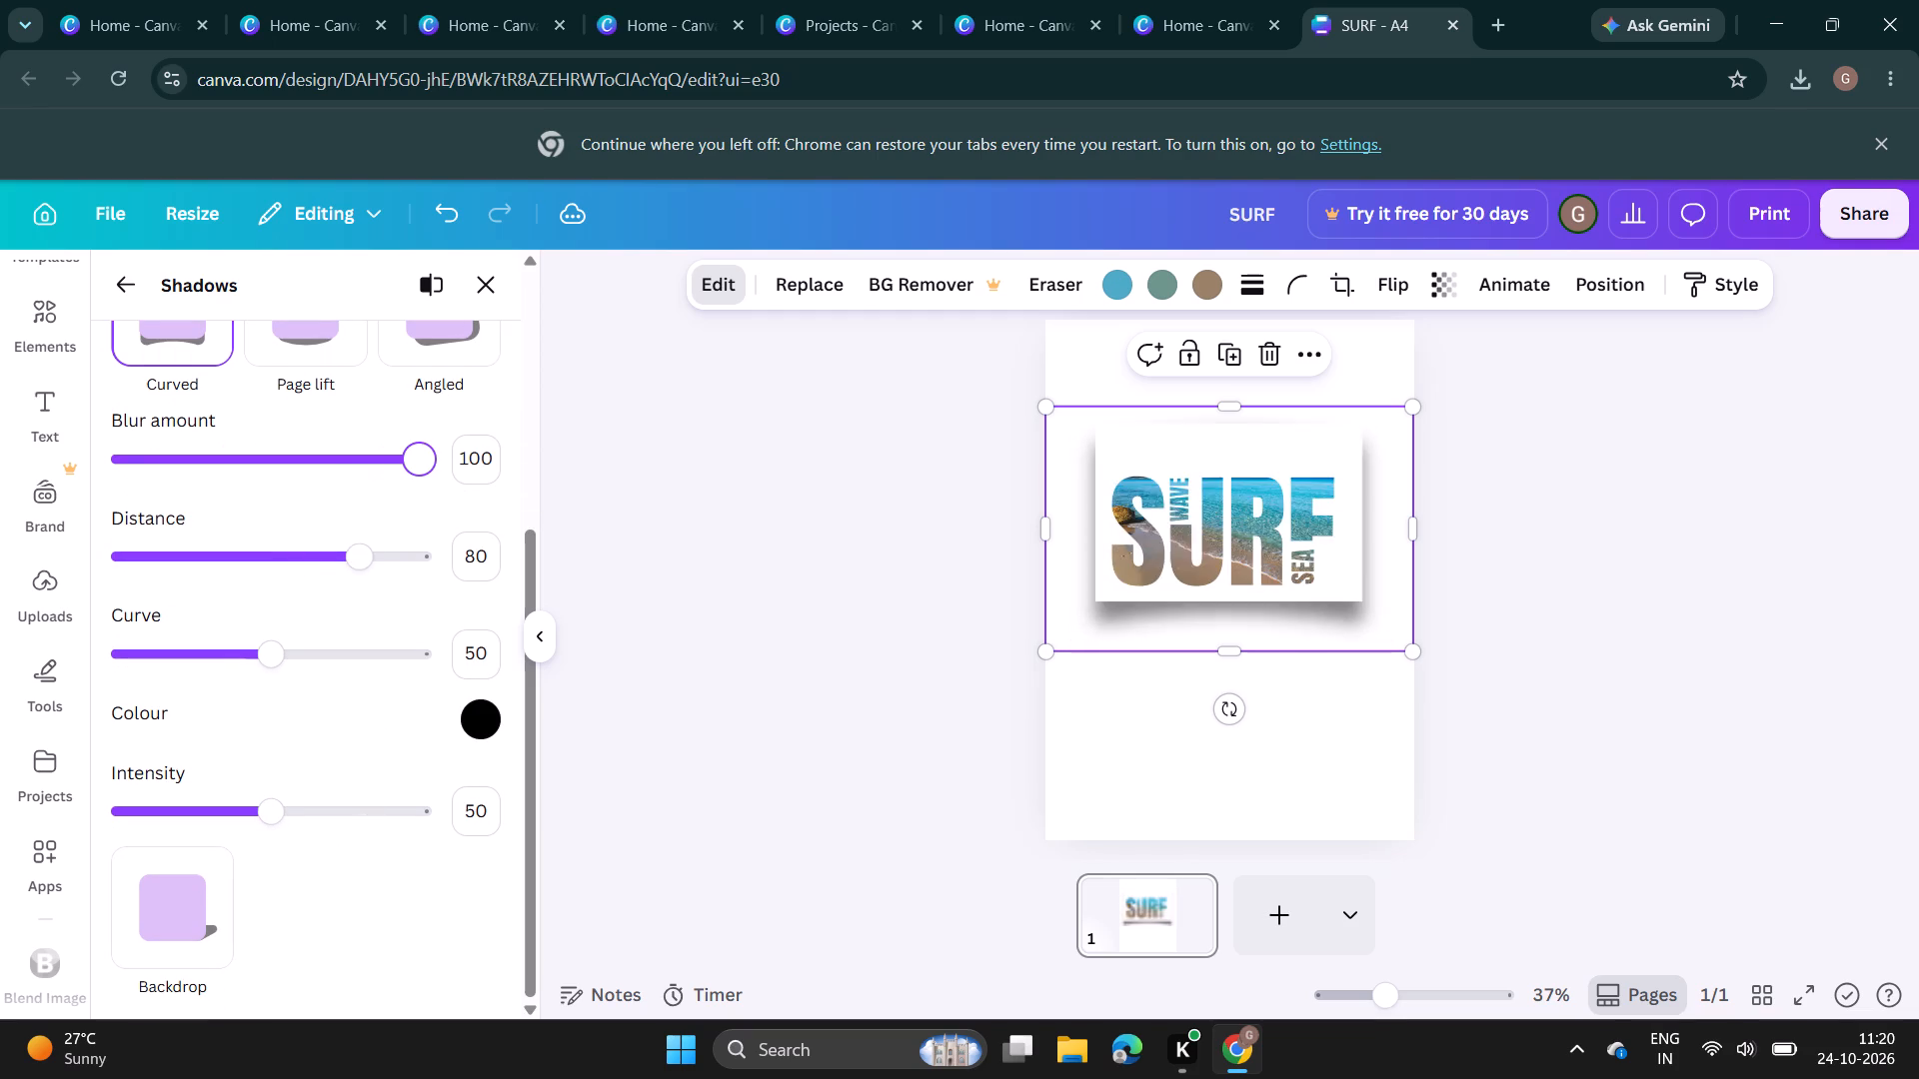
{"action": "left_click_drag", "start_coordinate": [498, 510], "coordinate": [0, 572]}
{"action": "key", "text": "super+XF86Favorites"}
{"action": "key", "text": "super+XF86Favorites"}
{"action": "key", "text": "super+XF86Favorites"}
Set the curved shadow's distance to 0.
{"action": "left_click_drag", "start_coordinate": [359, 555], "coordinate": [93, 639]}
{"action": "key", "text": "super+XF86Favorites"}
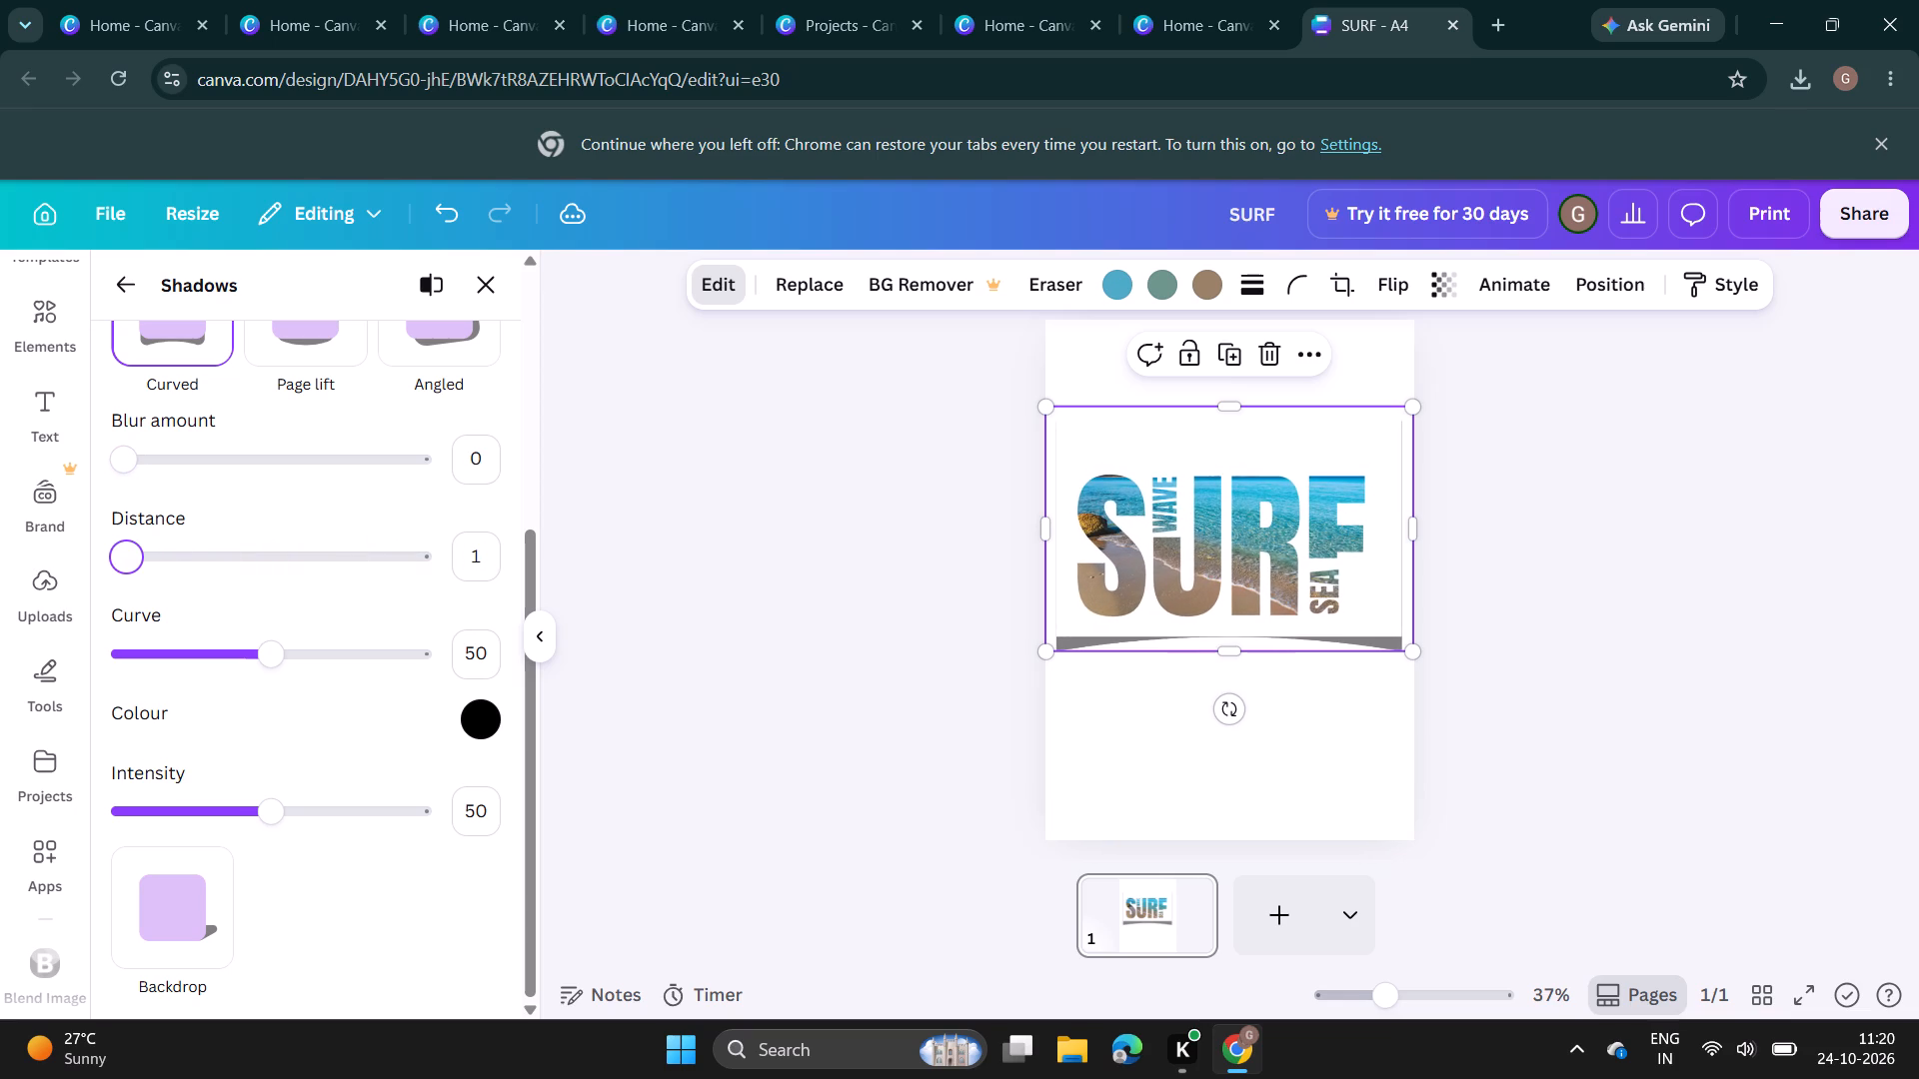
{"action": "left_click_drag", "start_coordinate": [93, 639], "coordinate": [57, 652]}
{"action": "key", "text": "super+XF86Favorites"}
{"action": "key", "text": "super+XF86Favorites"}
{"action": "key", "text": "super+XF86Favorites"}
Try stronger and weaker curves for the shadow, and settle on a curve of 48.
{"action": "left_click_drag", "start_coordinate": [272, 655], "coordinate": [375, 655]}
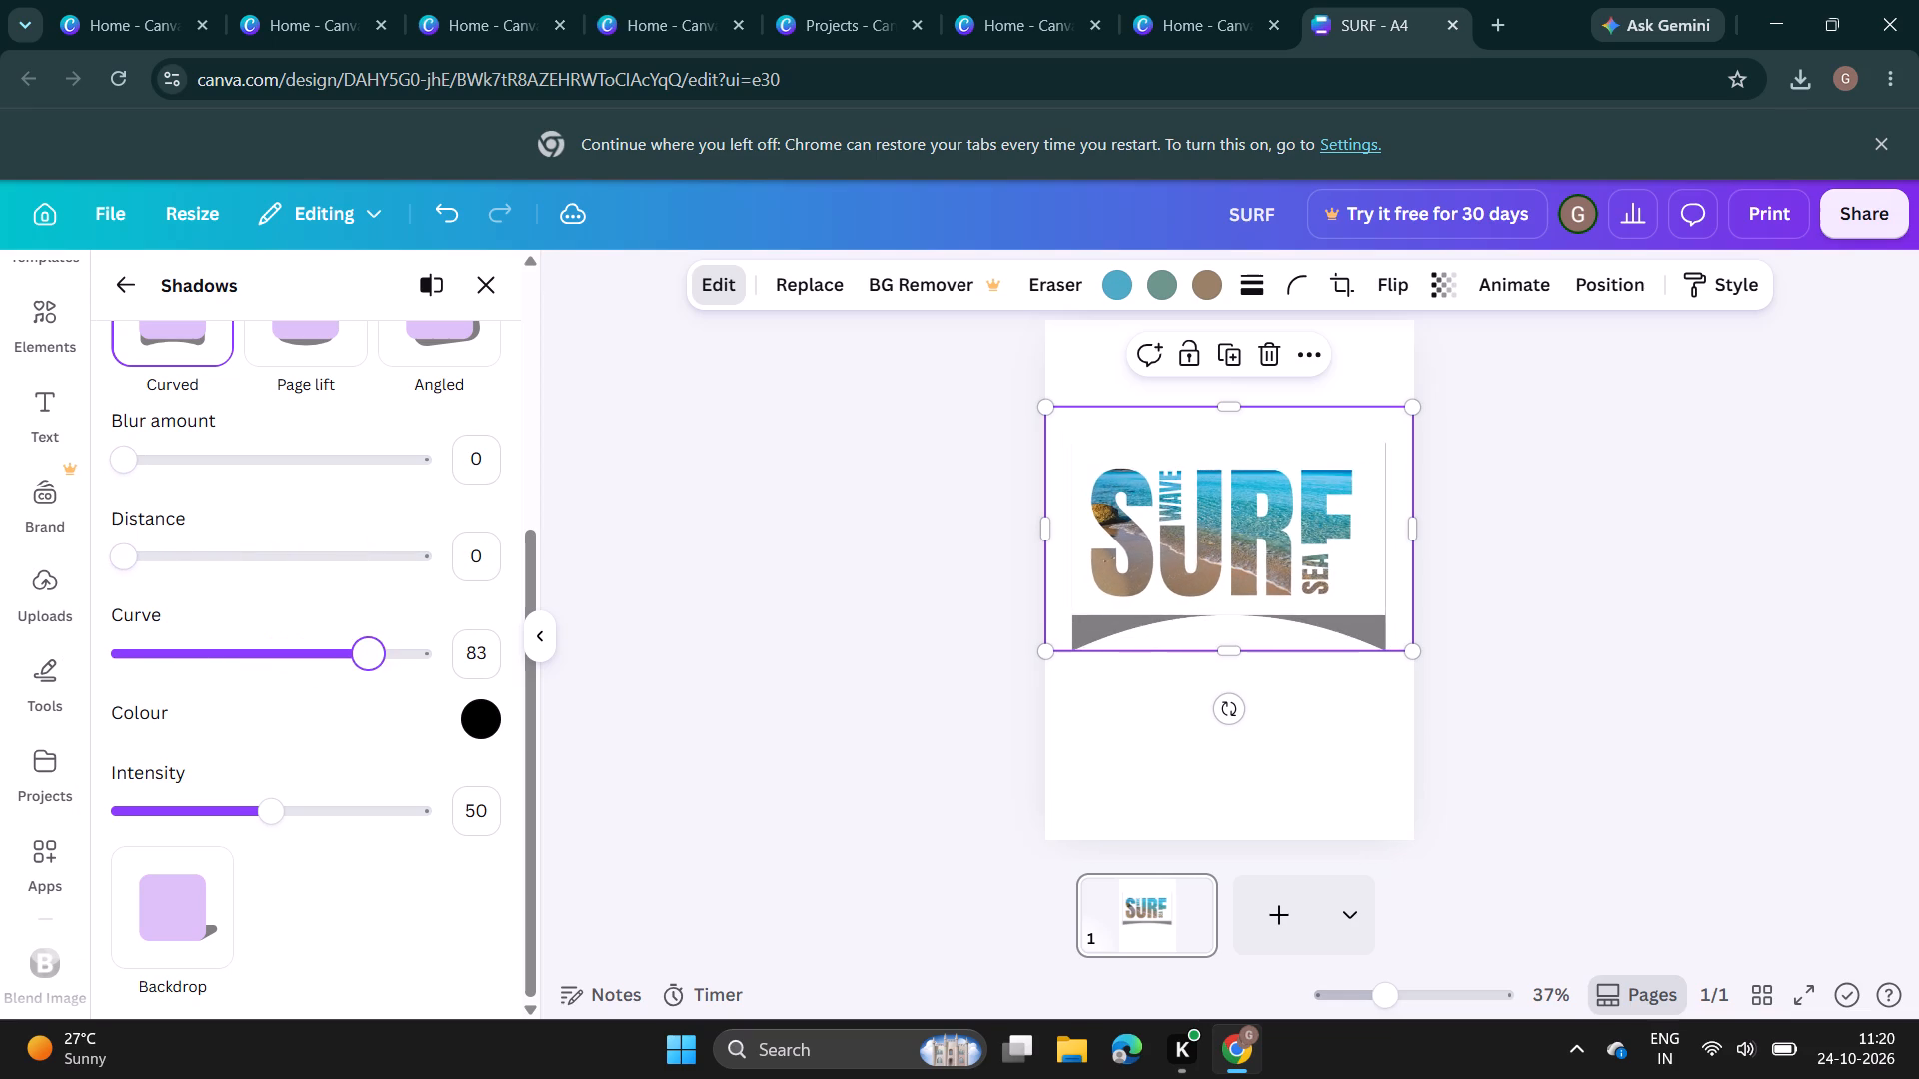
{"action": "left_click_drag", "start_coordinate": [375, 655], "coordinate": [187, 683]}
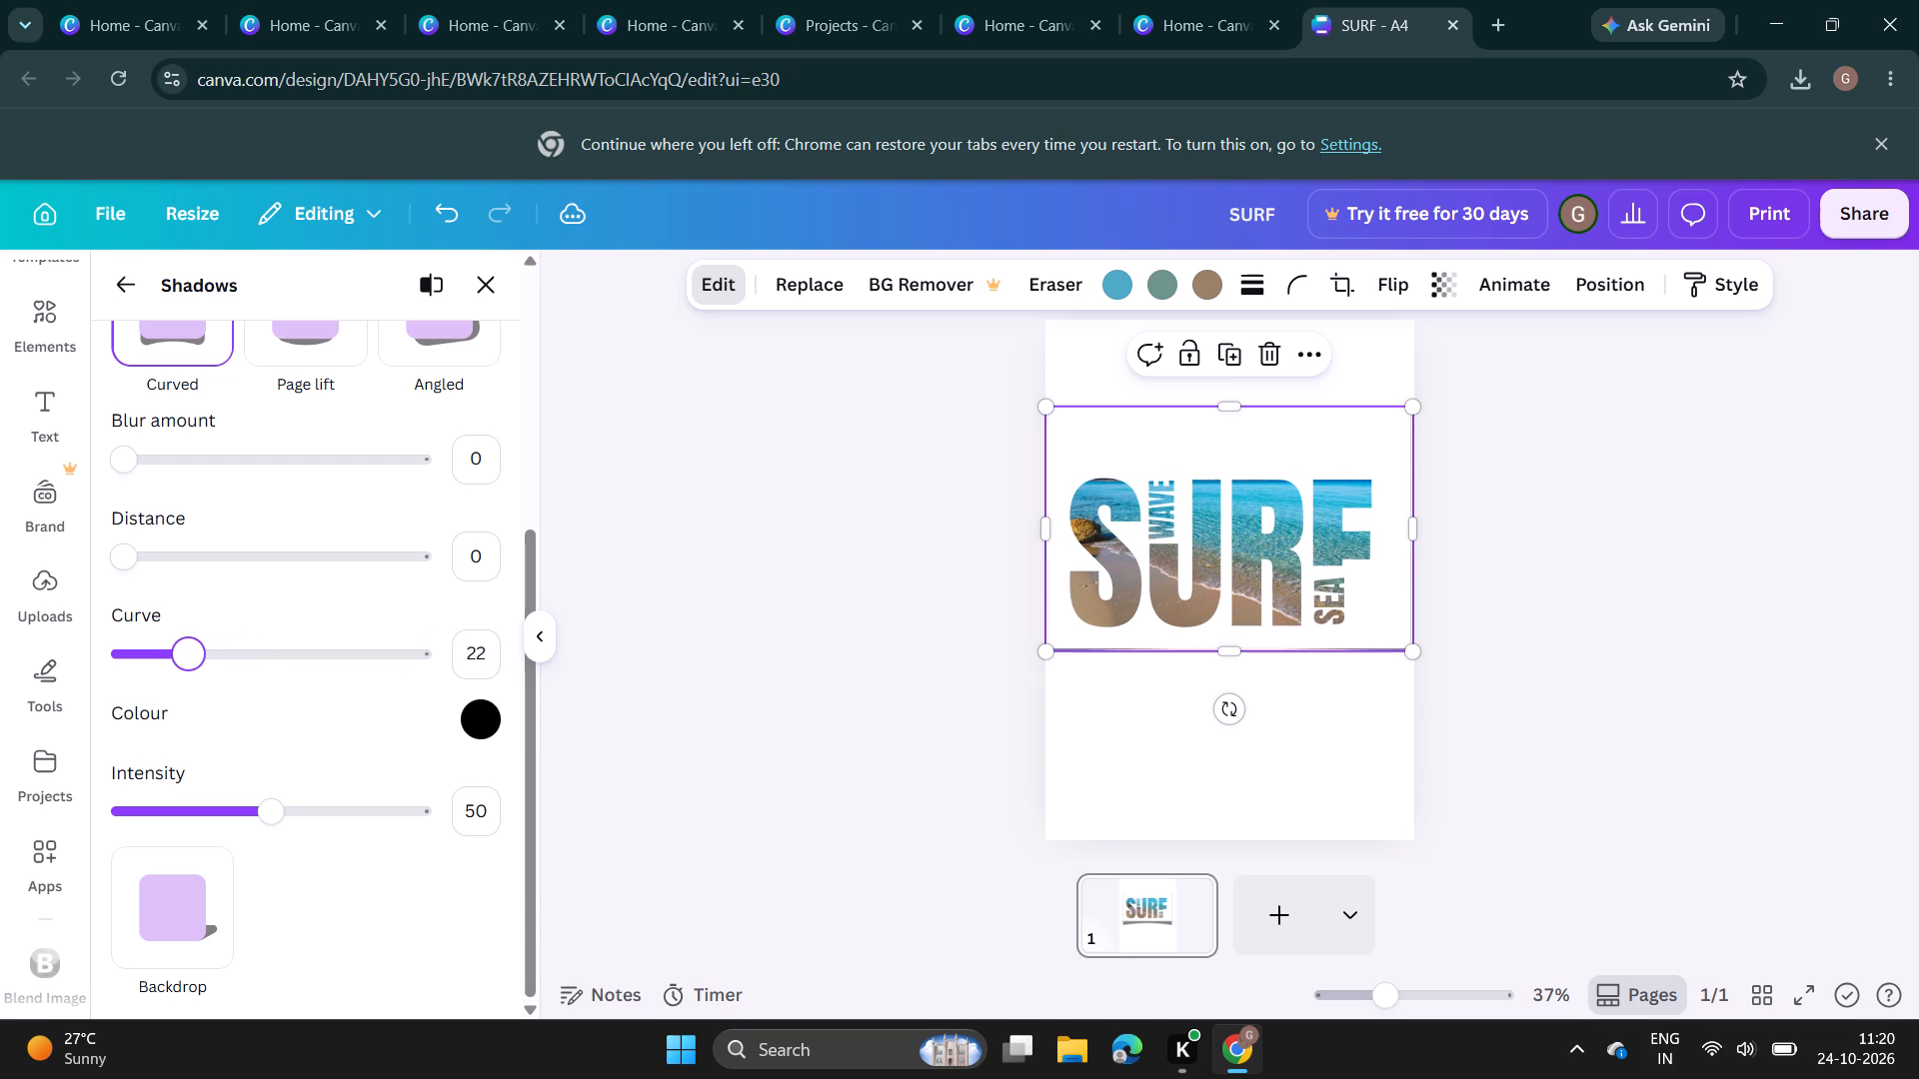
{"action": "left_click_drag", "start_coordinate": [187, 683], "coordinate": [264, 683]}
{"action": "key", "text": "super+XF86Favorites"}
{"action": "key", "text": "super+XF86Favorites"}
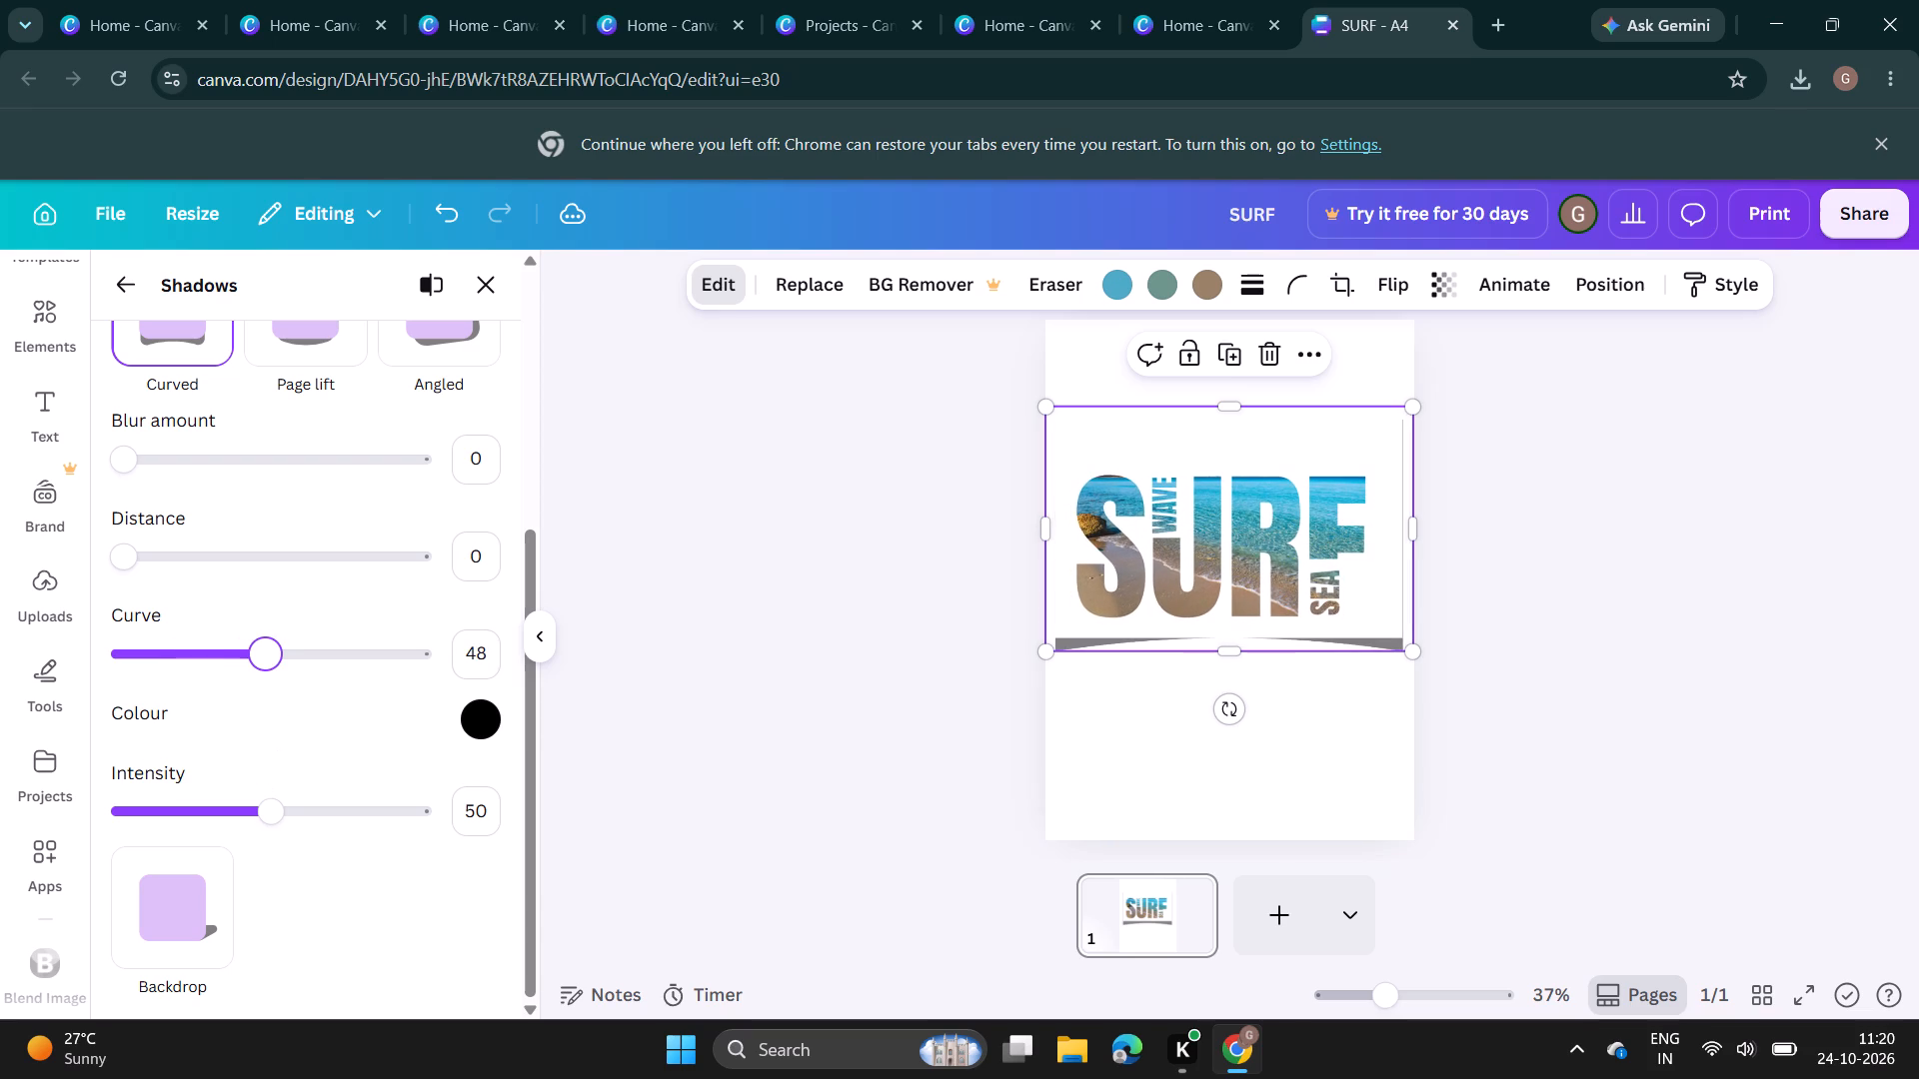
Raise the curved shadow's intensity close to the maximum and finish editing the shadow.
{"action": "left_click_drag", "start_coordinate": [273, 821], "coordinate": [396, 821]}
{"action": "key", "text": "super+XF86Favorites"}
{"action": "key", "text": "super+XF86Favorites"}
{"action": "key", "text": "super+XF86Favorites"}
{"action": "key", "text": "super+XF86Favorites"}
{"action": "left_click", "coordinate": [677, 761]}
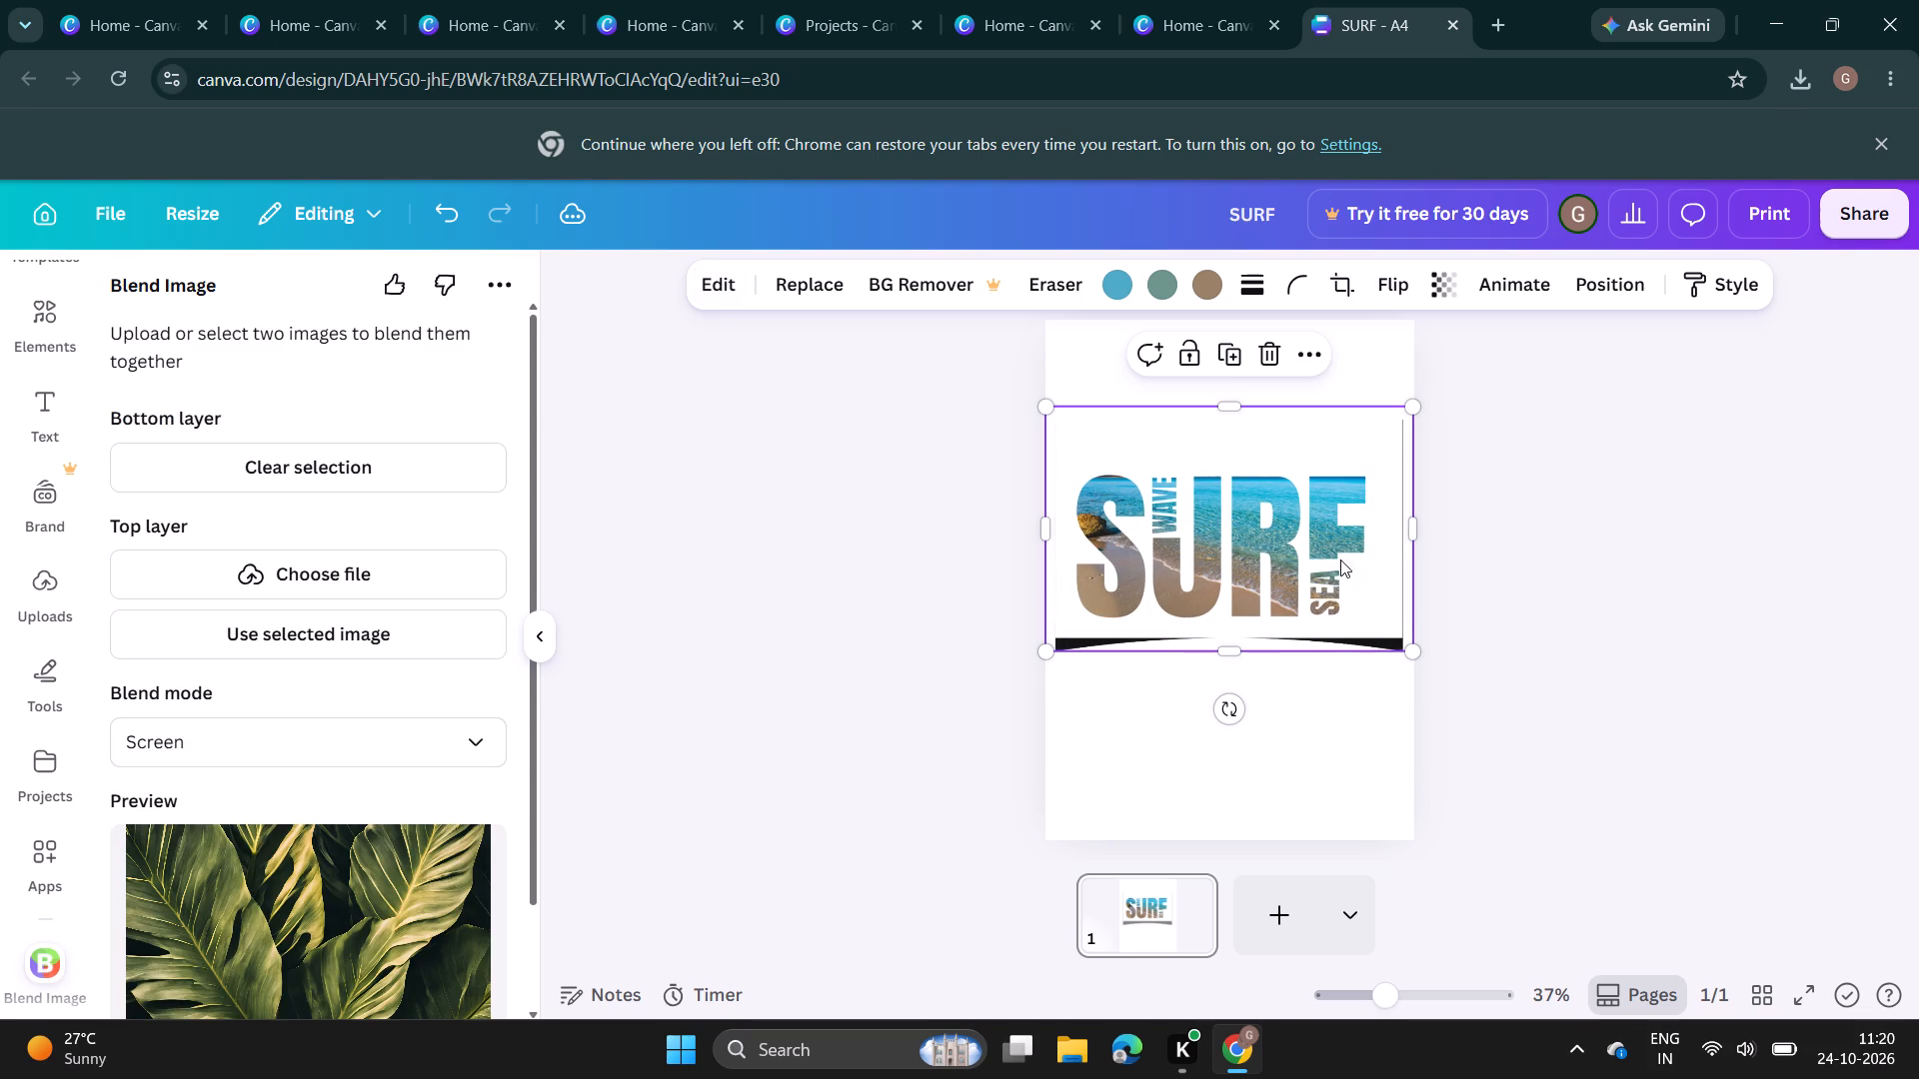
Download the SURF design as a High quality PNG at 1,414 × 2,000 px.
{"action": "left_click", "coordinate": [1866, 209]}
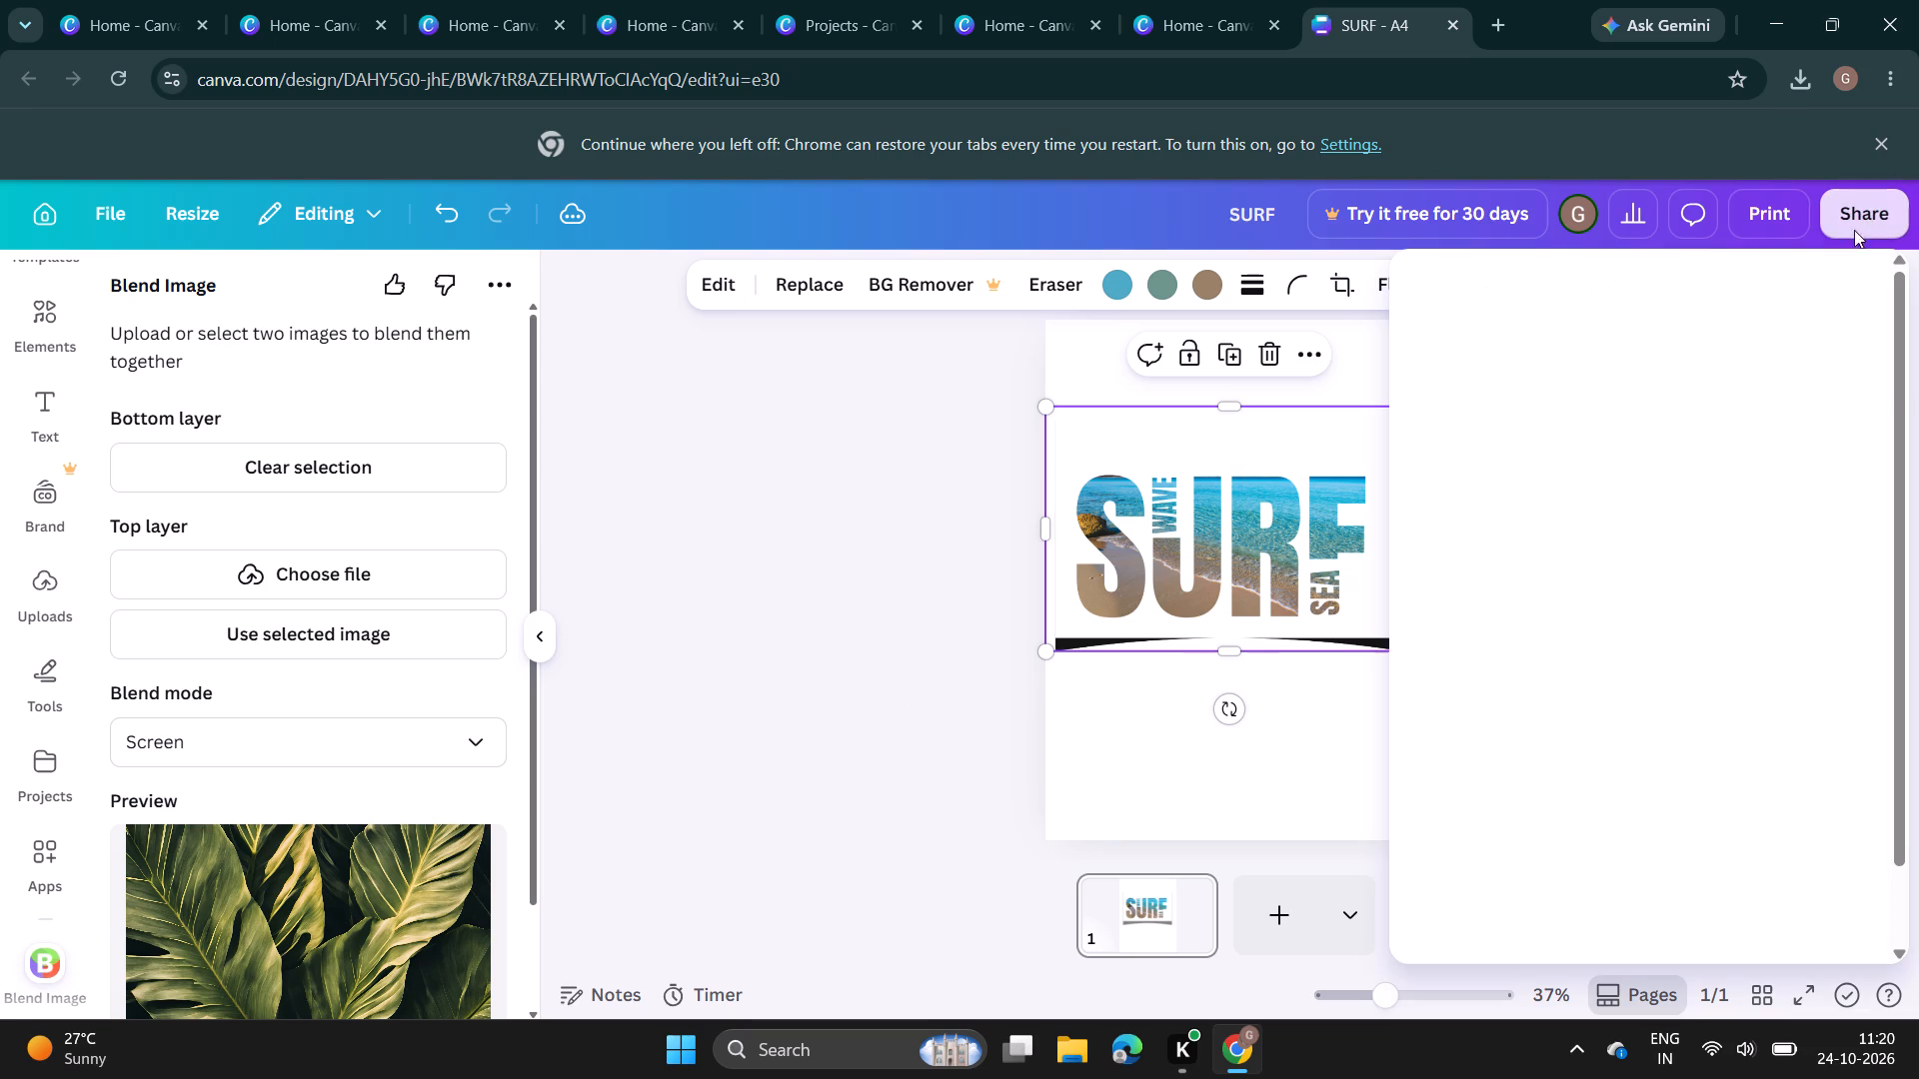
{"action": "key", "text": "super+XF86Favorites"}
{"action": "left_click", "coordinate": [1469, 788]}
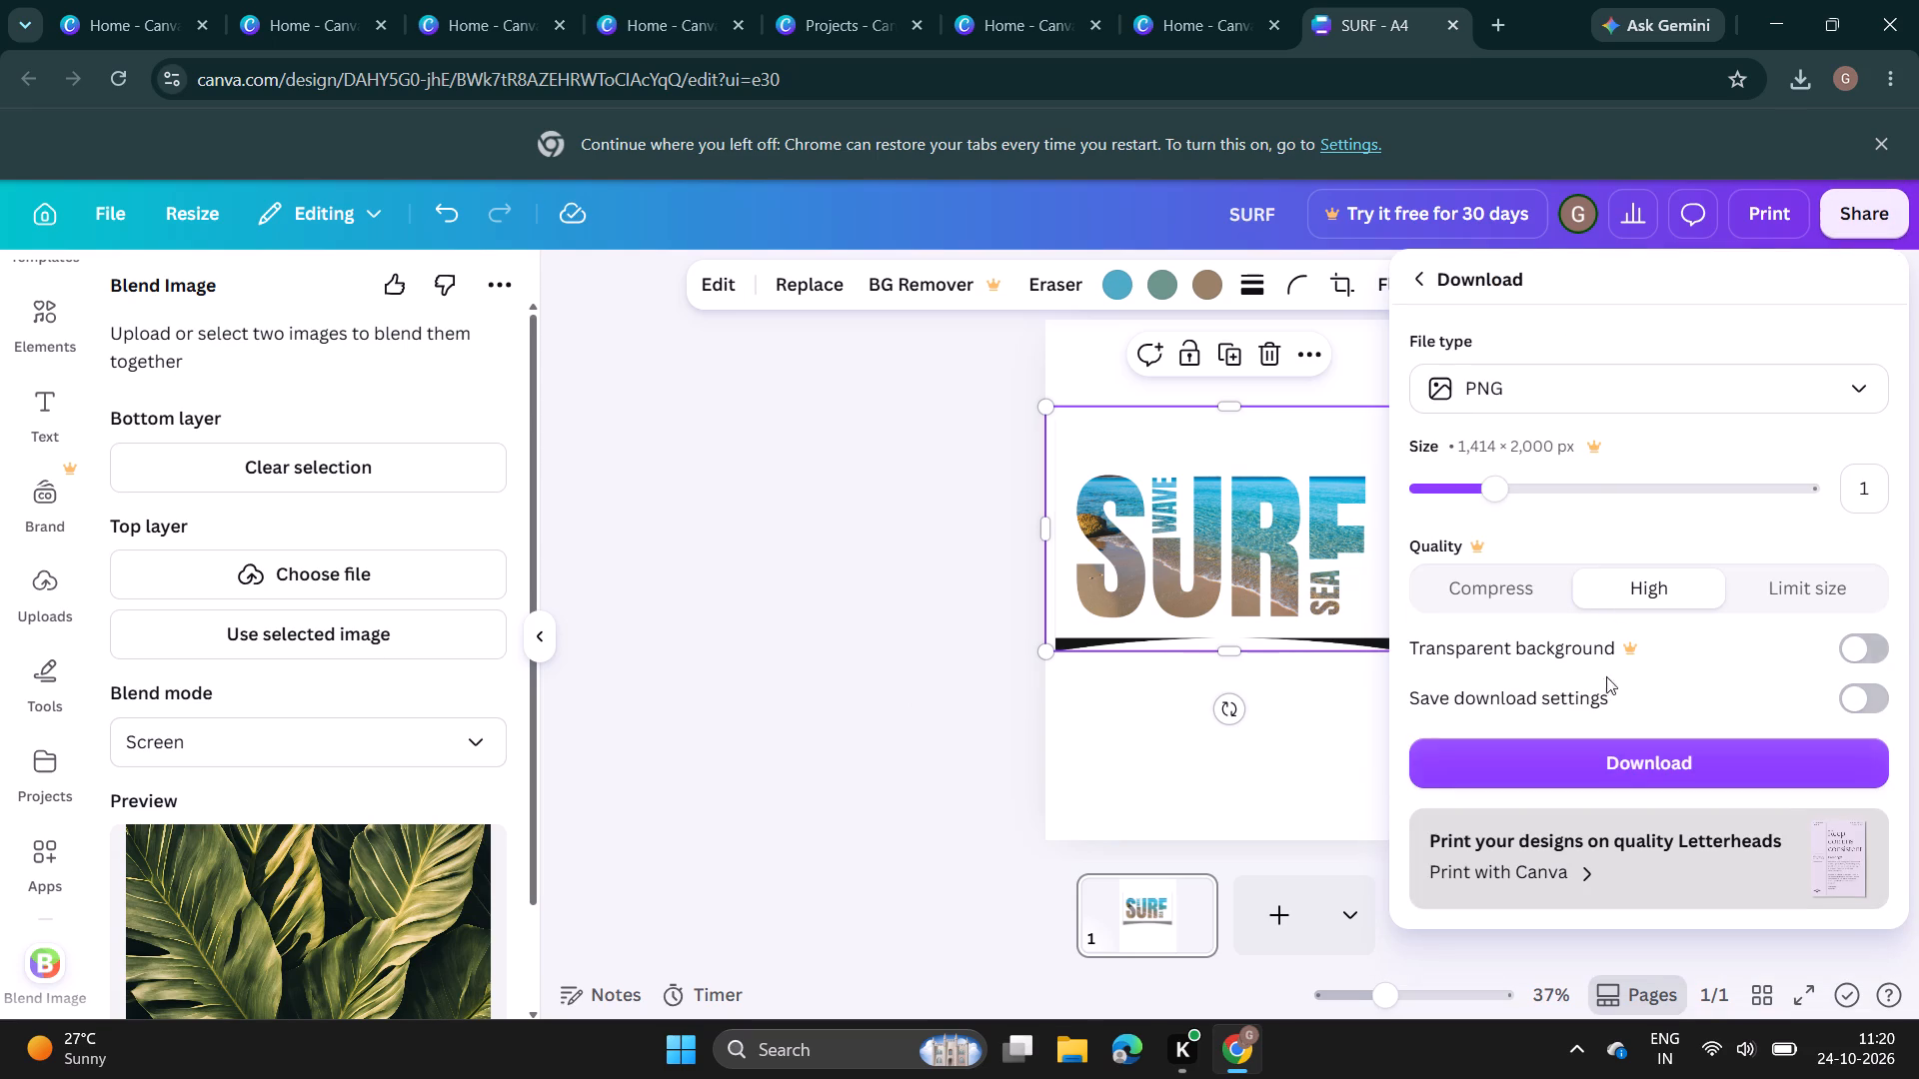
{"action": "left_click", "coordinate": [1652, 757]}
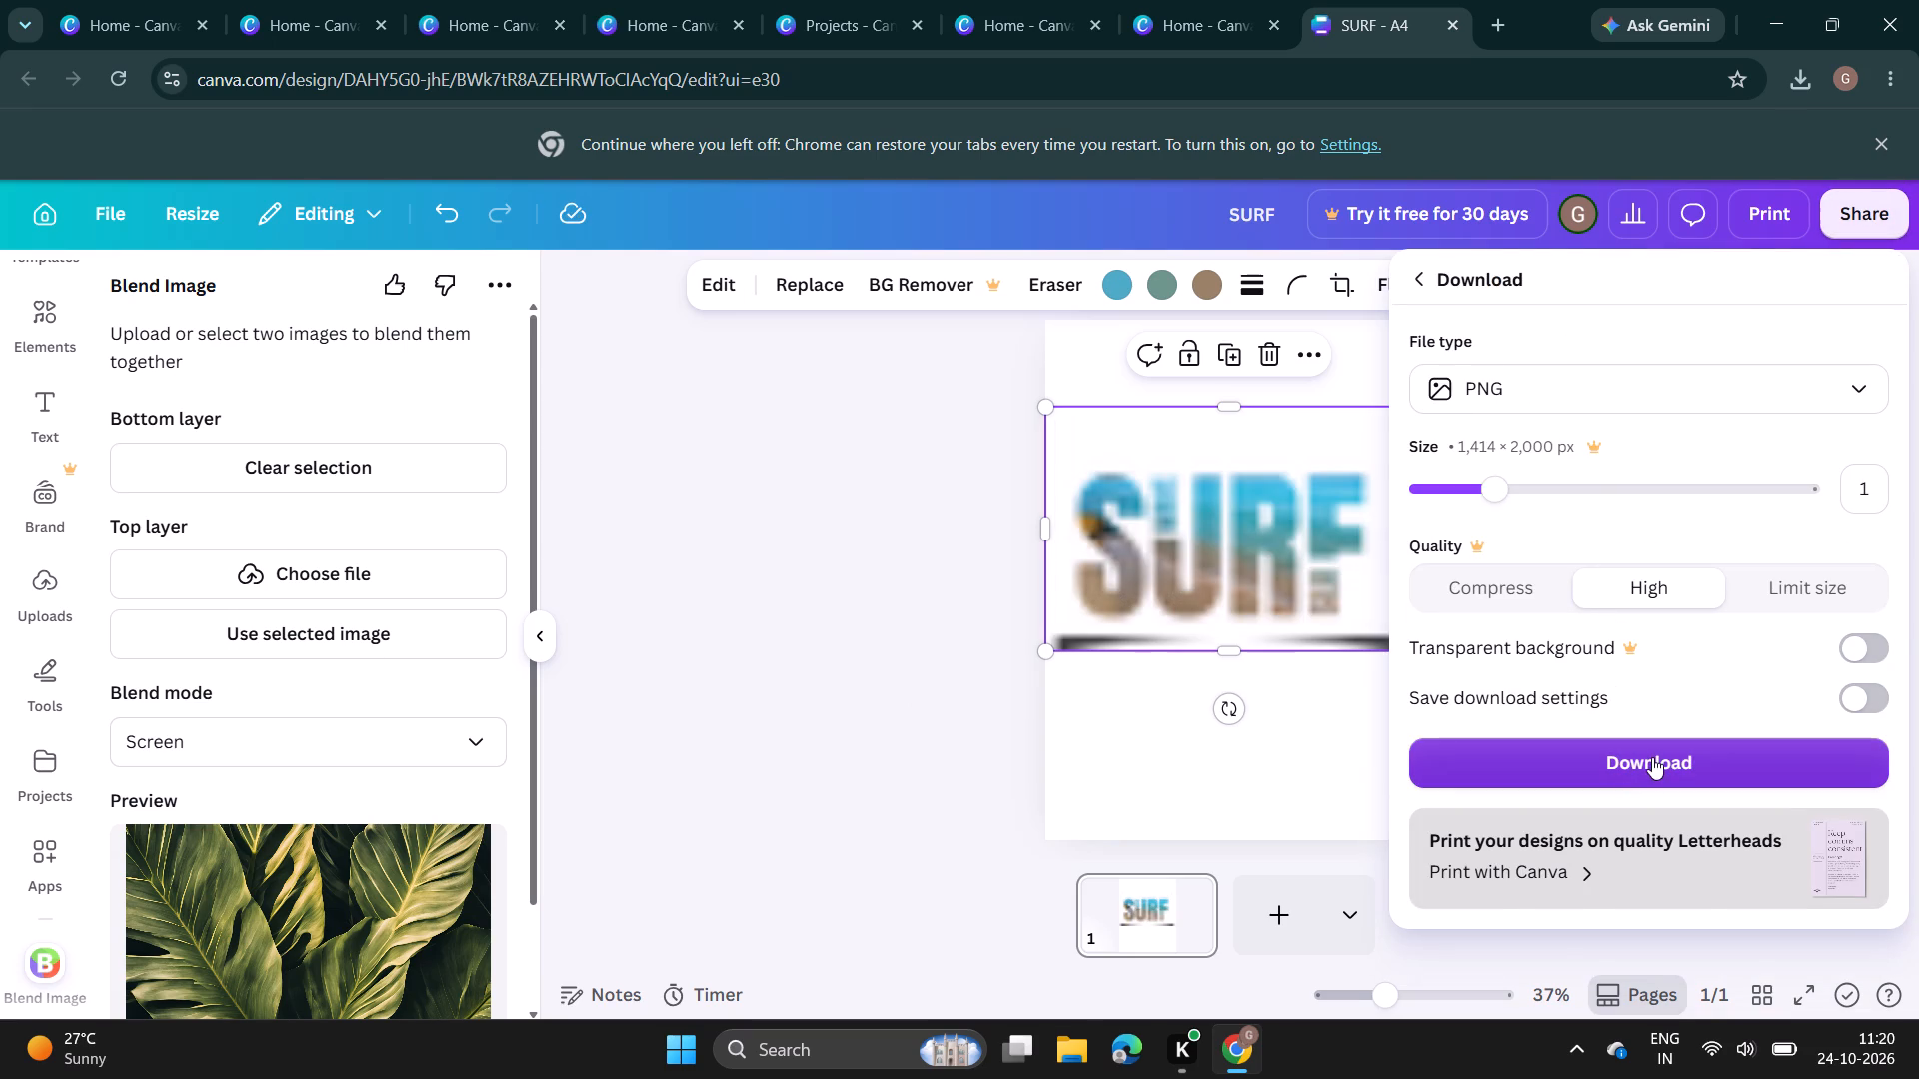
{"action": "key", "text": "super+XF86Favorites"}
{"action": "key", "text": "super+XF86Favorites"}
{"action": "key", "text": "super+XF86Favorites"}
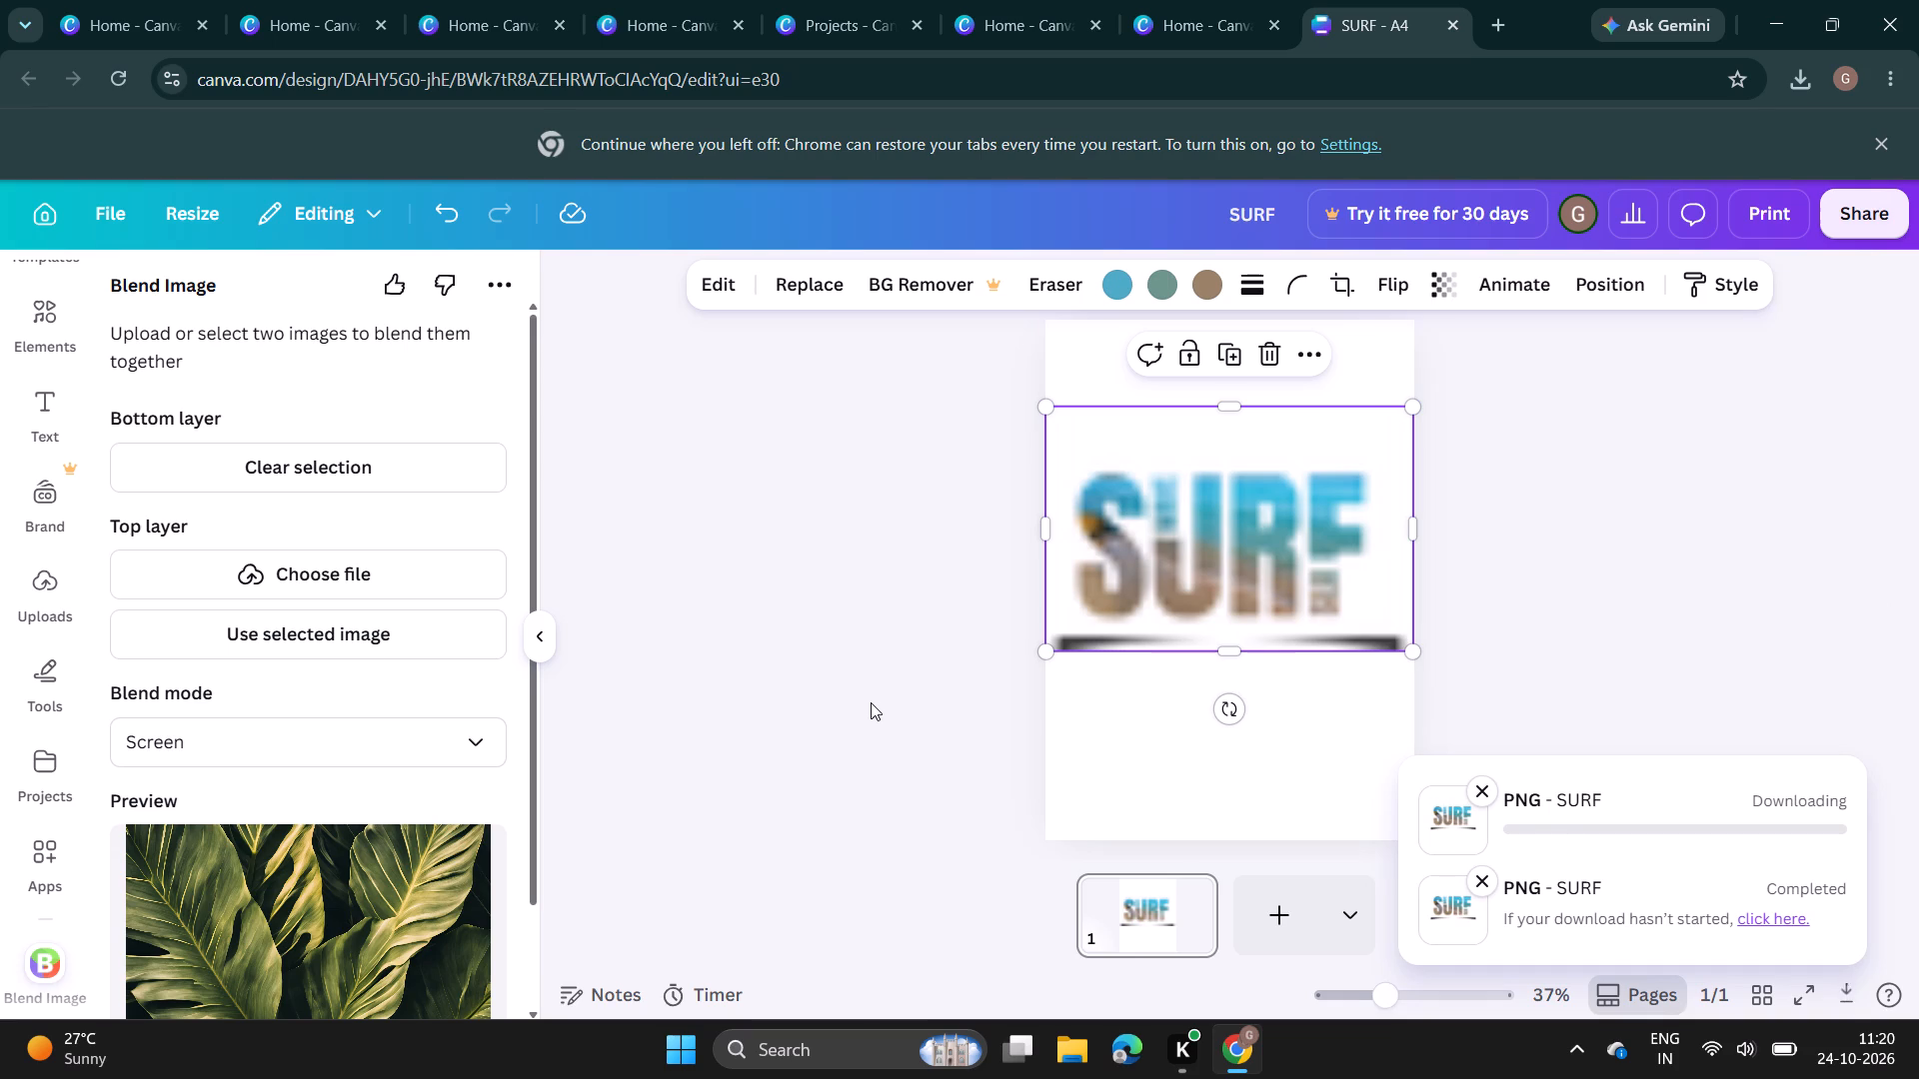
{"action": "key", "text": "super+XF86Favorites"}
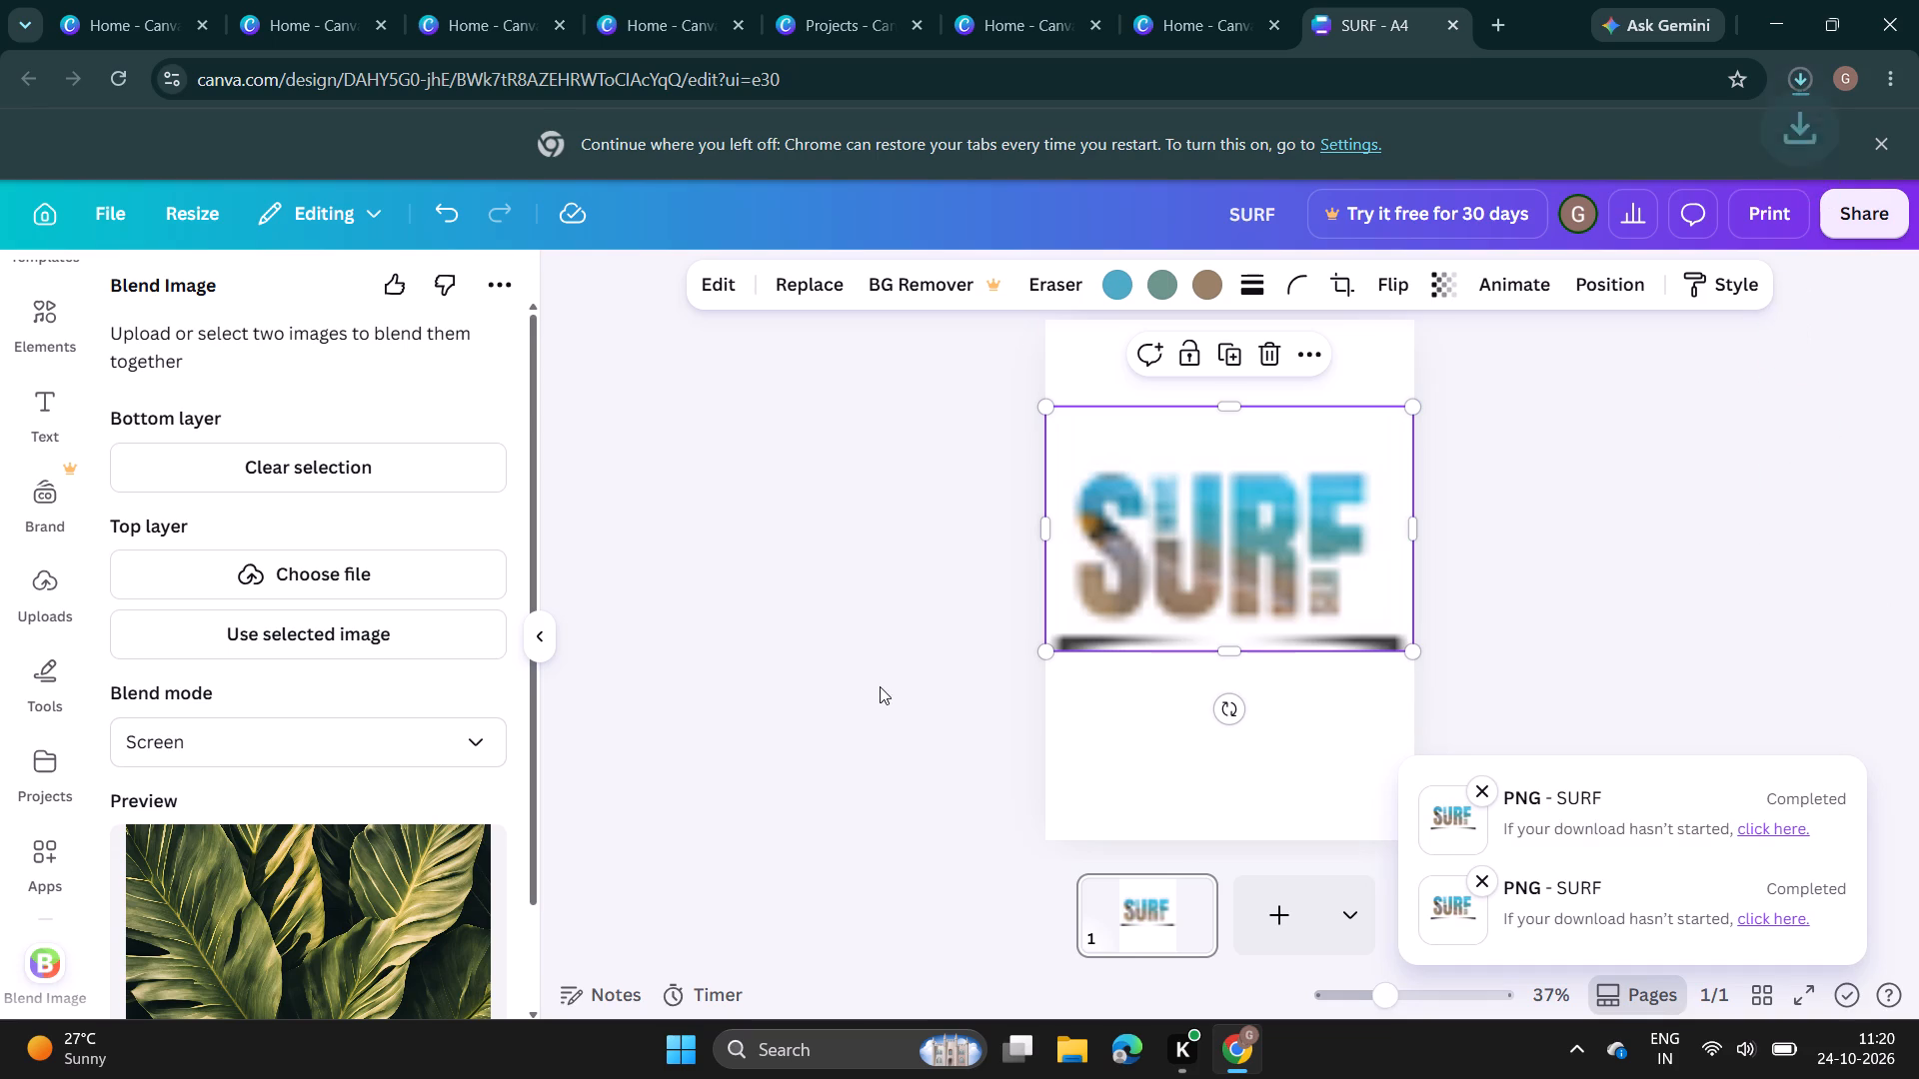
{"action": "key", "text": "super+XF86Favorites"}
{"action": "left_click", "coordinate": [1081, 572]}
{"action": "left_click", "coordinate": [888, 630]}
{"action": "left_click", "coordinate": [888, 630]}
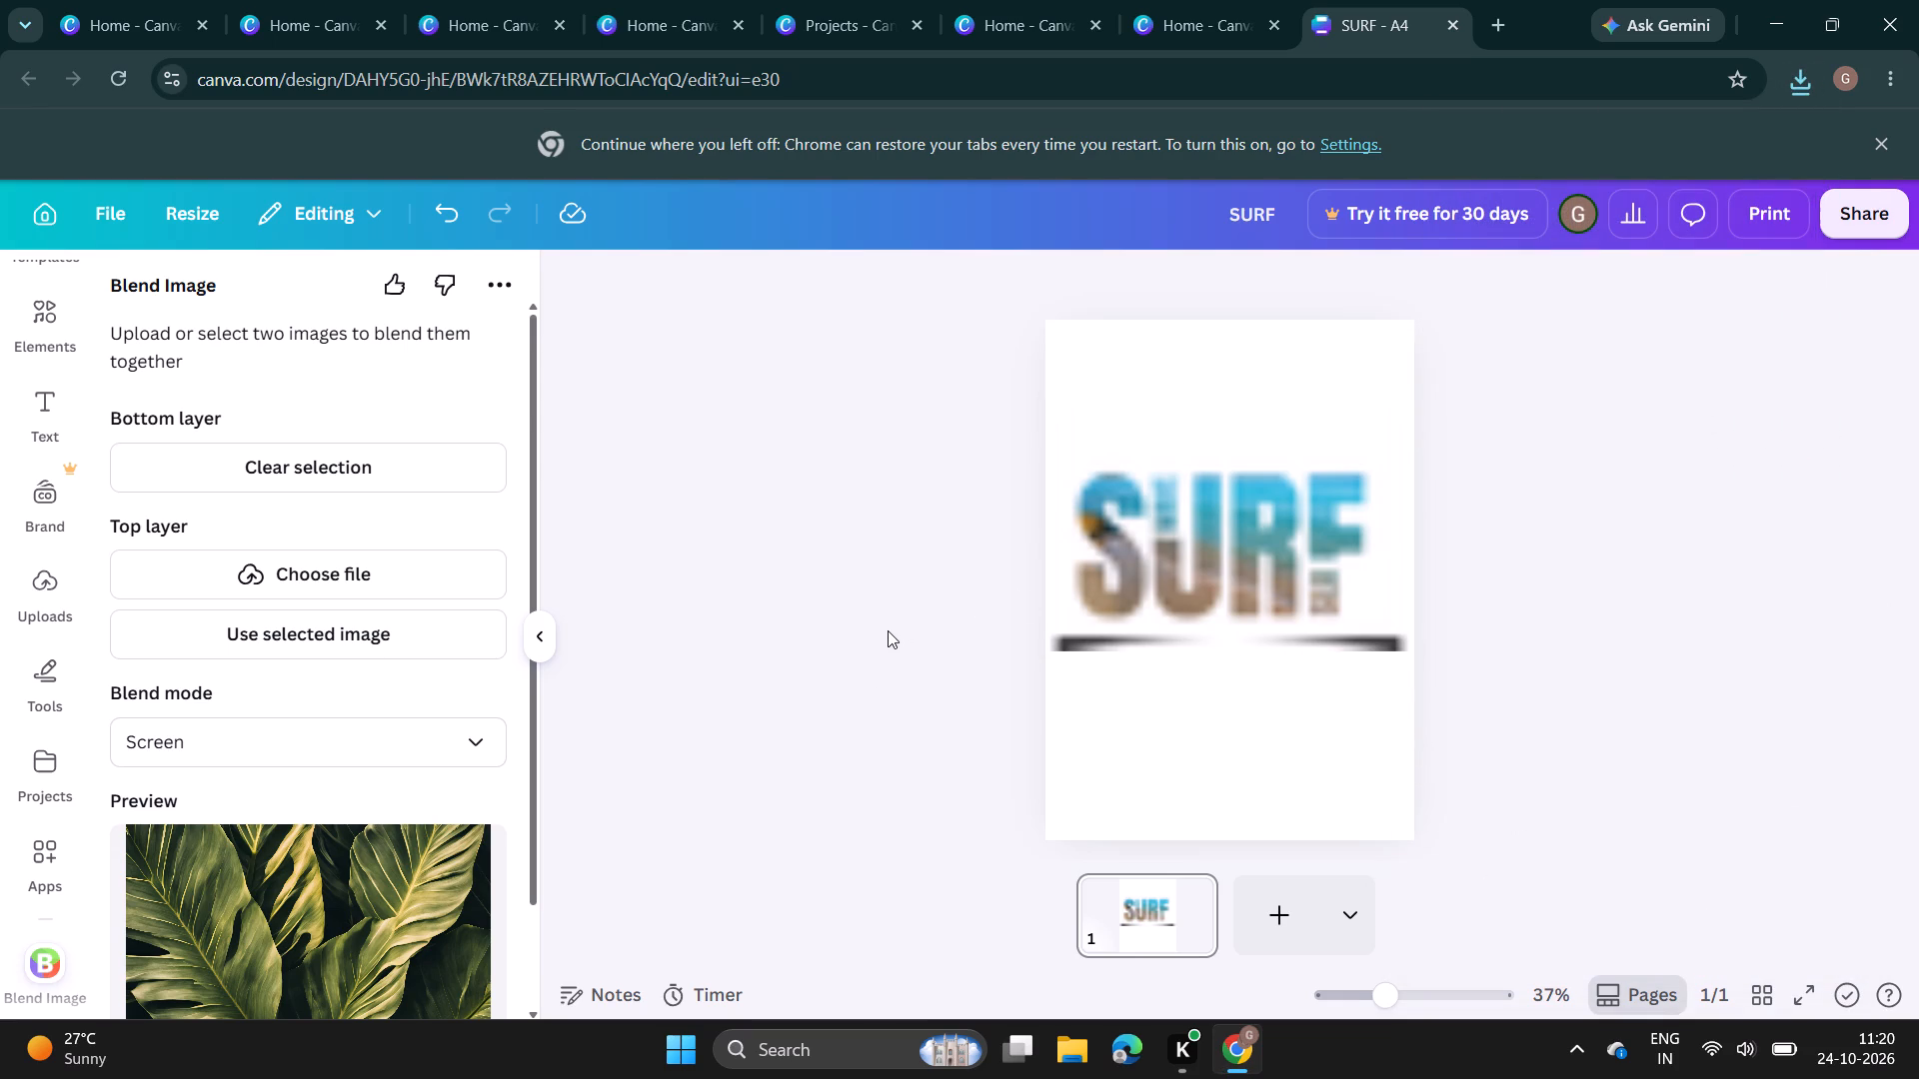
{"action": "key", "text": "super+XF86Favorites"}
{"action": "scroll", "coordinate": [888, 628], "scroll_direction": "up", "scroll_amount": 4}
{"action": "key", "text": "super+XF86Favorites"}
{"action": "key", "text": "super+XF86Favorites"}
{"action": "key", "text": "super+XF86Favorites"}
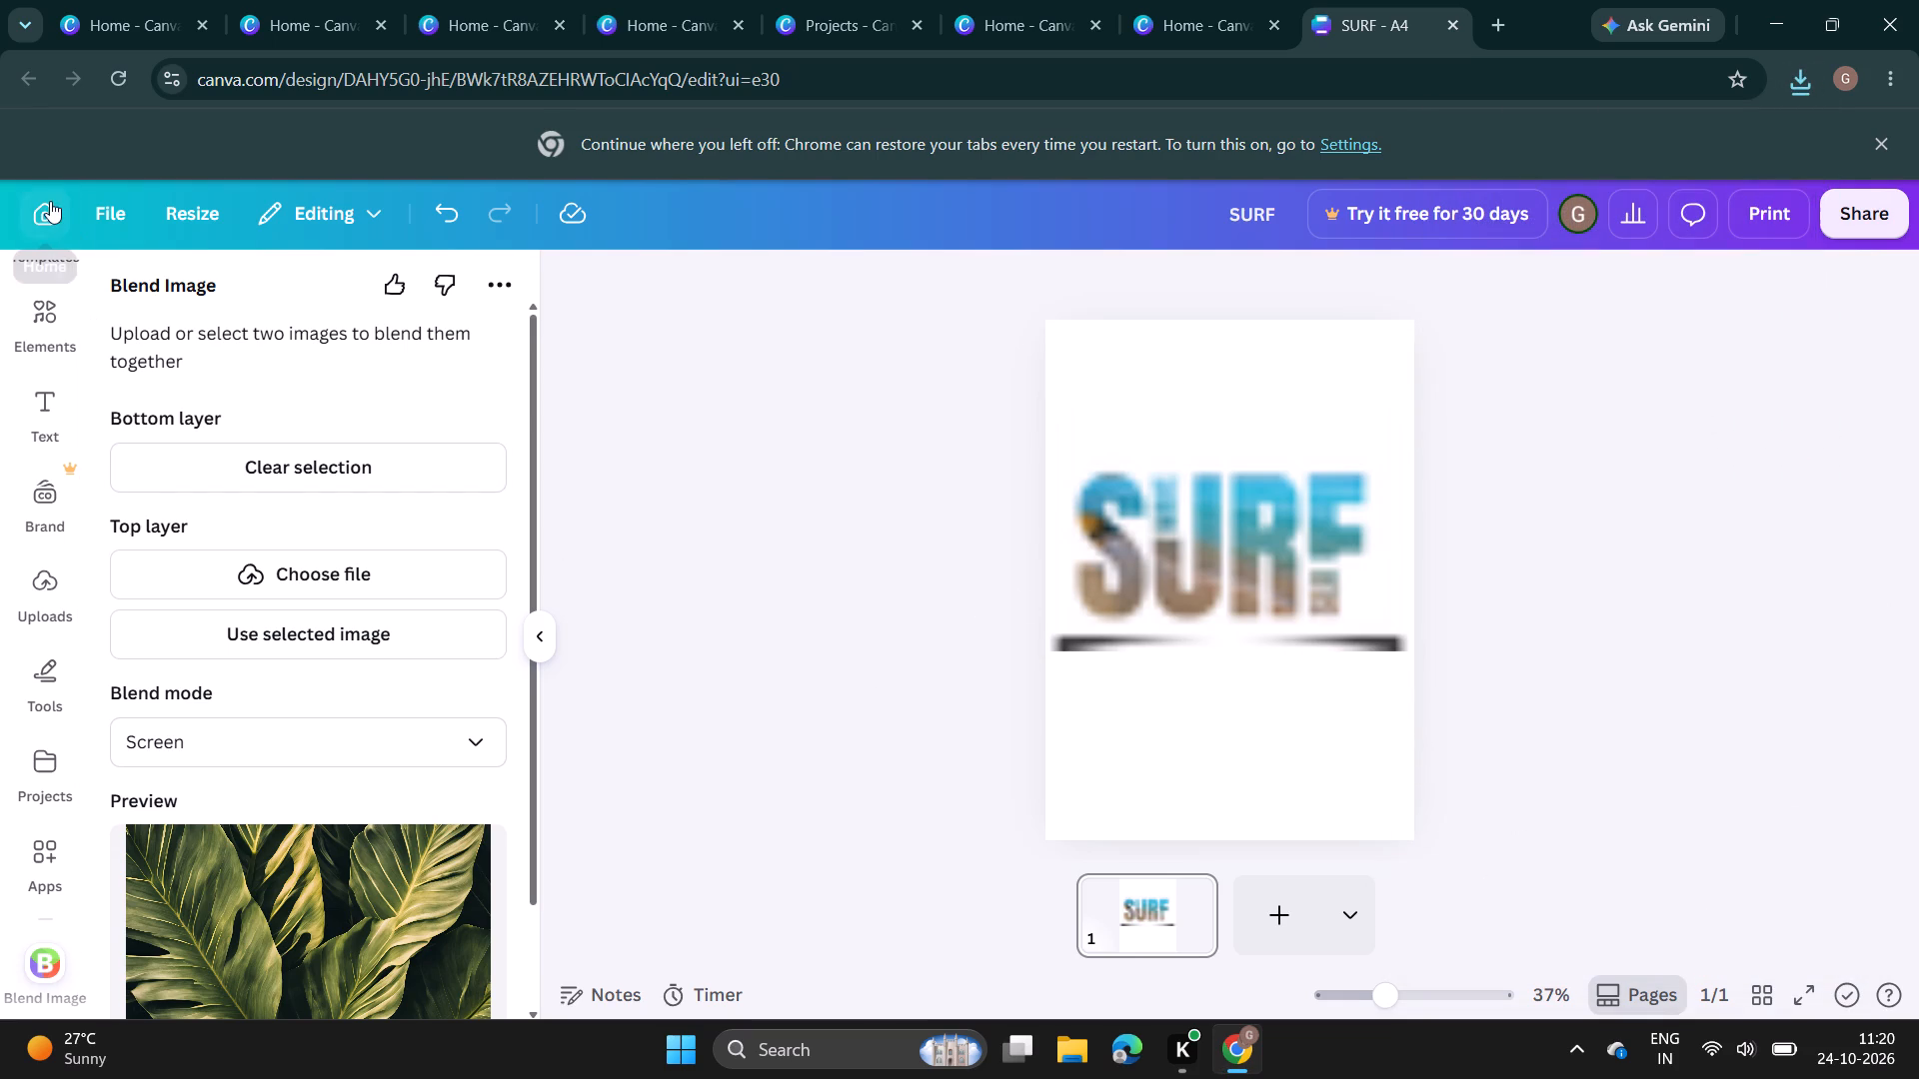
Leave the SURF design and return to the home page.
{"action": "left_click", "coordinate": [47, 201]}
{"action": "key", "text": "super+XF86Favorites"}
{"action": "key", "text": "super+XF86Favorites"}
{"action": "key", "text": "super+XF86Favorites"}
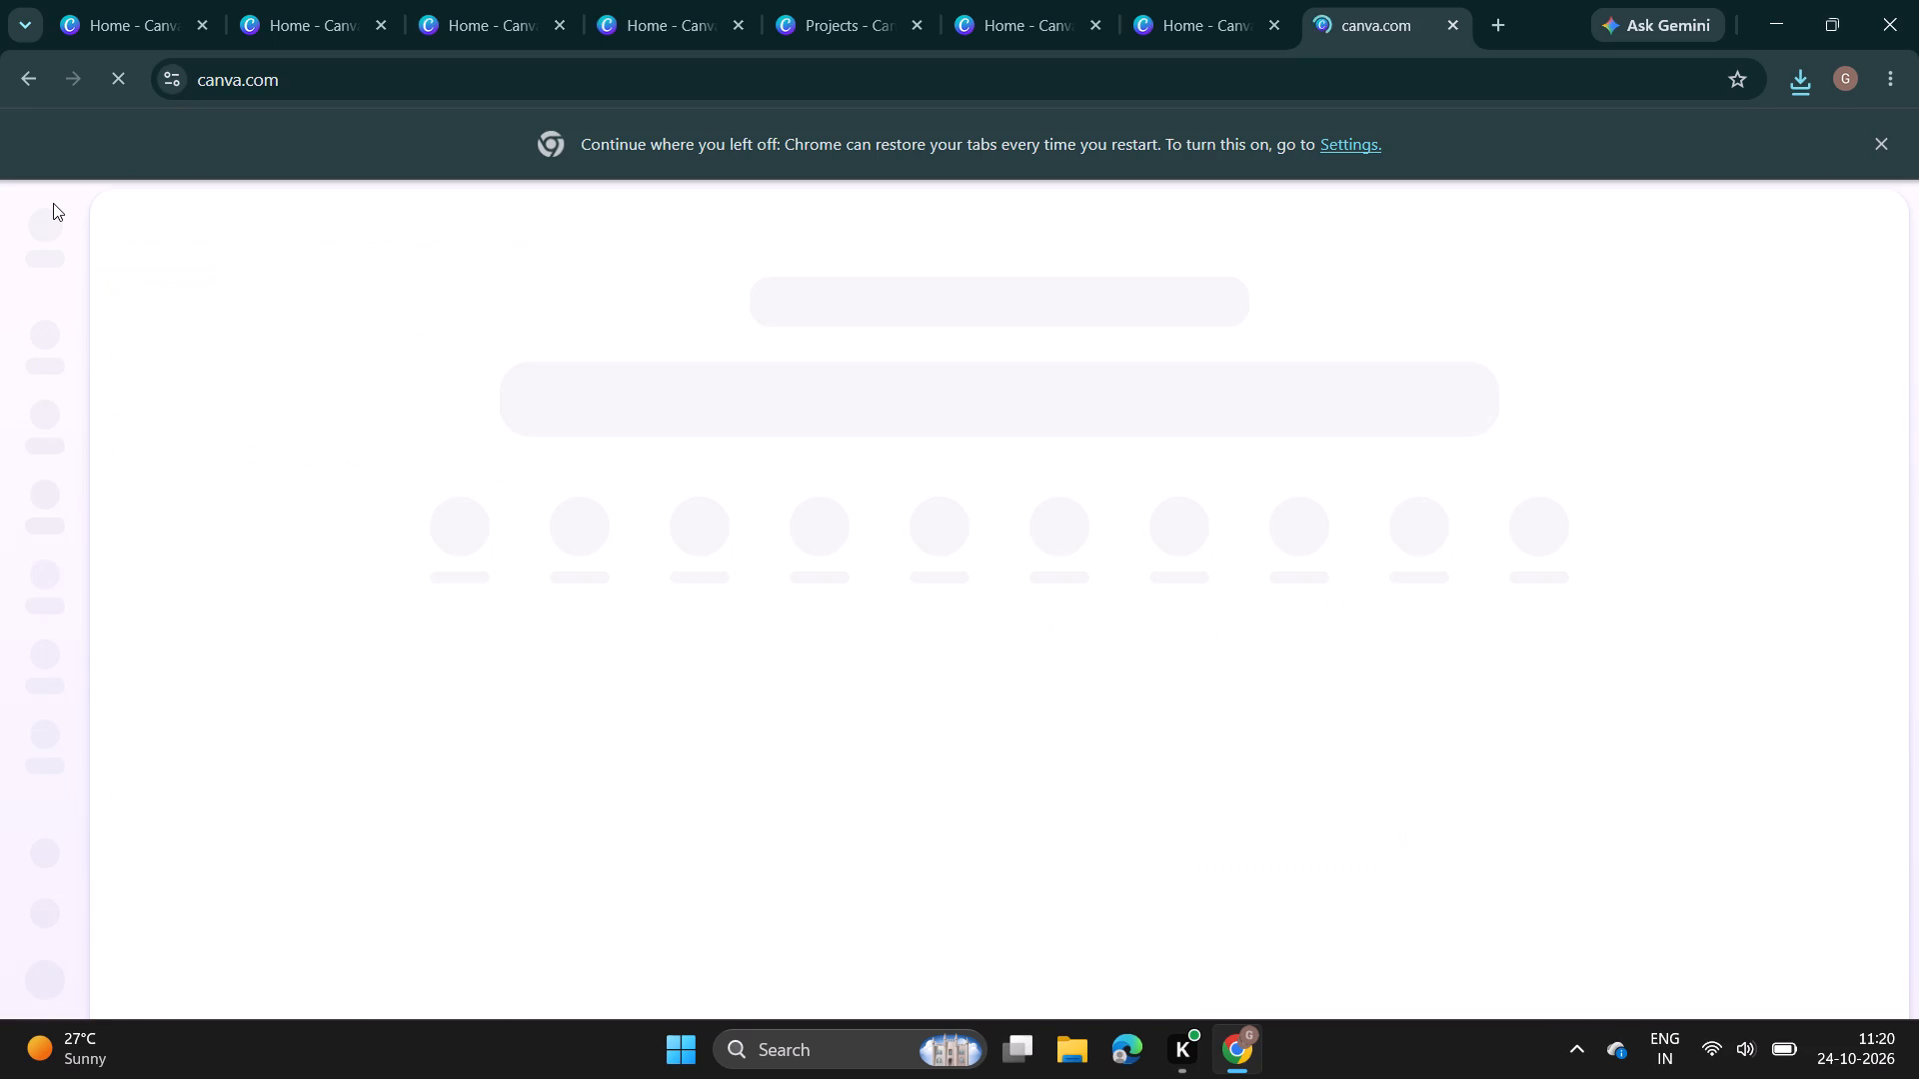
{"action": "key", "text": "super+XF86Favorites"}
{"action": "key", "text": "super+XF86Favorites"}
{"action": "key", "text": "super+XF86Favorites"}
{"action": "key", "text": "super+XF86Favorites"}
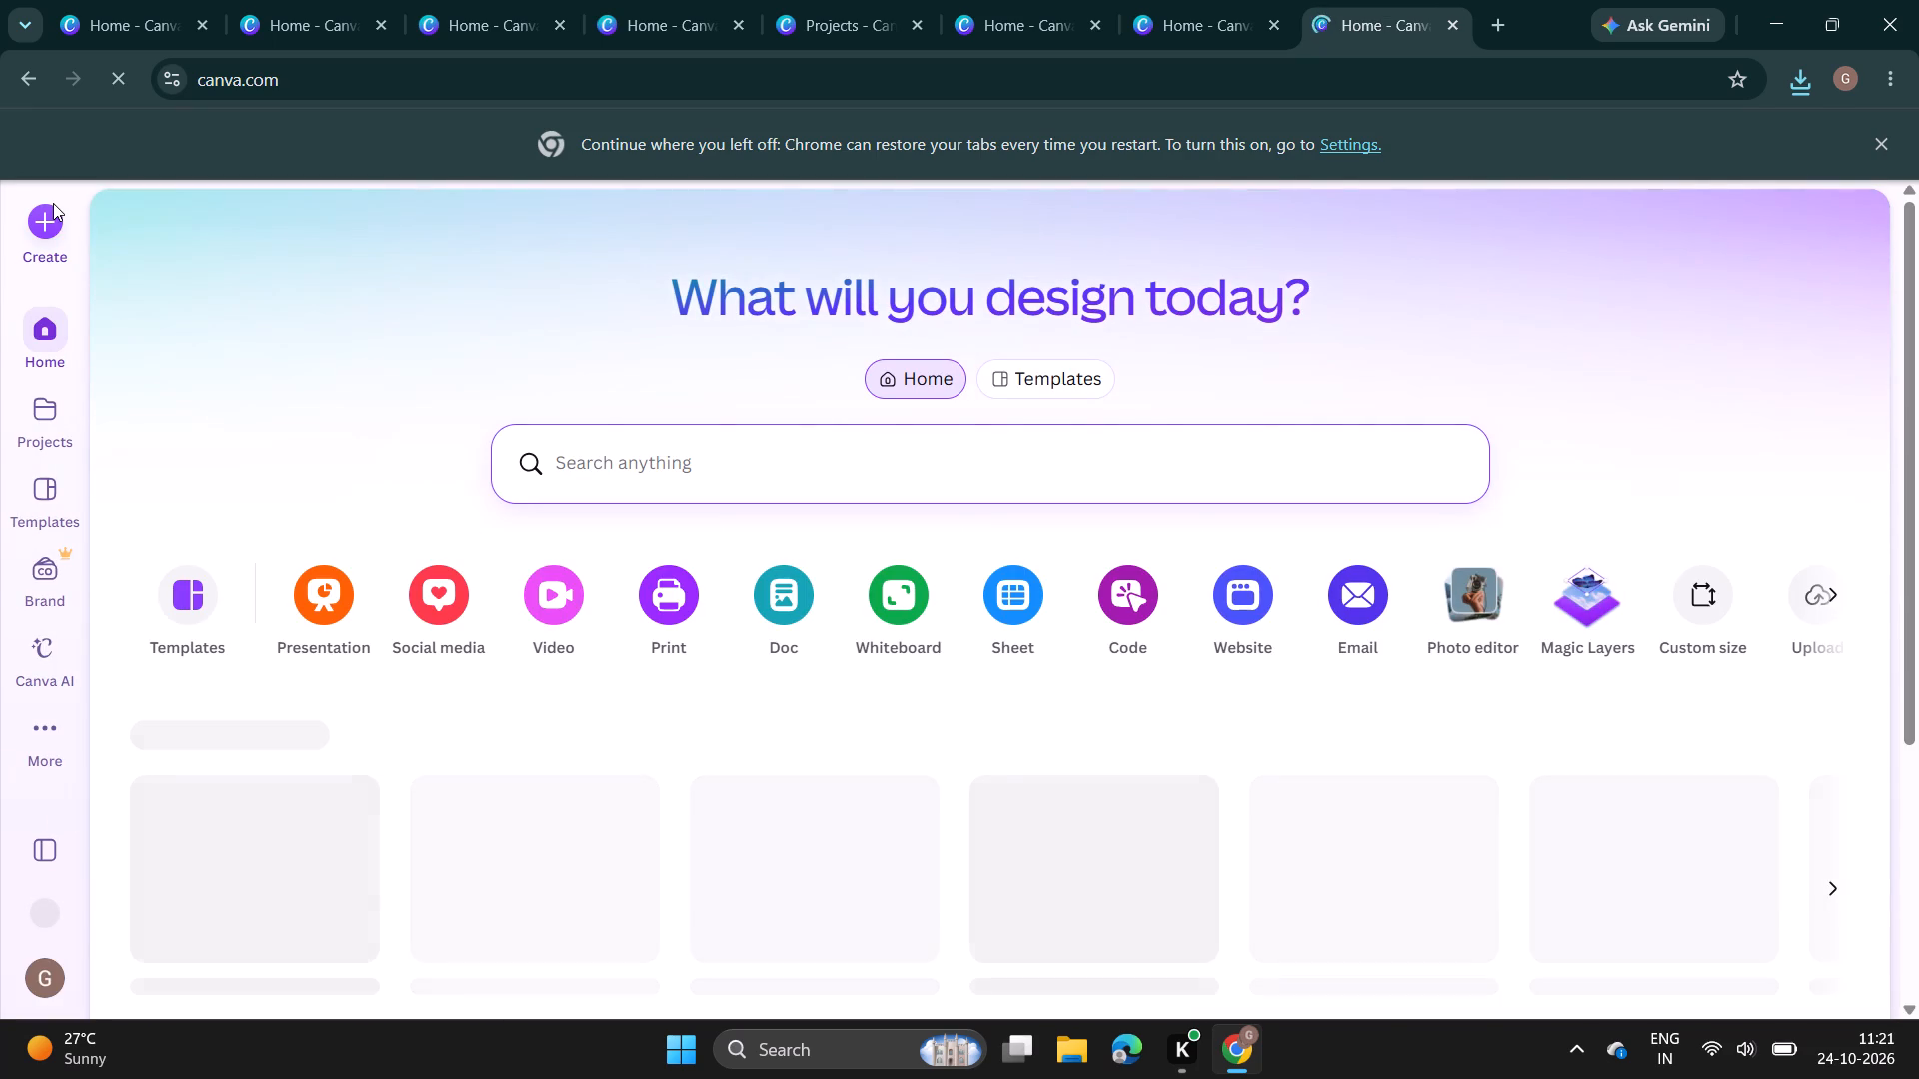
{"action": "key", "text": "super+XF86Favorites"}
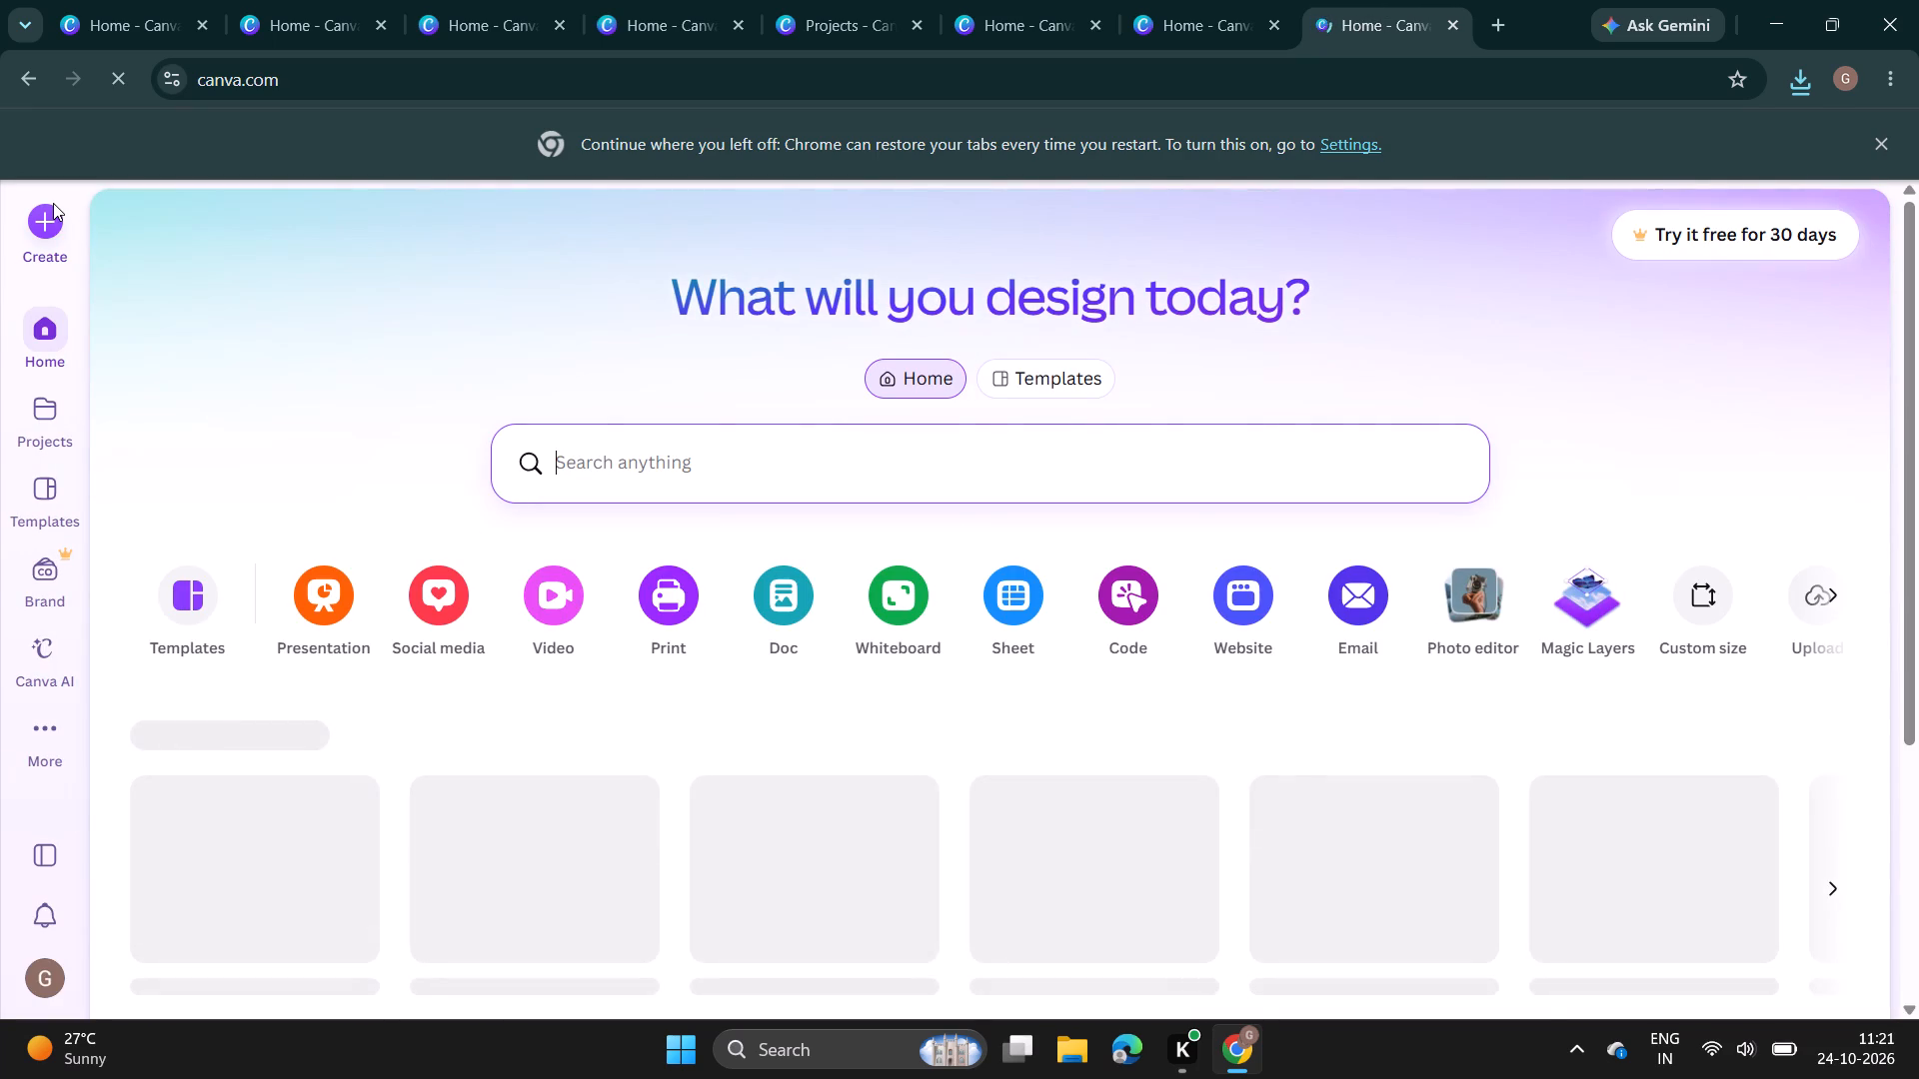
{"action": "key", "text": "super+XF86Favorites"}
{"action": "key", "text": "super+XF86Favorites"}
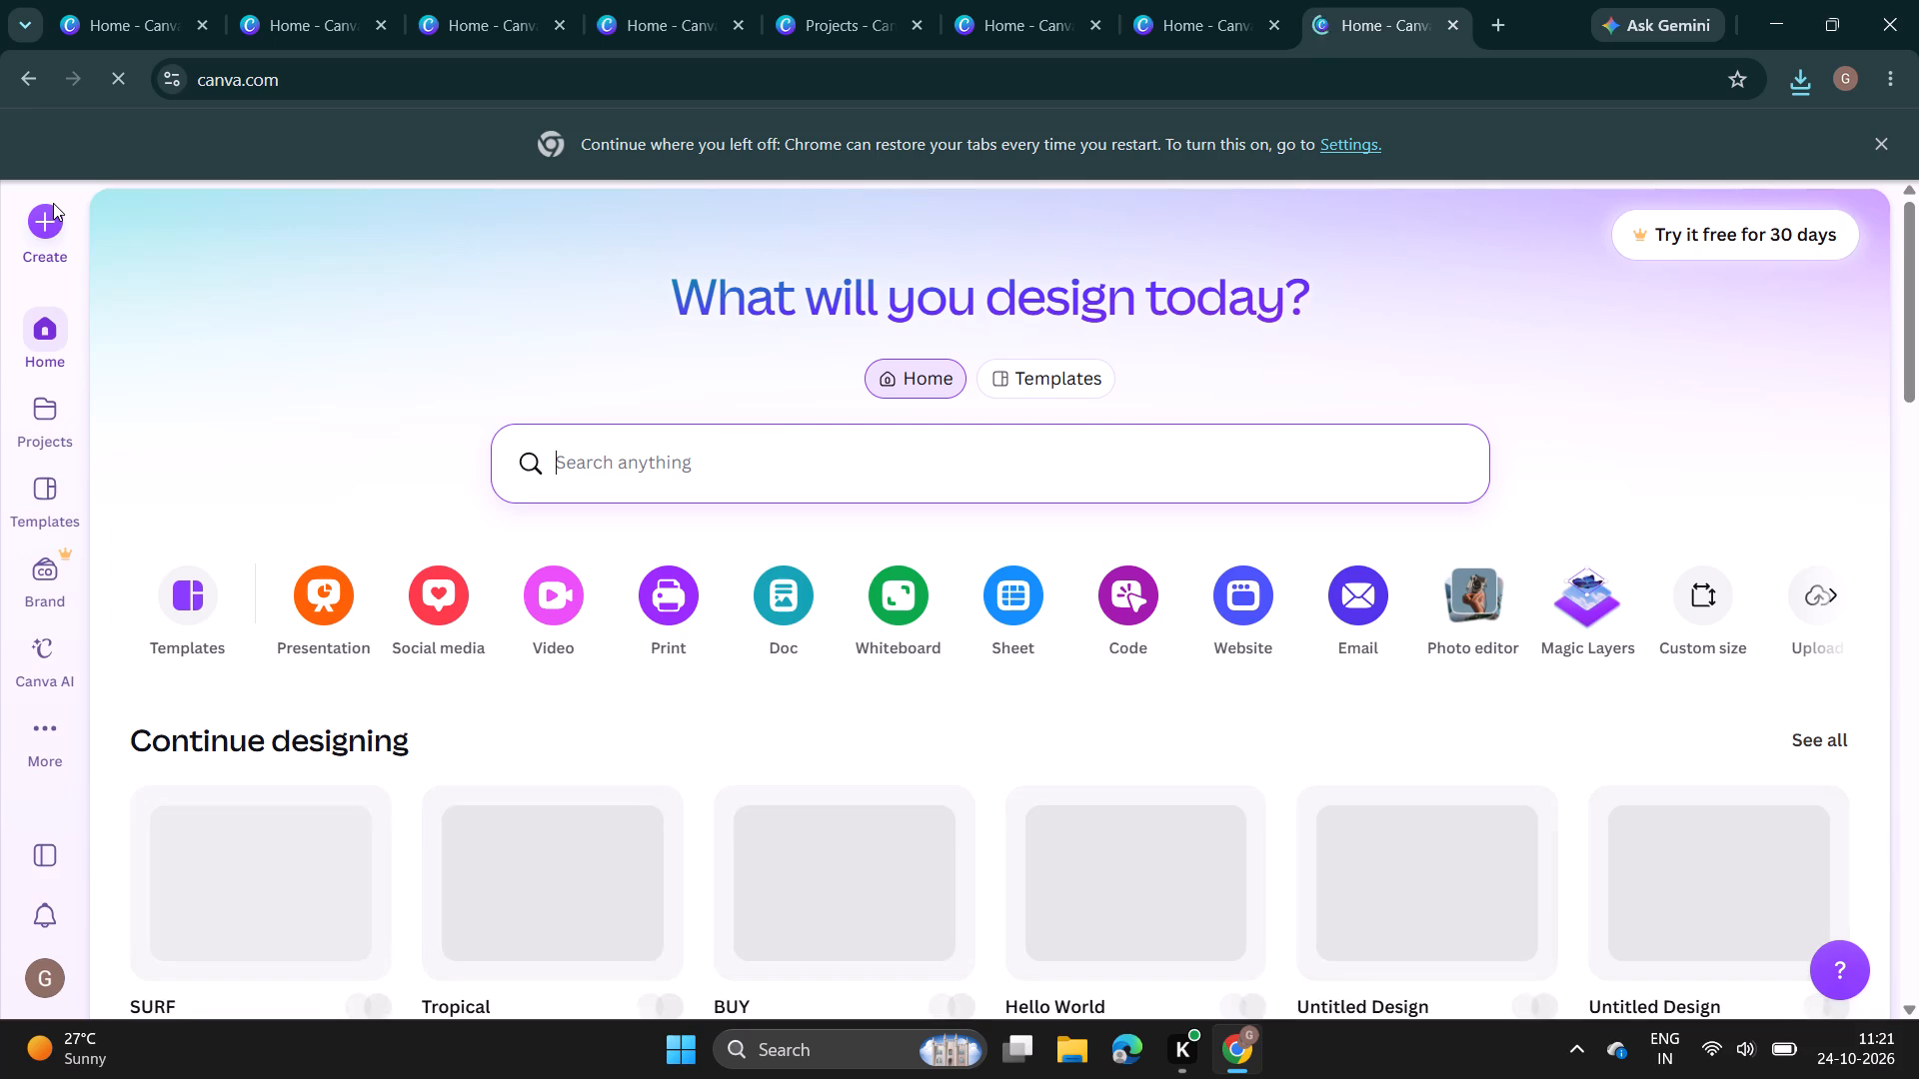
{"action": "key", "text": "super+XF86Favorites"}
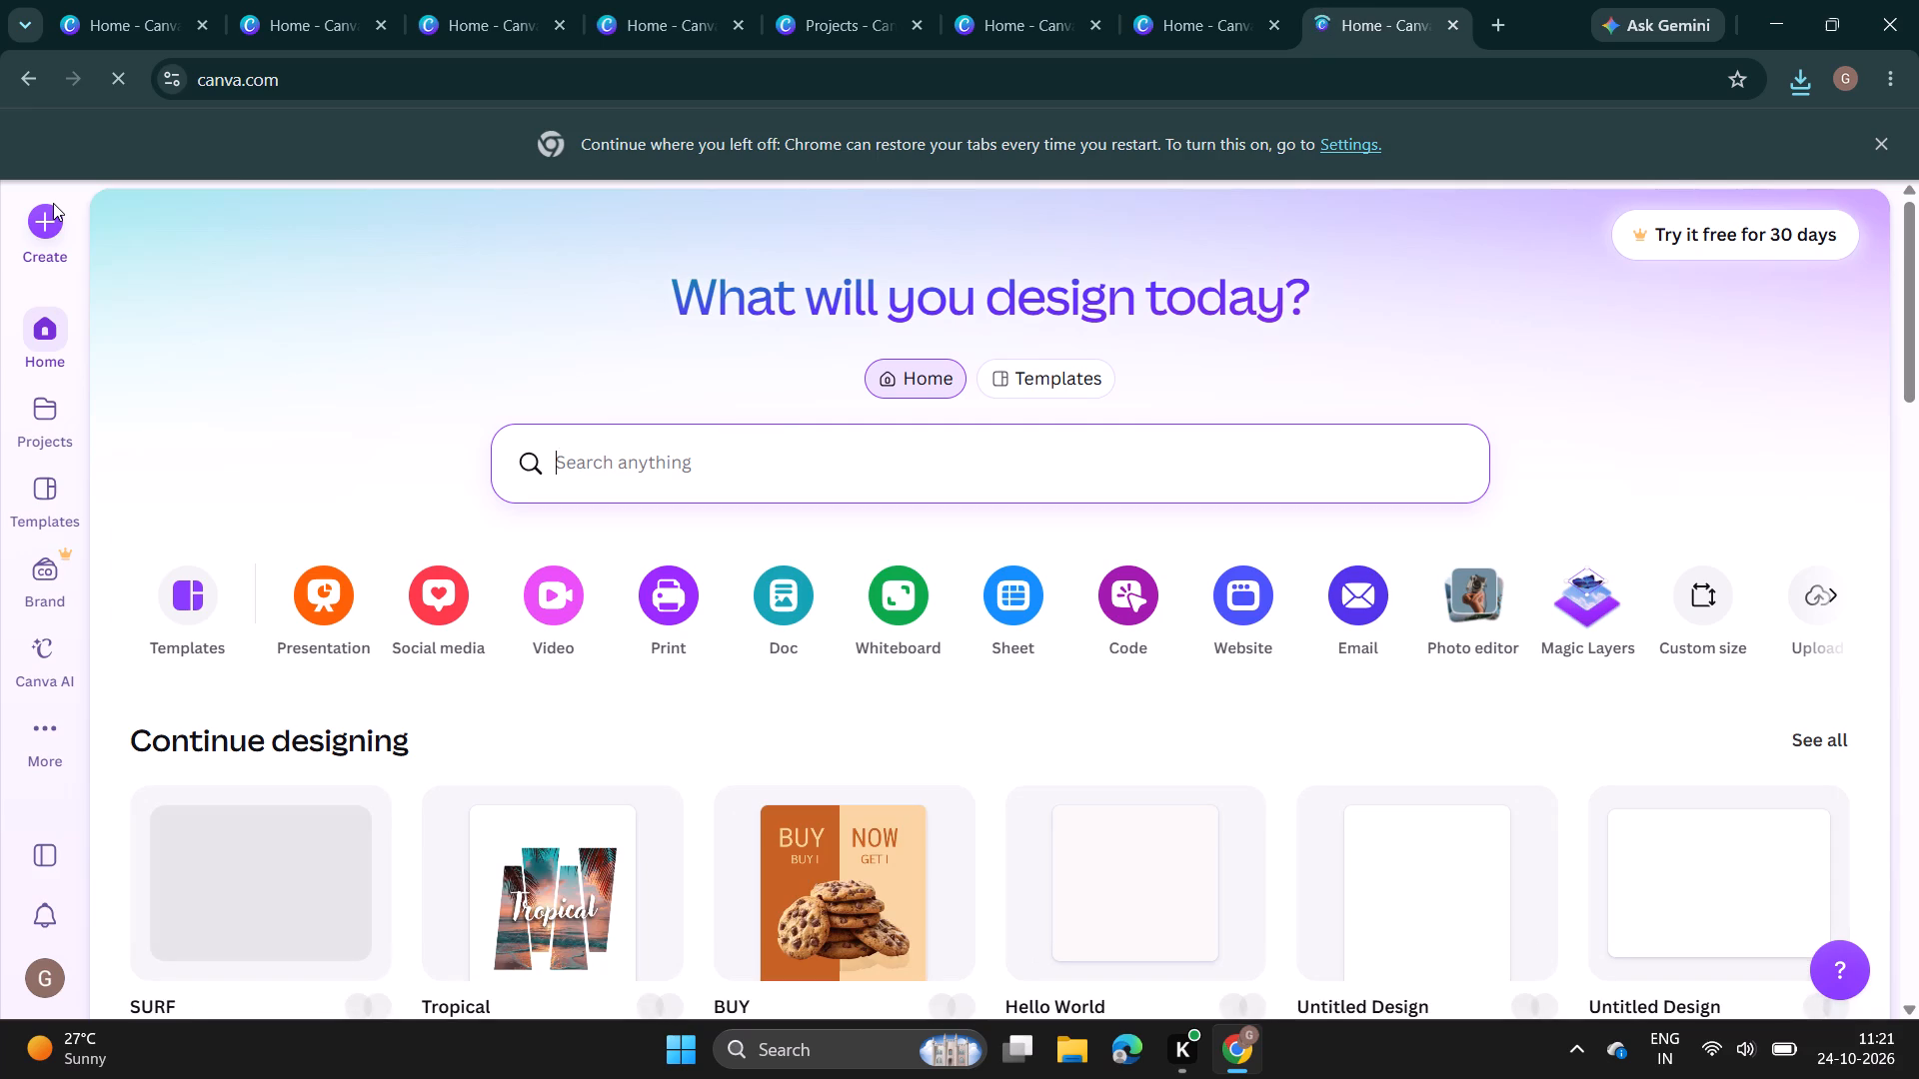
{"action": "key", "text": "super+XF86Favorites"}
{"action": "key", "text": "super+XF86Favorites"}
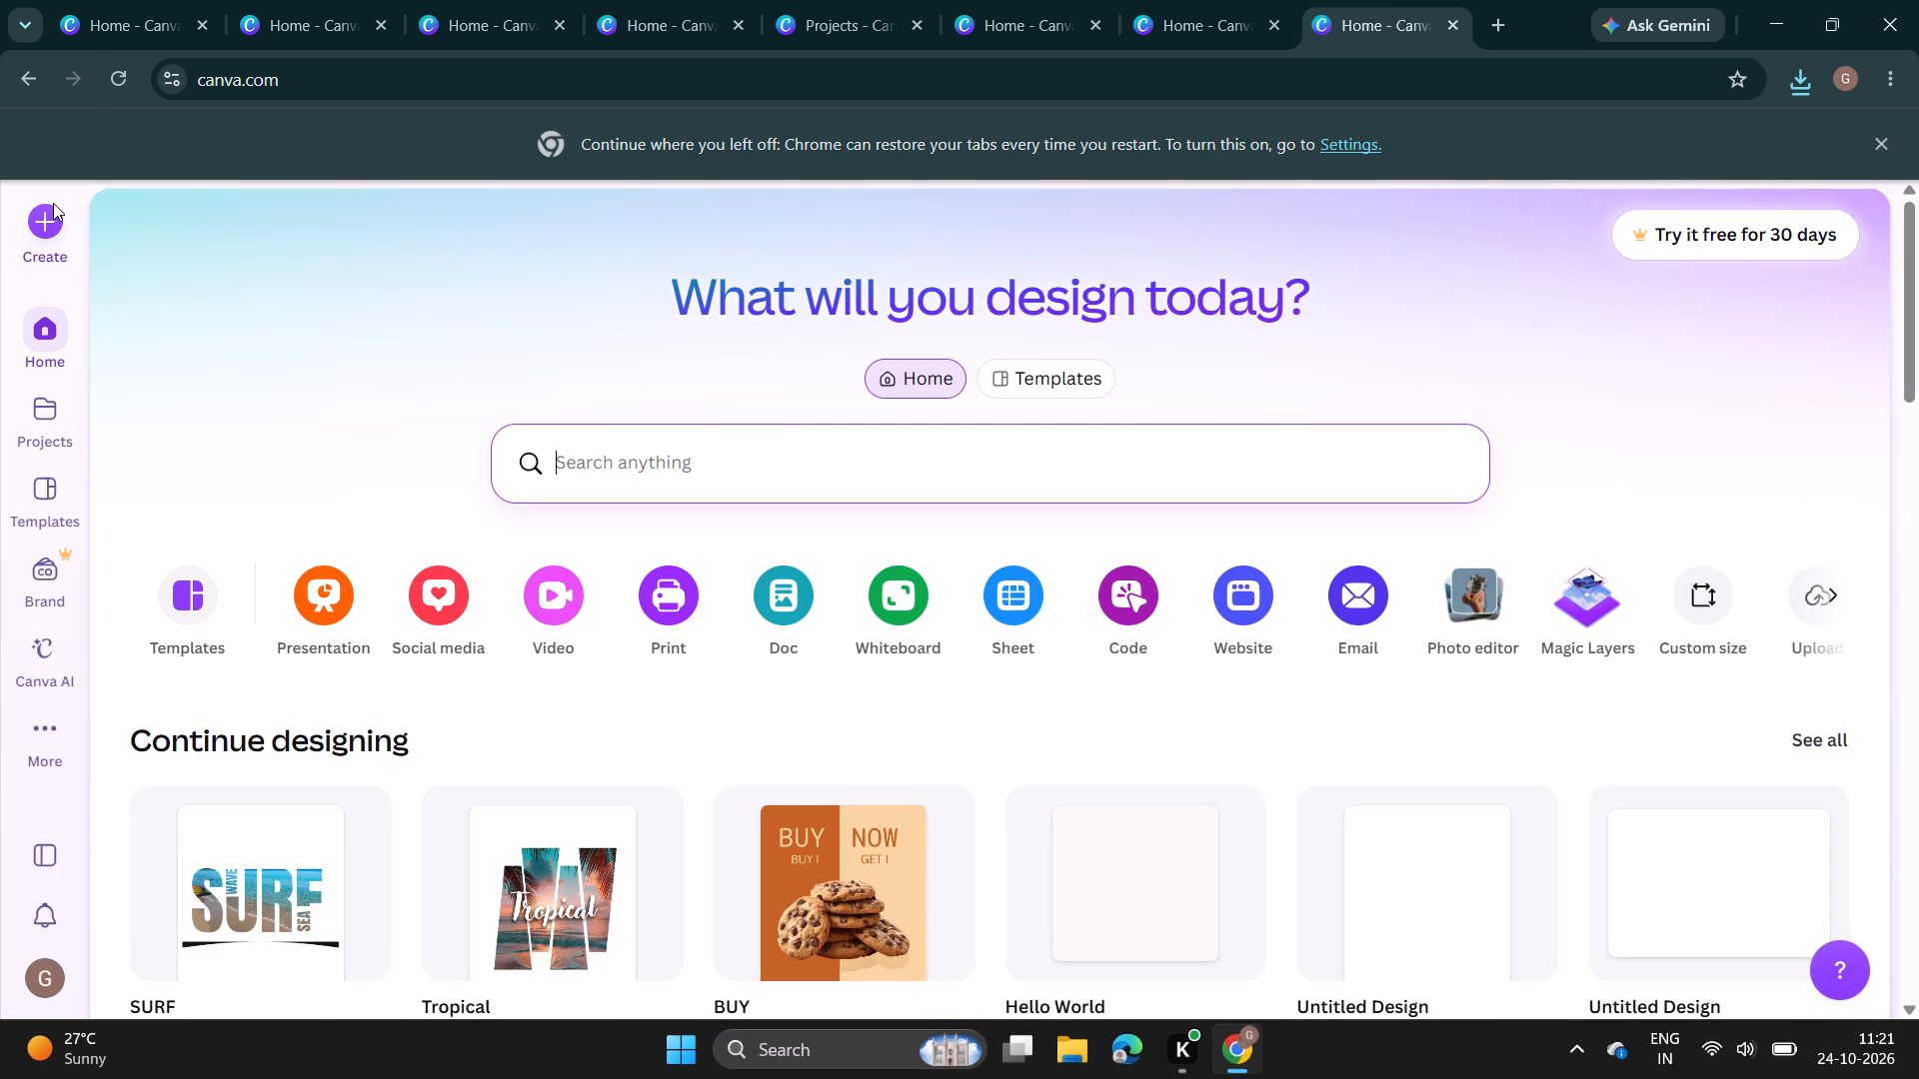
{"action": "key", "text": "super+XF86Favorites"}
{"action": "key", "text": "super+XF86Favorites"}
{"action": "key", "text": "super+XF86Favorites"}
{"action": "key", "text": "super+XF86Favorites"}
Create a new blank A4 portrait document from the popular layouts offered for custom sizes.
{"action": "left_click", "coordinate": [1700, 597]}
{"action": "key", "text": "super+XF86Favorites"}
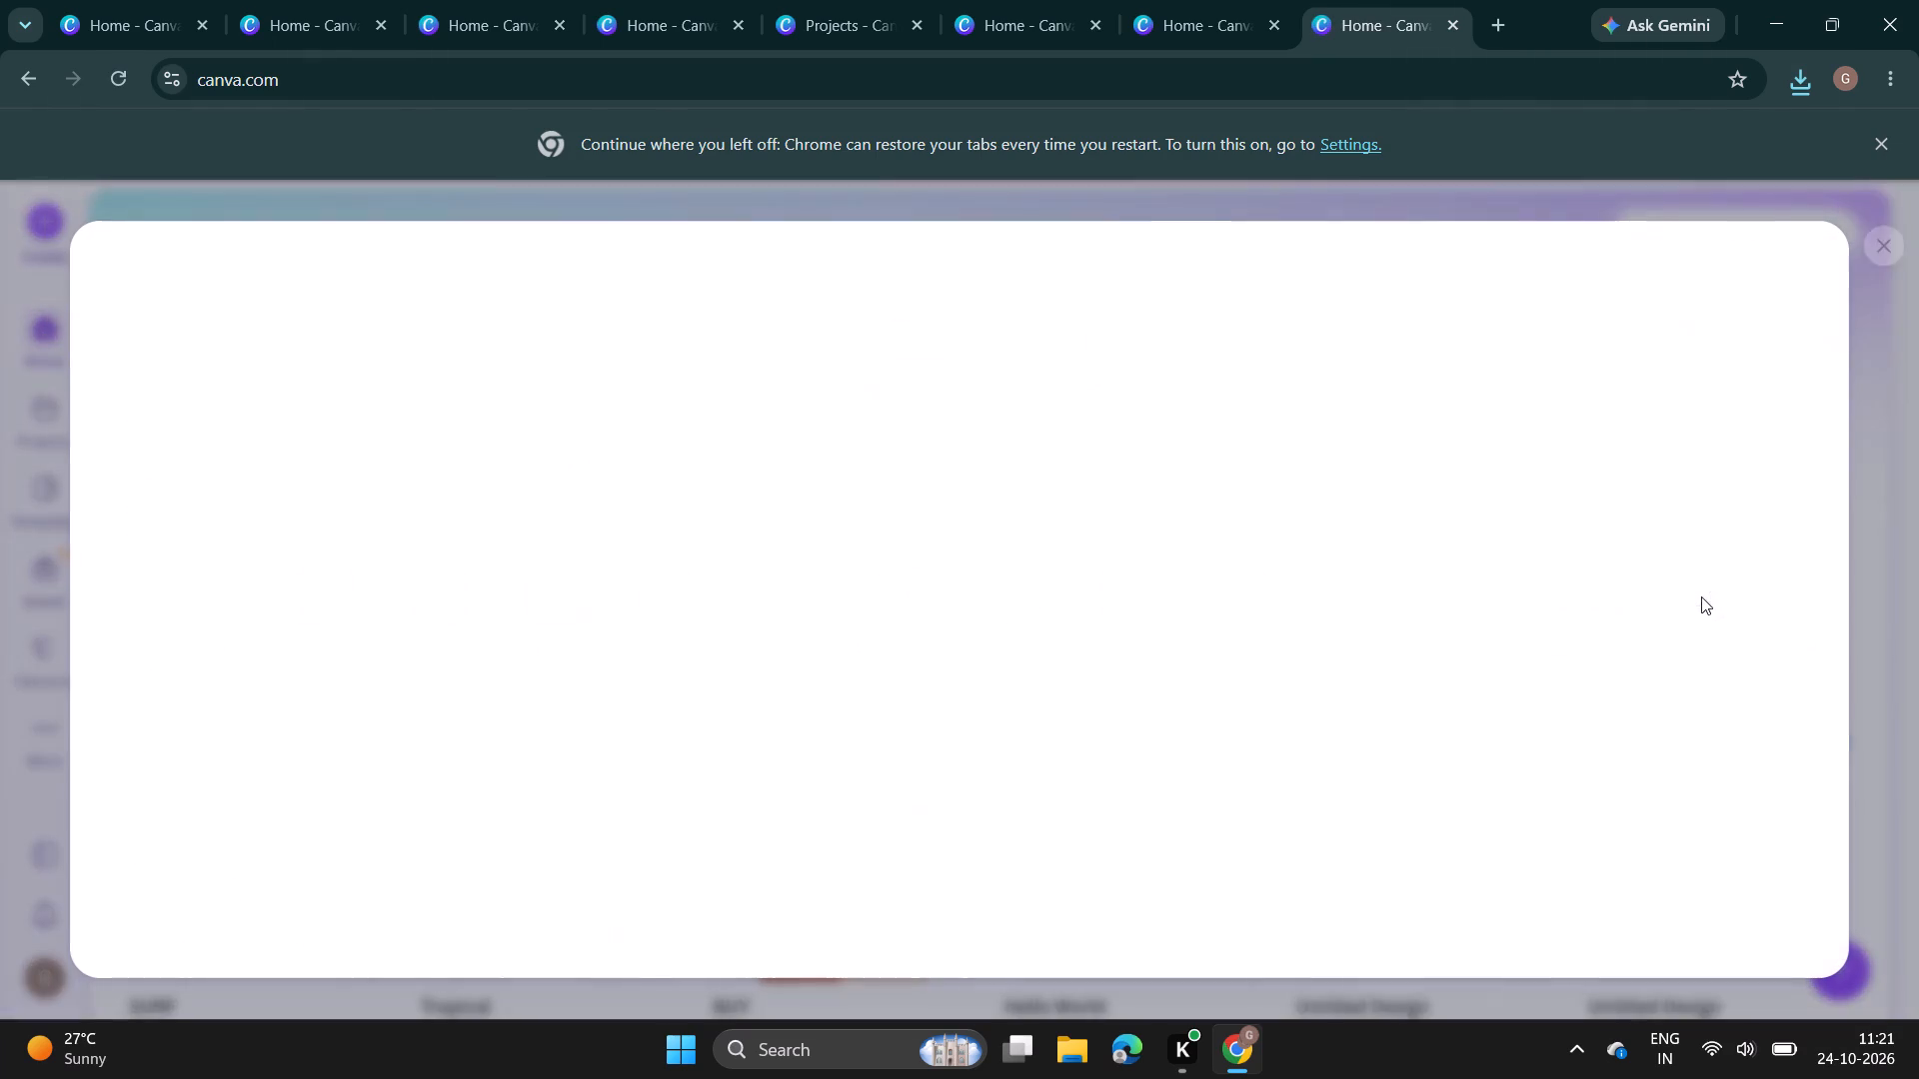
{"action": "key", "text": "super+XF86Favorites"}
{"action": "key", "text": "super+XF86Favorites"}
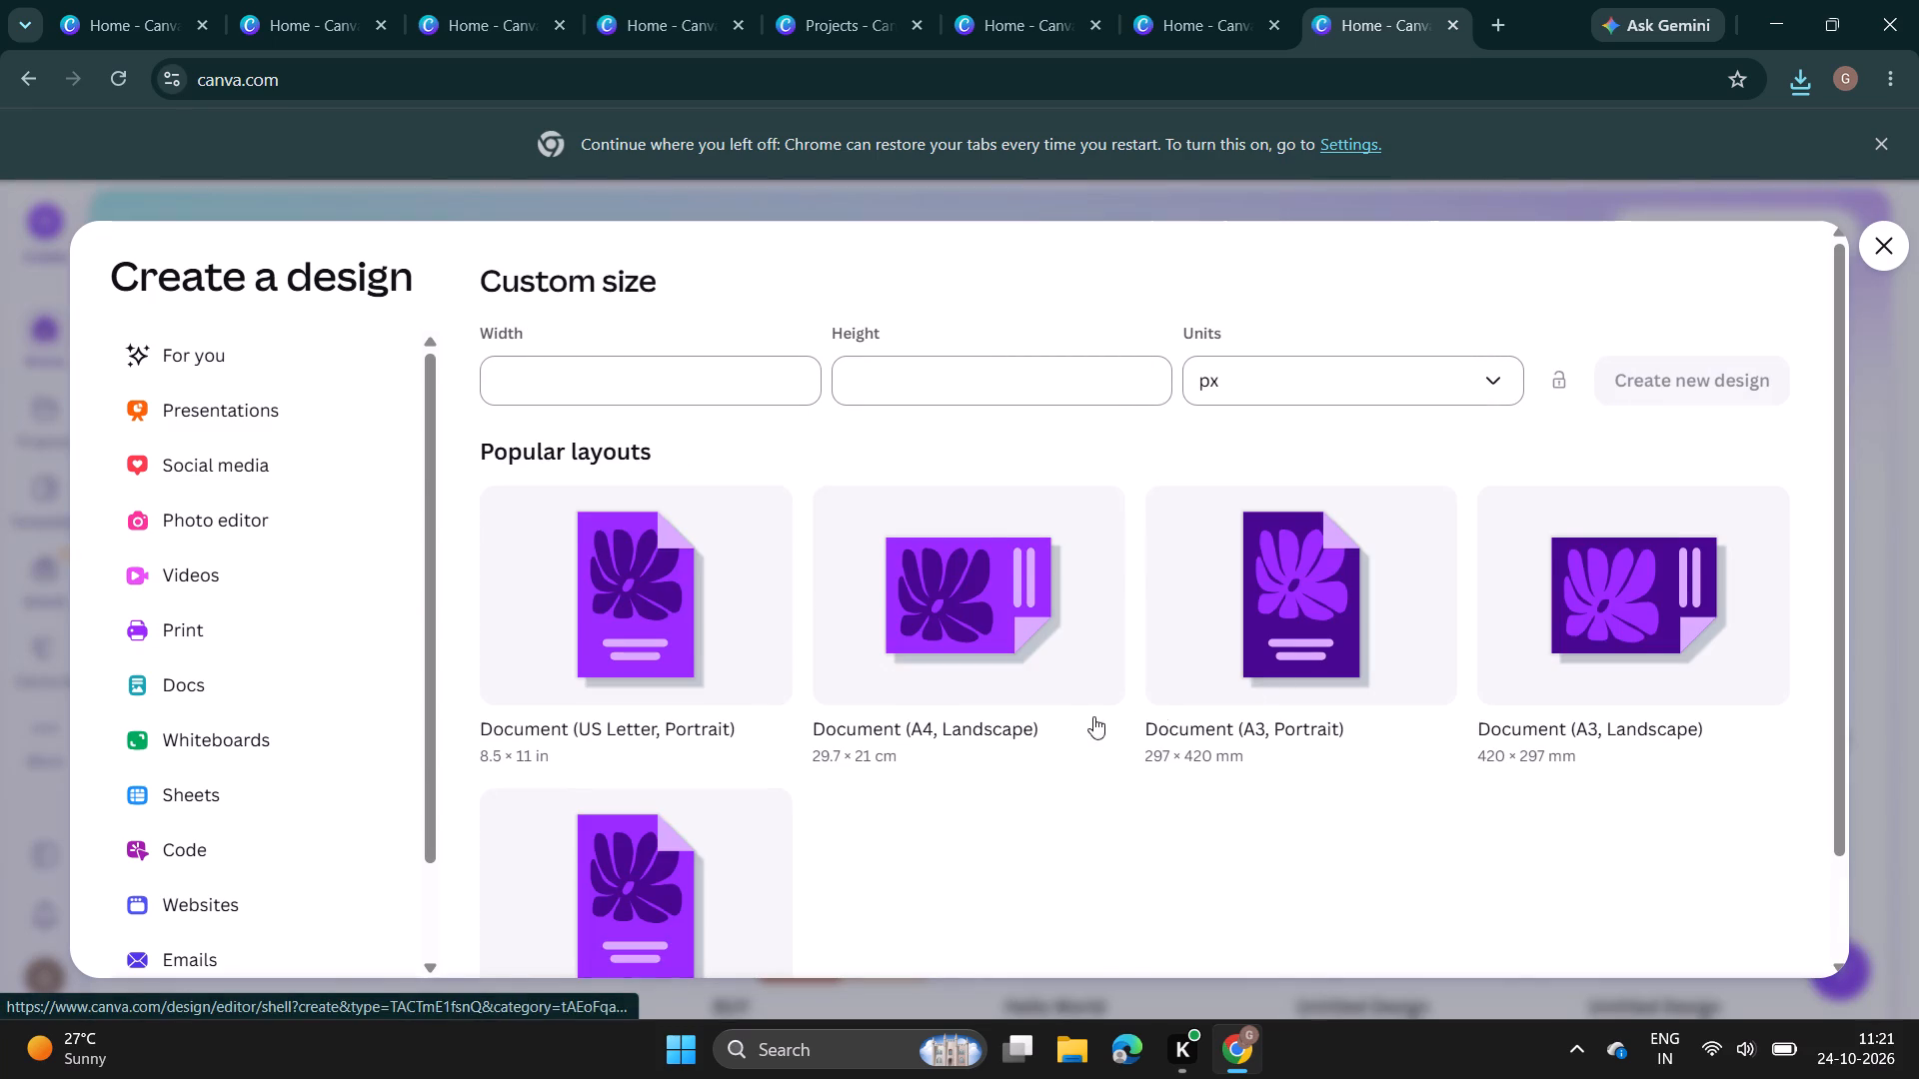
{"action": "key", "text": "super+XF86Favorites"}
{"action": "scroll", "coordinate": [863, 862], "scroll_direction": "down", "scroll_amount": 4}
{"action": "key", "text": "super+XF86Favorites"}
{"action": "left_click", "coordinate": [636, 784]}
{"action": "key", "text": "super+XF86Favorites"}
{"action": "key", "text": "super+XF86Favorites"}
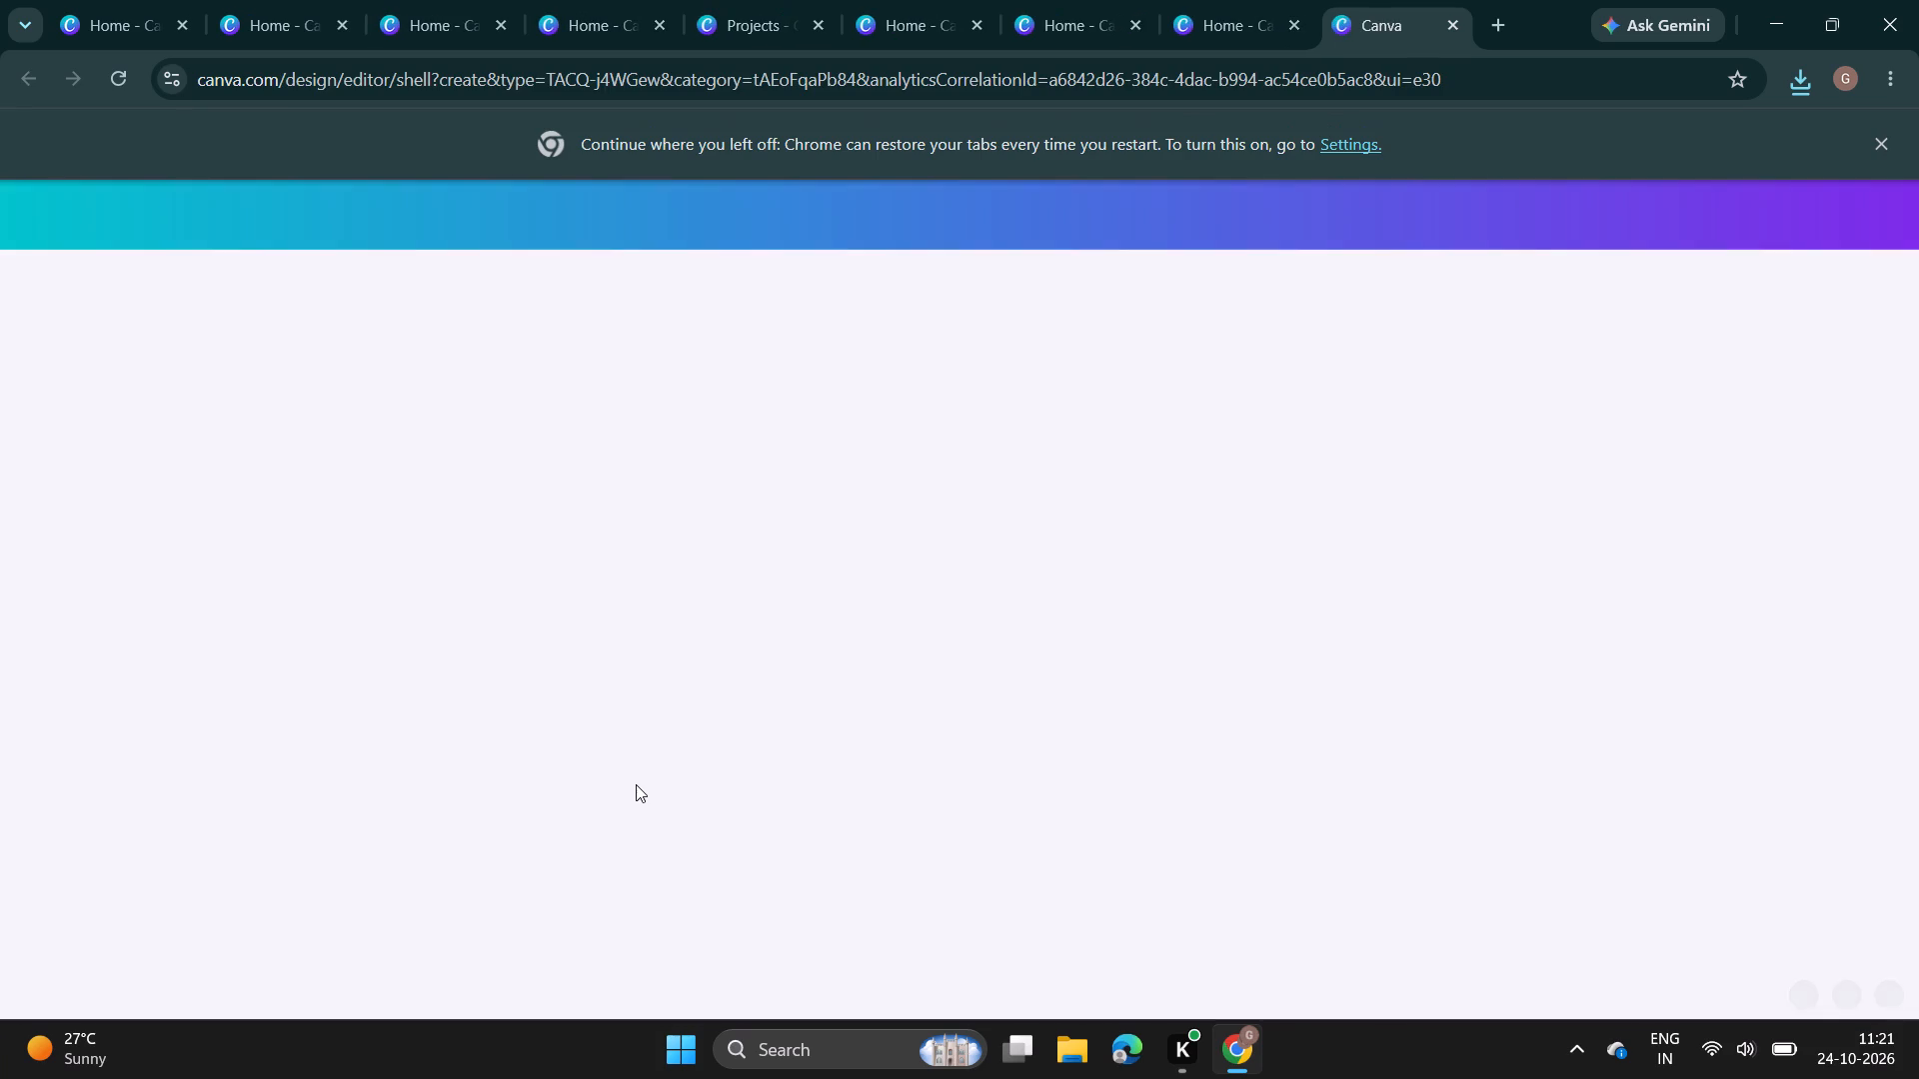
{"action": "key", "text": "super+XF86Favorites"}
{"action": "key", "text": "super+XF86Favorites"}
{"action": "key", "text": "super+XF86Favorites"}
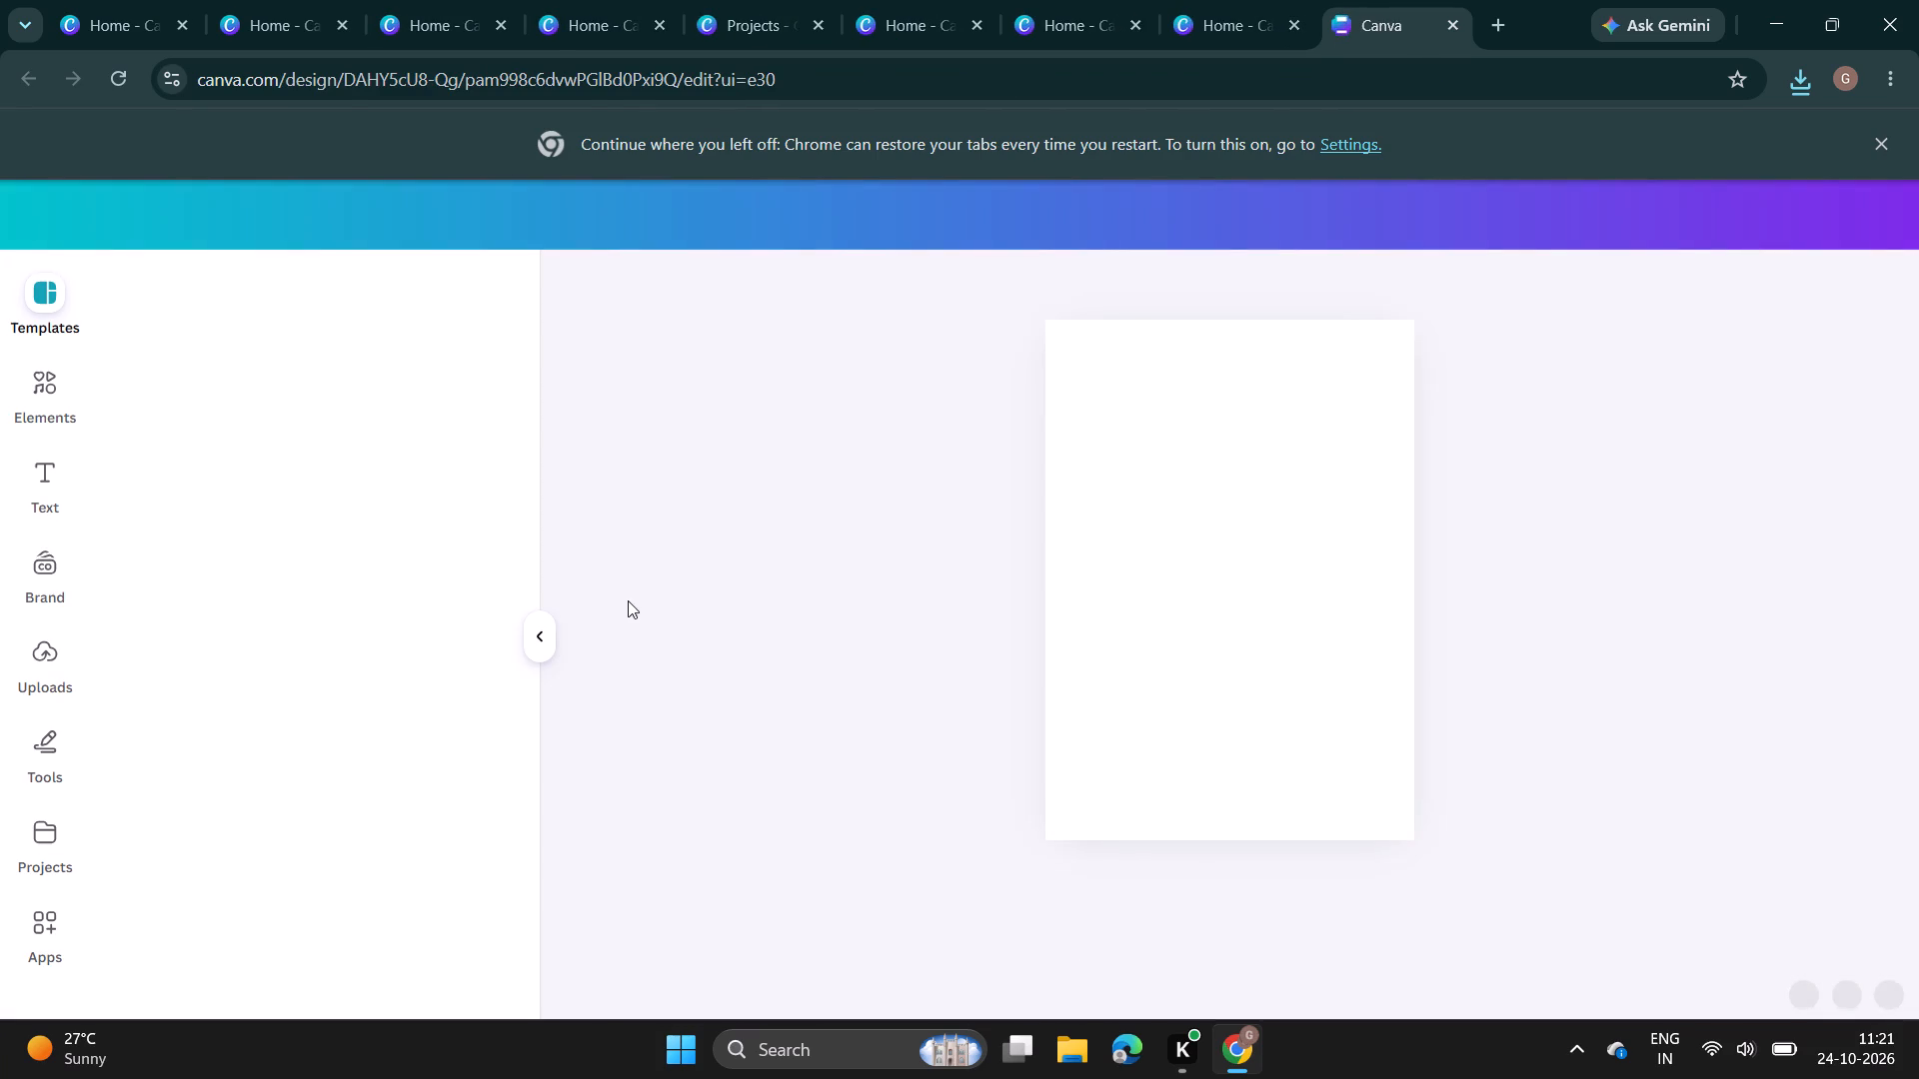
{"action": "key", "text": "super+XF86Favorites"}
{"action": "key", "text": "super+XF86Favorites"}
{"action": "key", "text": "super+XF86Favorites"}
Search the elements library for "grunge" and show only photos.
{"action": "left_click", "coordinate": [42, 399]}
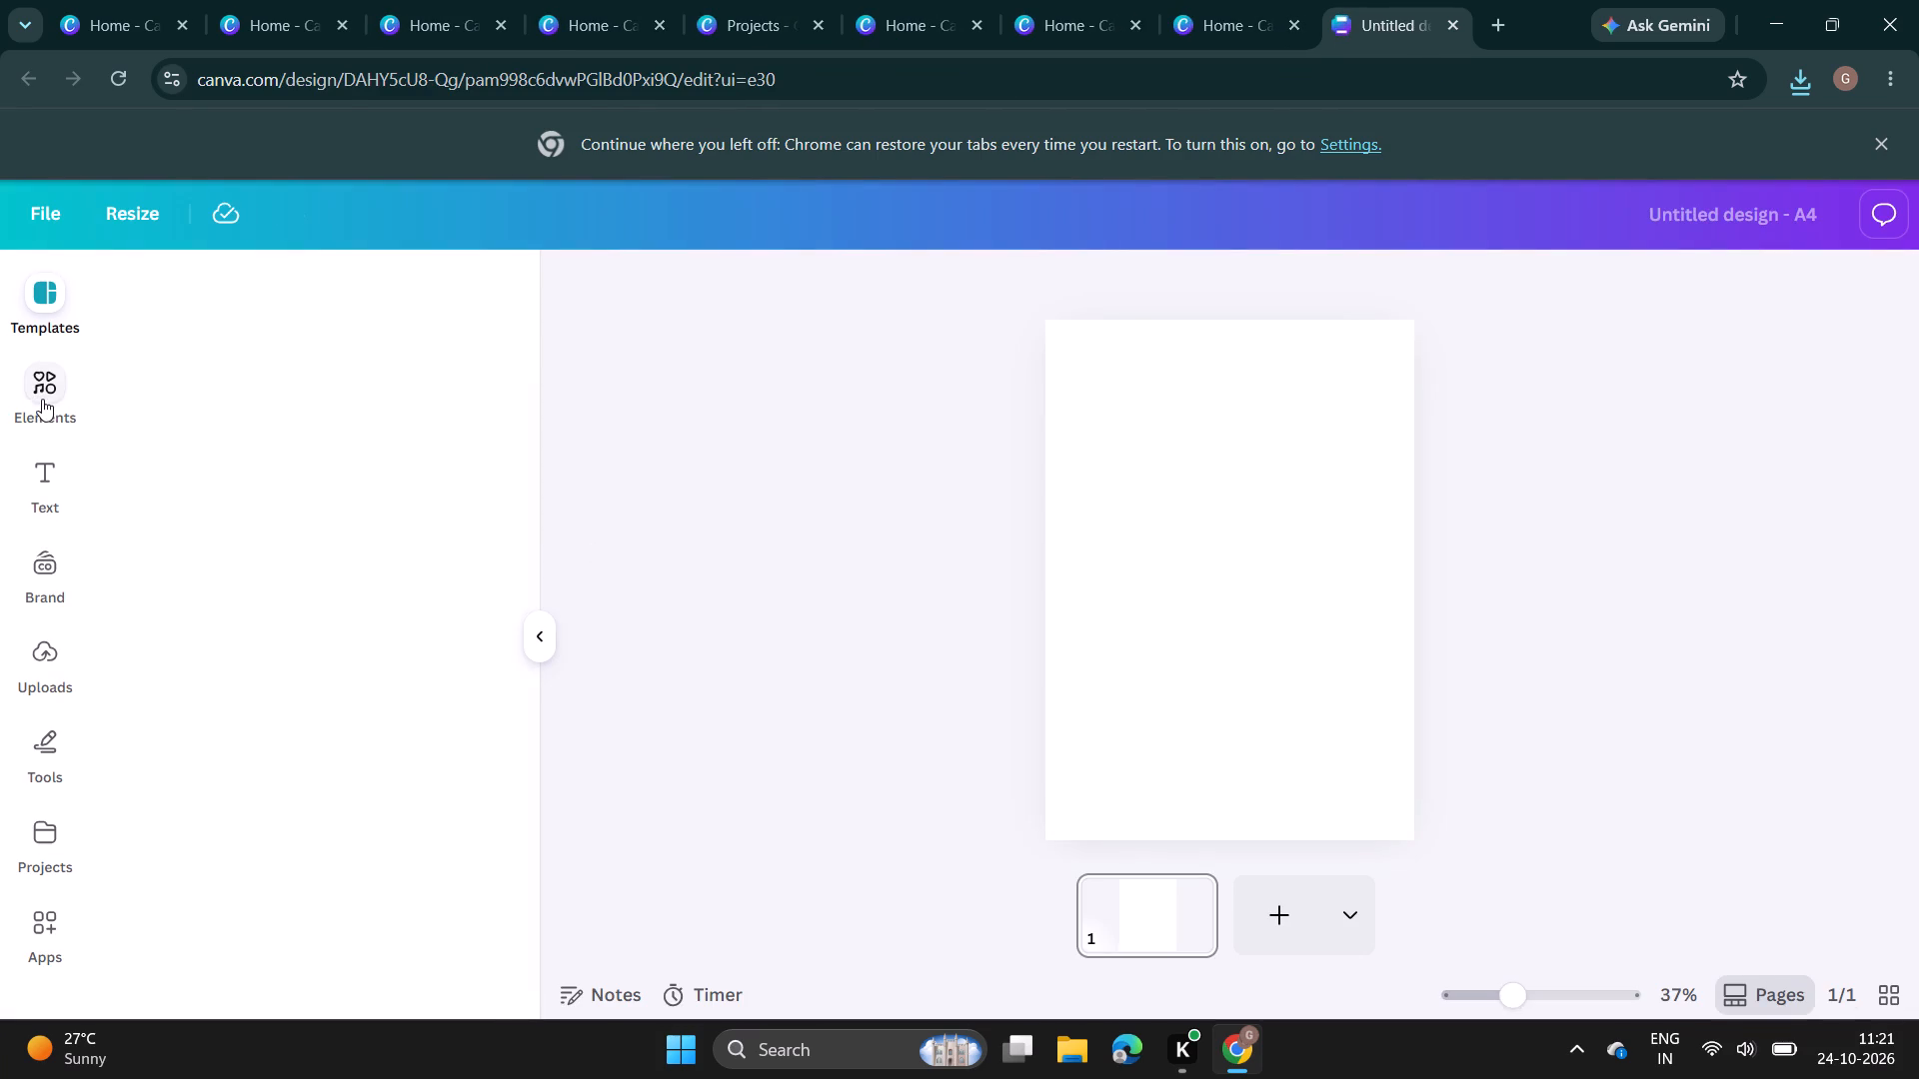
{"action": "key", "text": "super+XF86Favorites"}
{"action": "left_click", "coordinate": [272, 320]}
{"action": "key", "text": "super+XF86Favorites"}
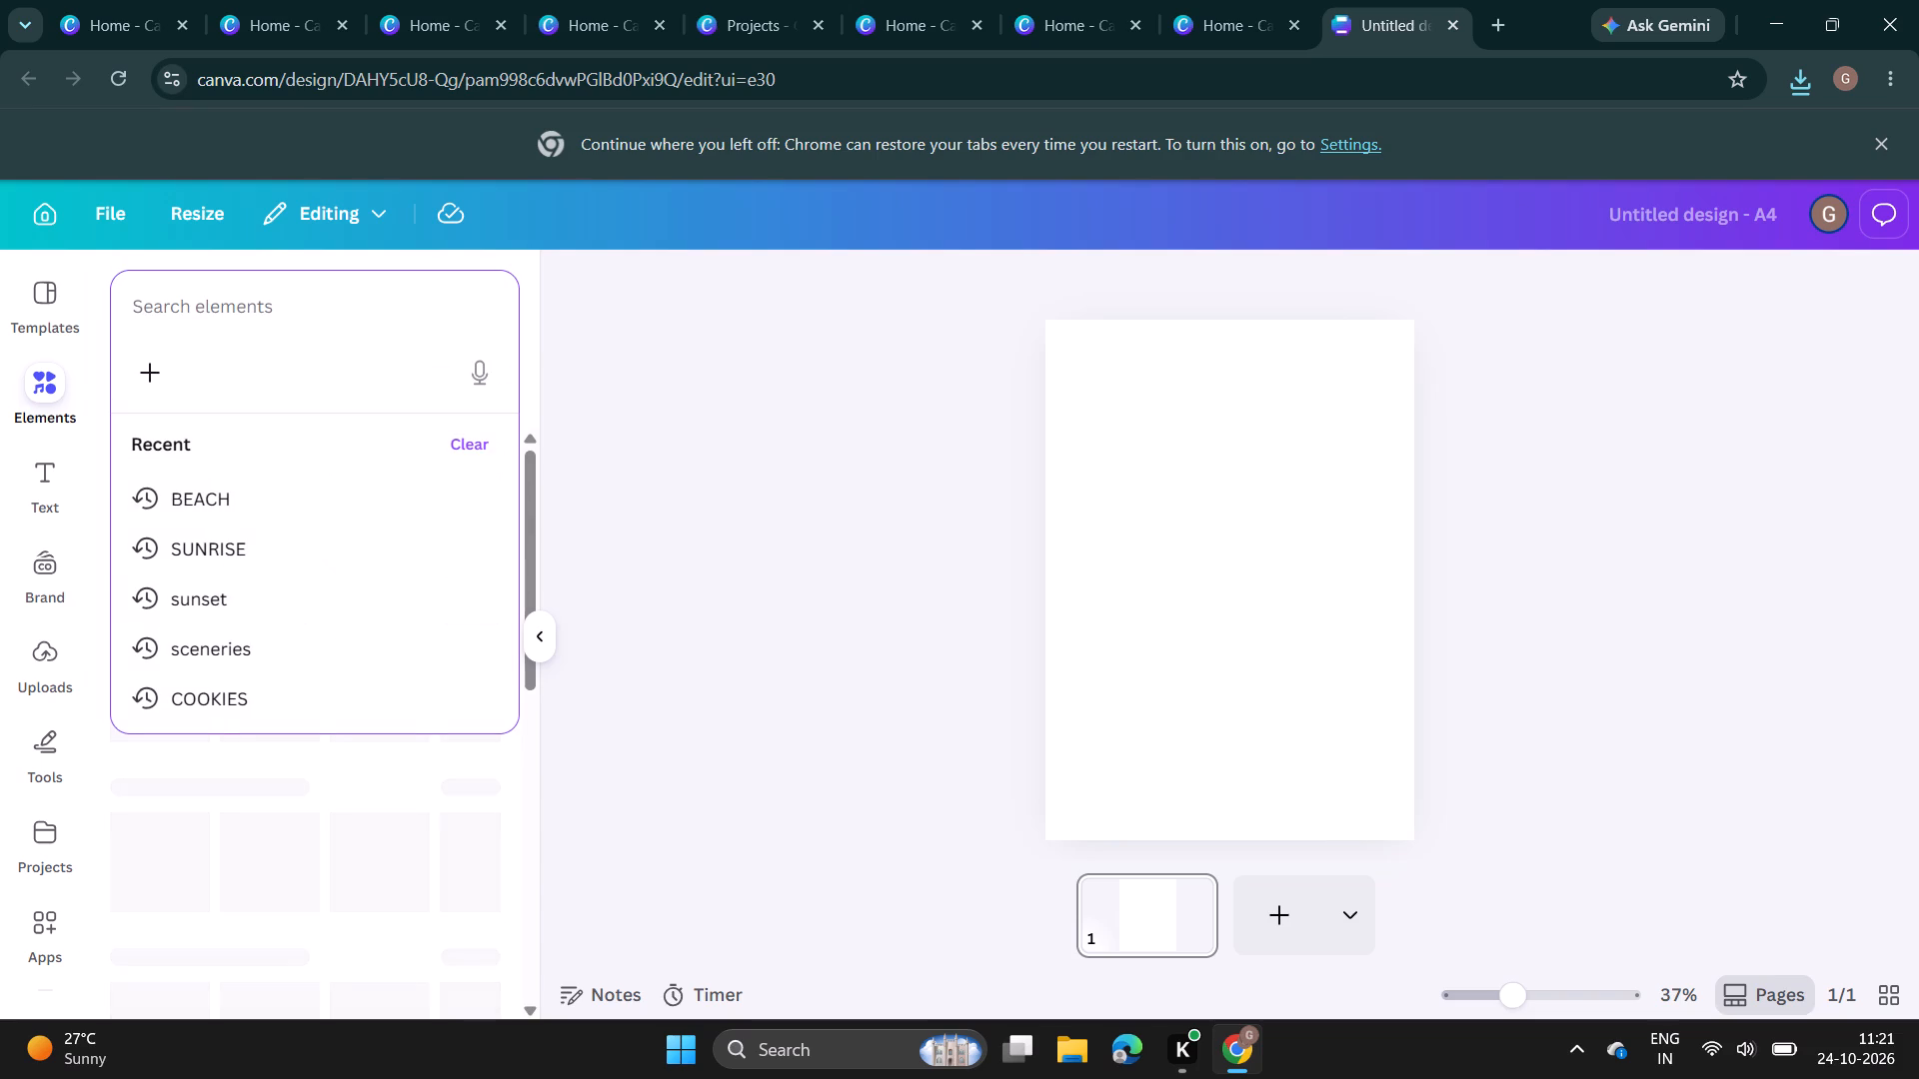
{"action": "key", "text": "super+XF86Favorites"}
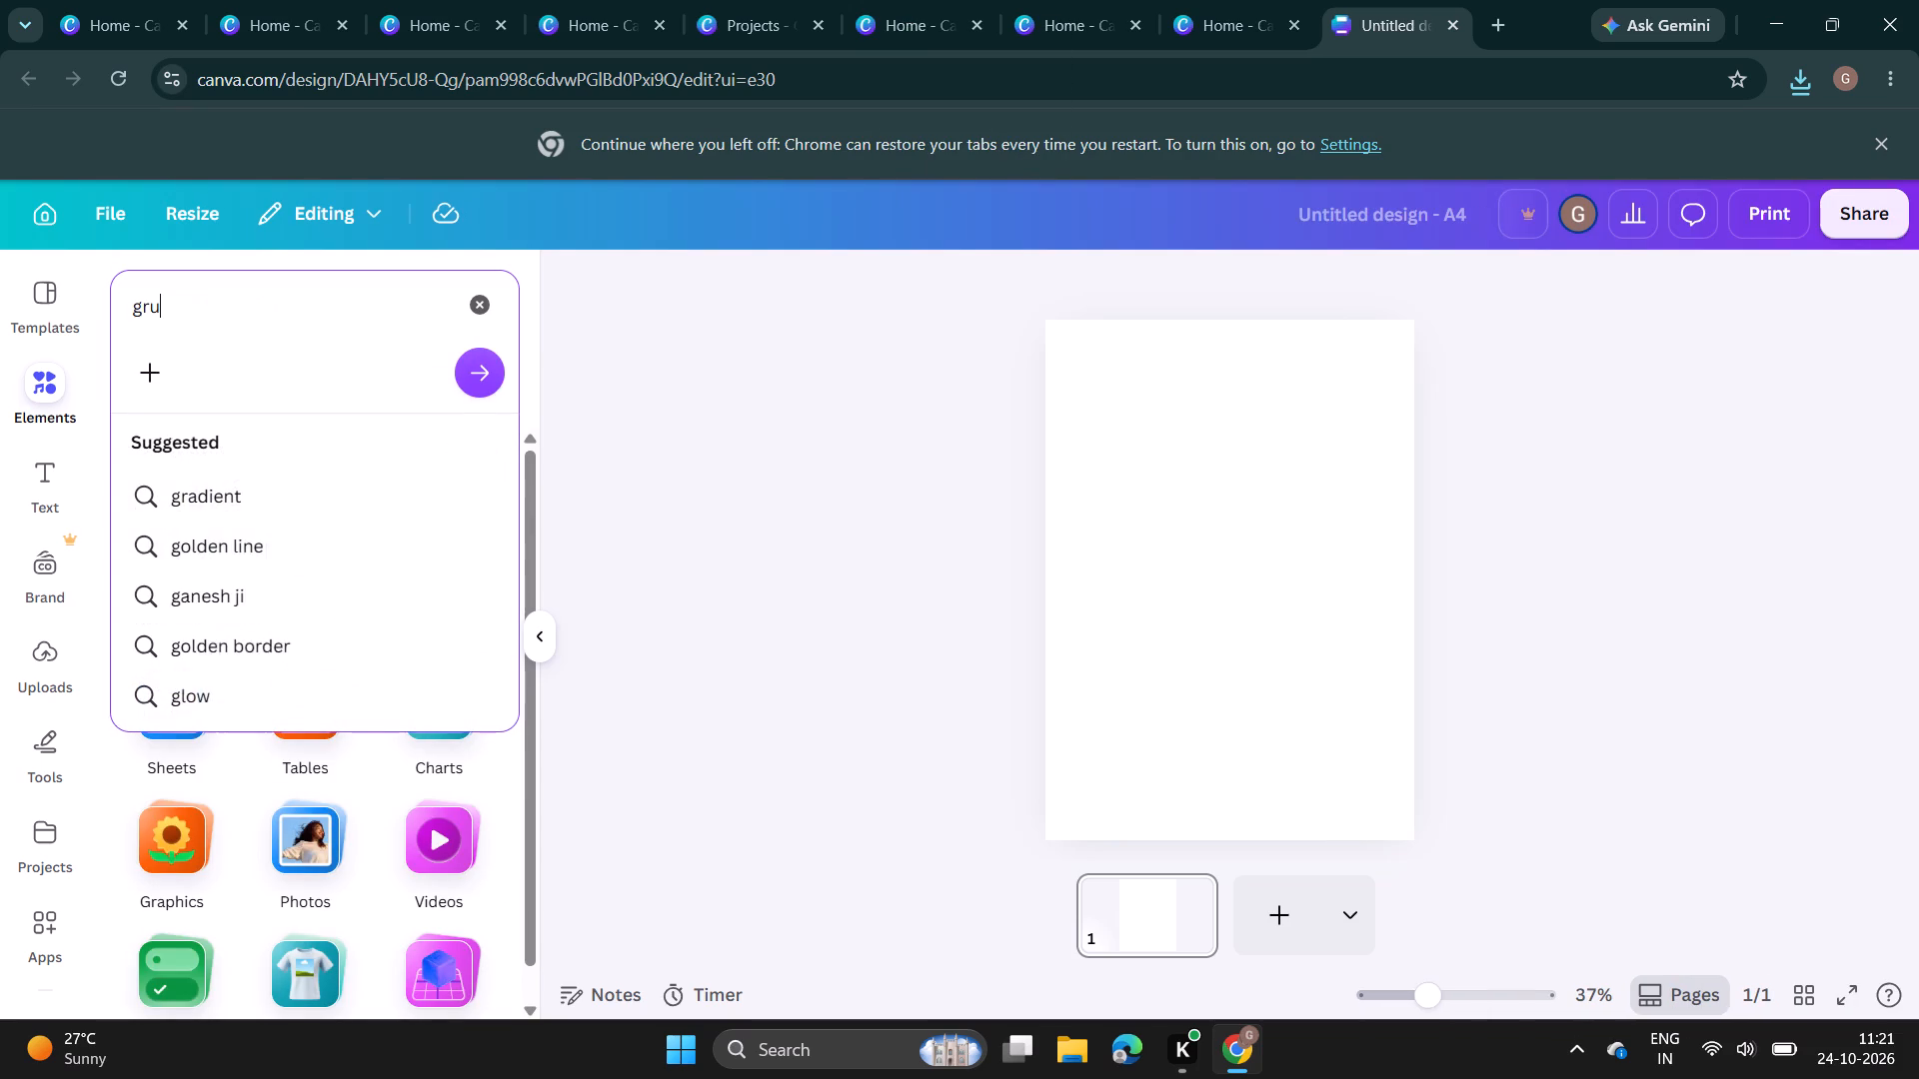
{"action": "key", "text": "super+XF86Favorites"}
{"action": "key", "text": "Return"}
{"action": "key", "text": "super+XF86Favorites"}
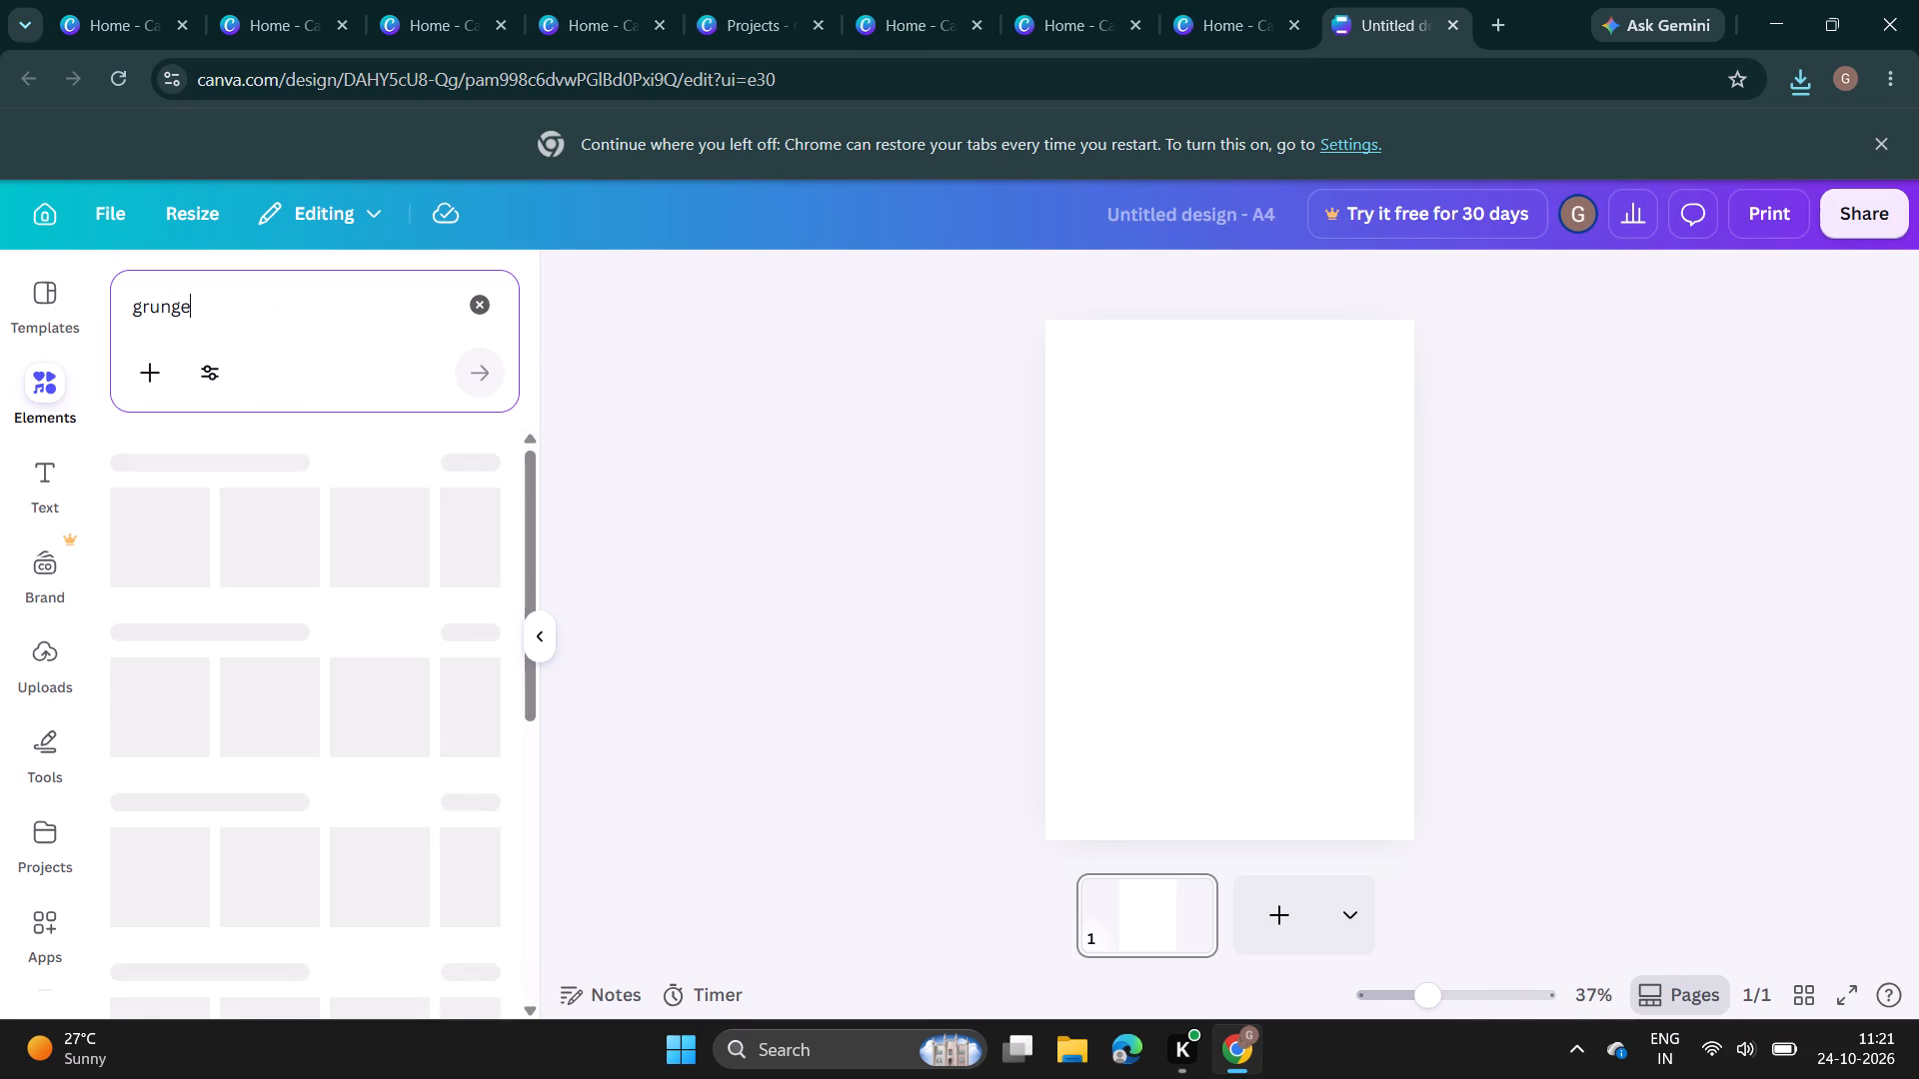
{"action": "key", "text": "super+XF86Favorites"}
{"action": "key", "text": "super+XF86Favorites"}
{"action": "key", "text": "super+XF86Favorites"}
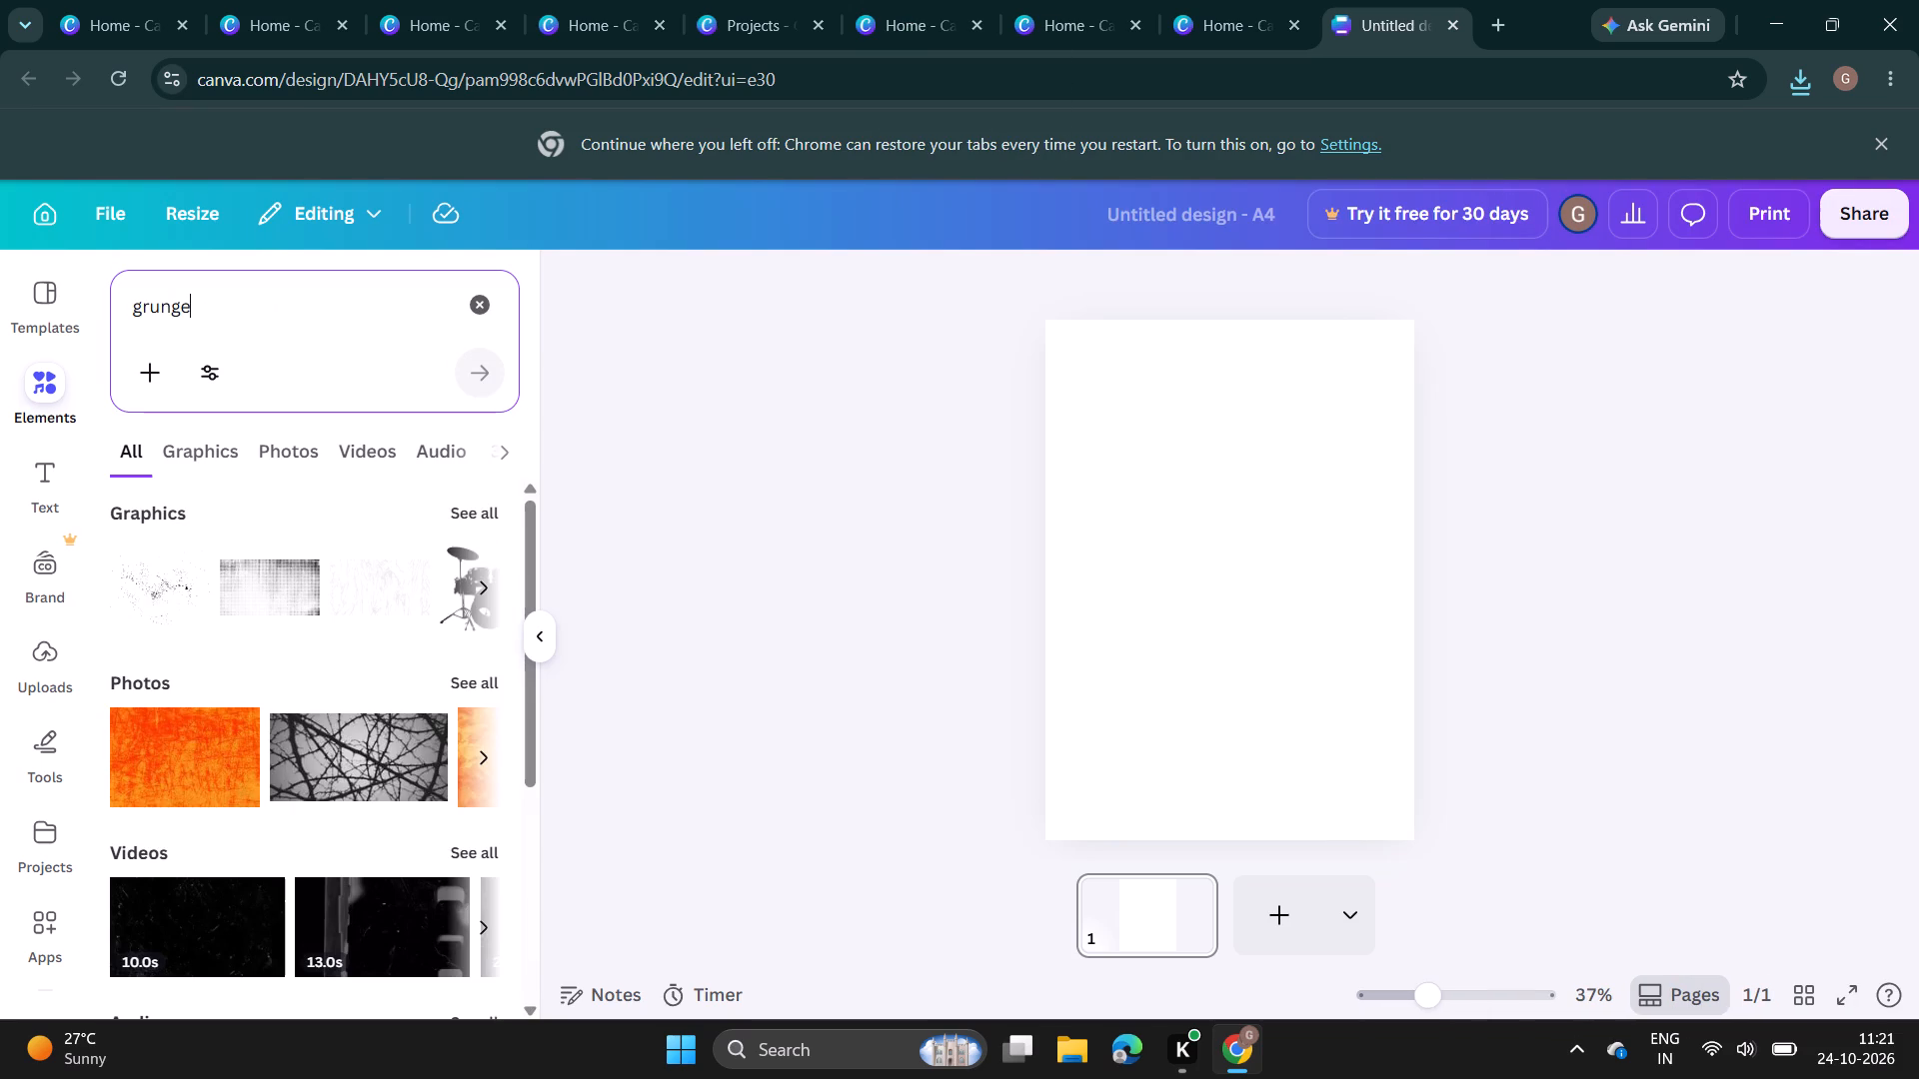
{"action": "left_click", "coordinate": [293, 457]}
{"action": "key", "text": "super+XF86Favorites"}
{"action": "key", "text": "super+XF86Favorites"}
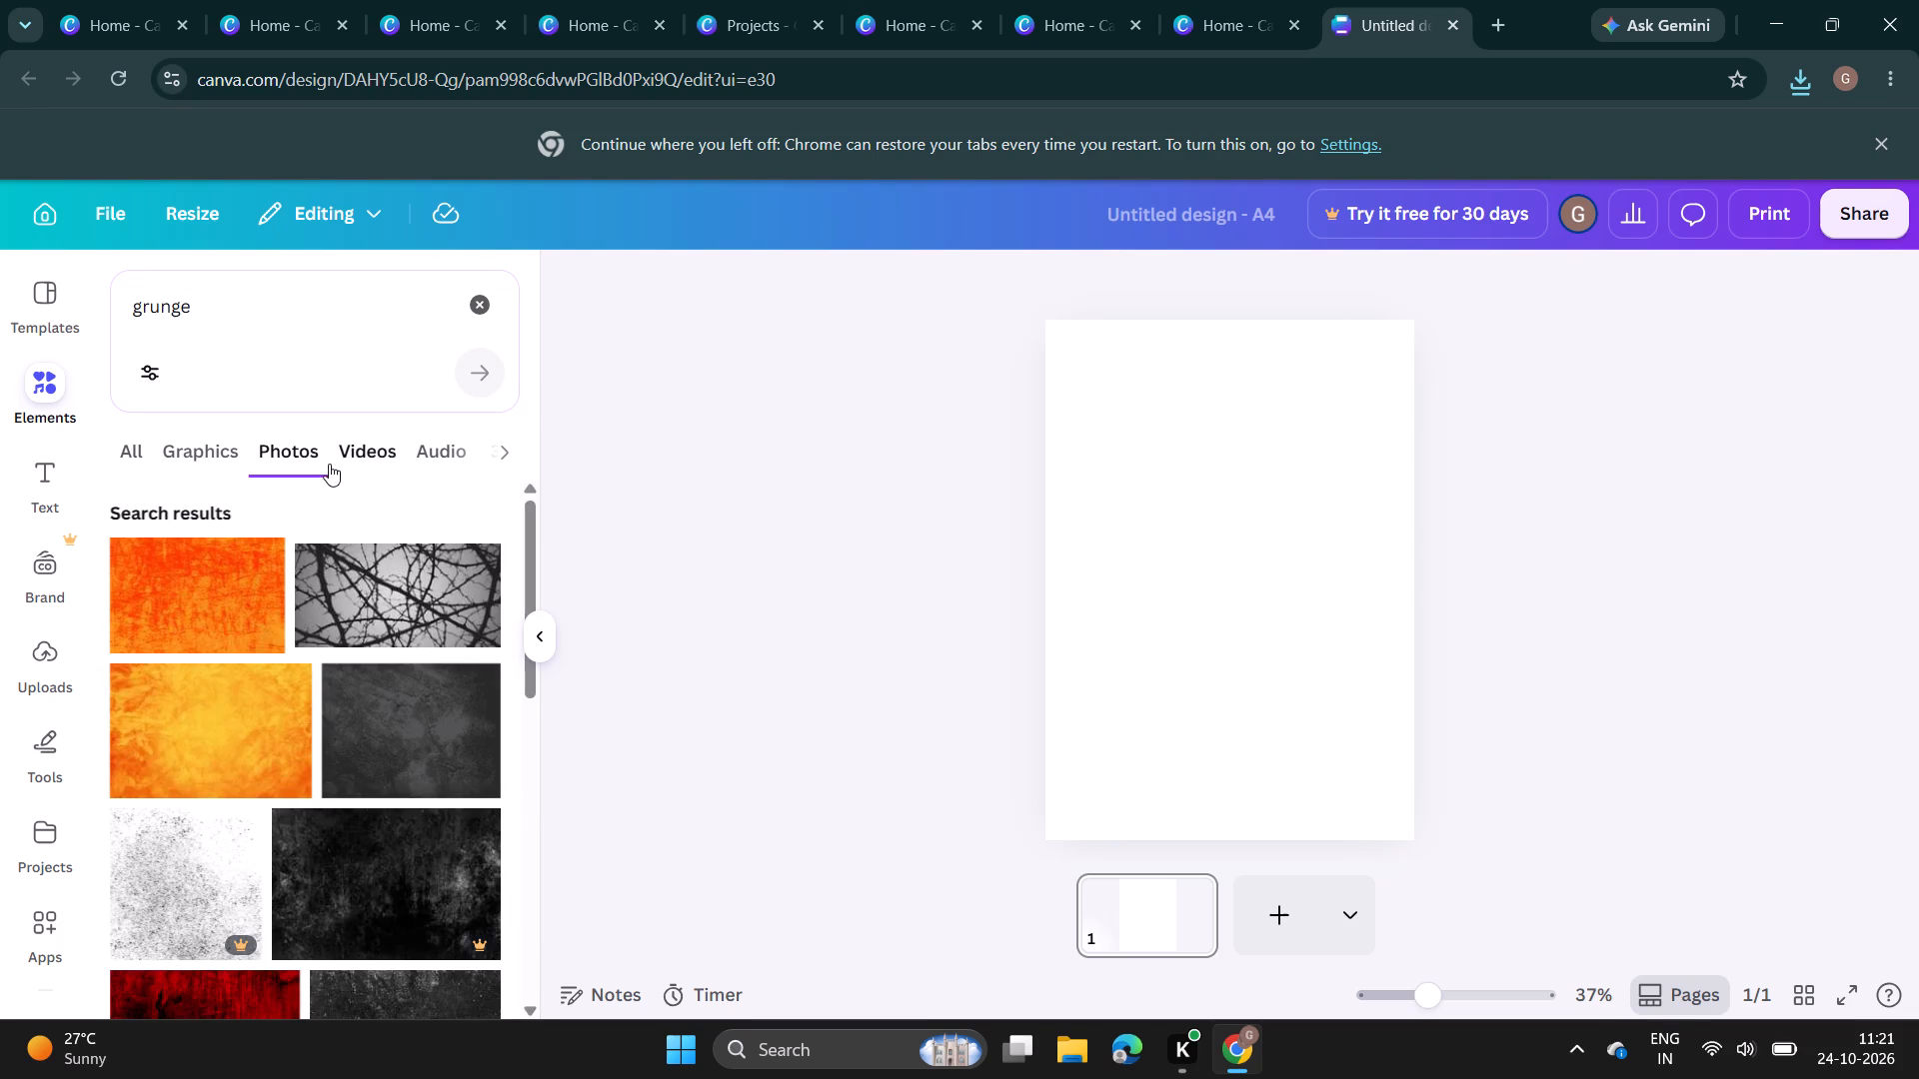
Look through the grunge photo results and the other element categories available for the search.
{"action": "scroll", "coordinate": [304, 536], "scroll_direction": "down", "scroll_amount": 4}
{"action": "key", "text": "super+XF86Favorites"}
{"action": "scroll", "coordinate": [304, 539], "scroll_direction": "up", "scroll_amount": 4}
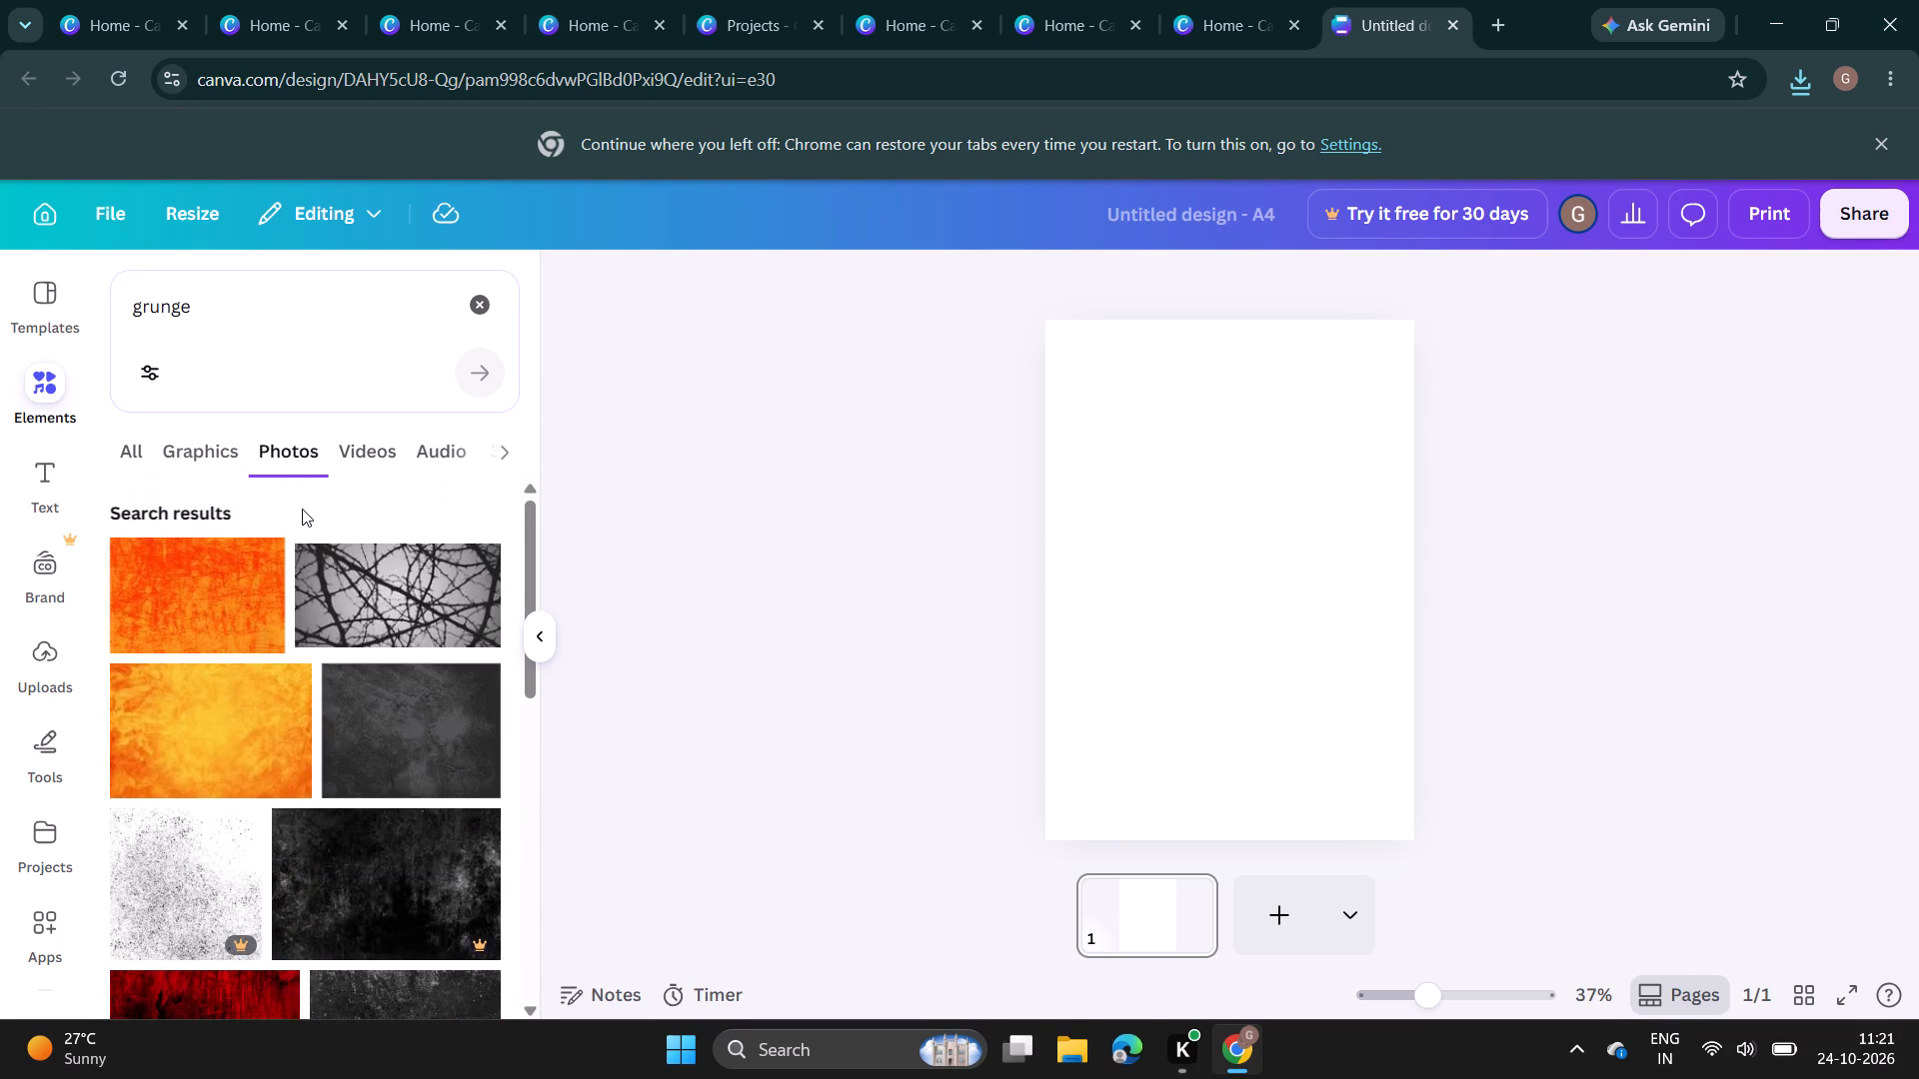
{"action": "scroll", "coordinate": [302, 509], "scroll_direction": "up", "scroll_amount": 4}
{"action": "key", "text": "super+XF86Favorites"}
{"action": "key", "text": "super+XF86Favorites"}
{"action": "scroll", "coordinate": [302, 478], "scroll_direction": "up", "scroll_amount": 1}
{"action": "key", "text": "super+XF86Favorites"}
{"action": "key", "text": "super+XF86Favorites"}
{"action": "left_click", "coordinate": [498, 448]}
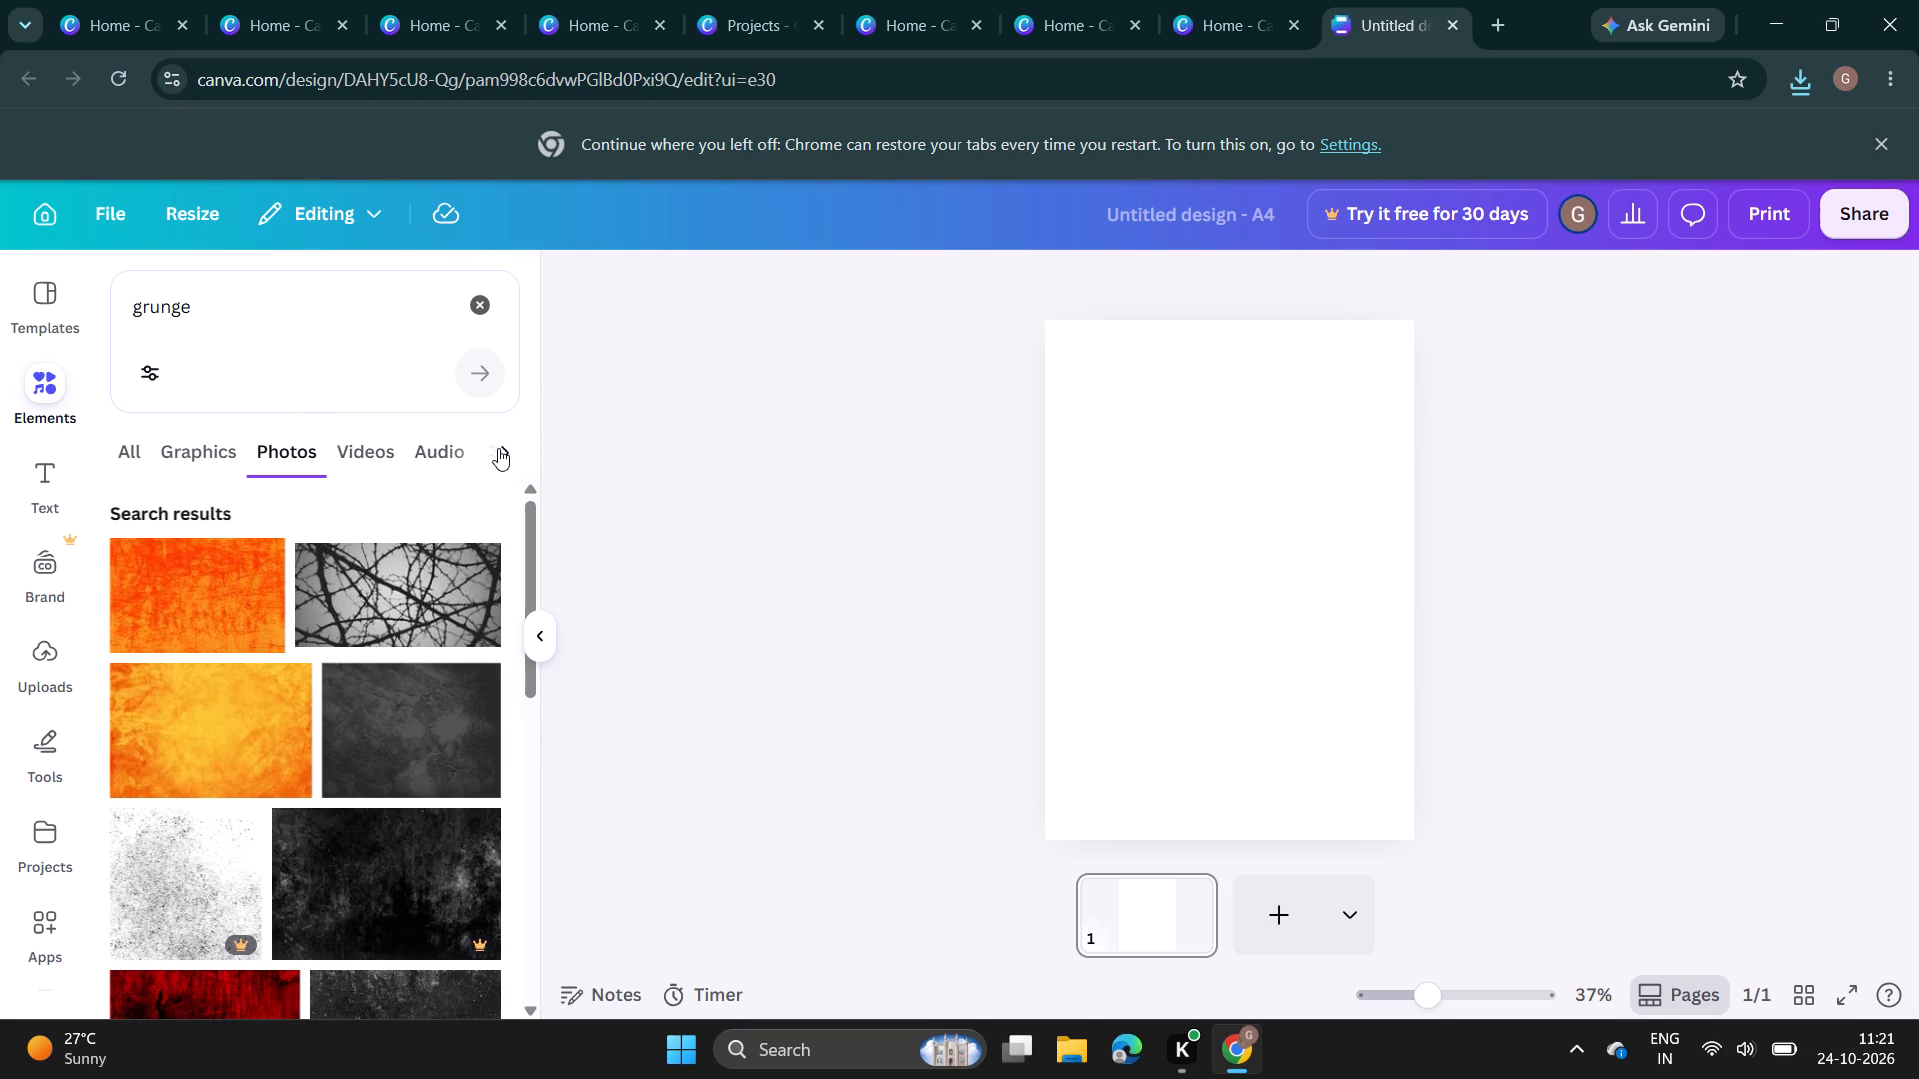
{"action": "left_click", "coordinate": [498, 448]}
{"action": "key", "text": "super+XF86Favorites"}
{"action": "left_click", "coordinate": [498, 448]}
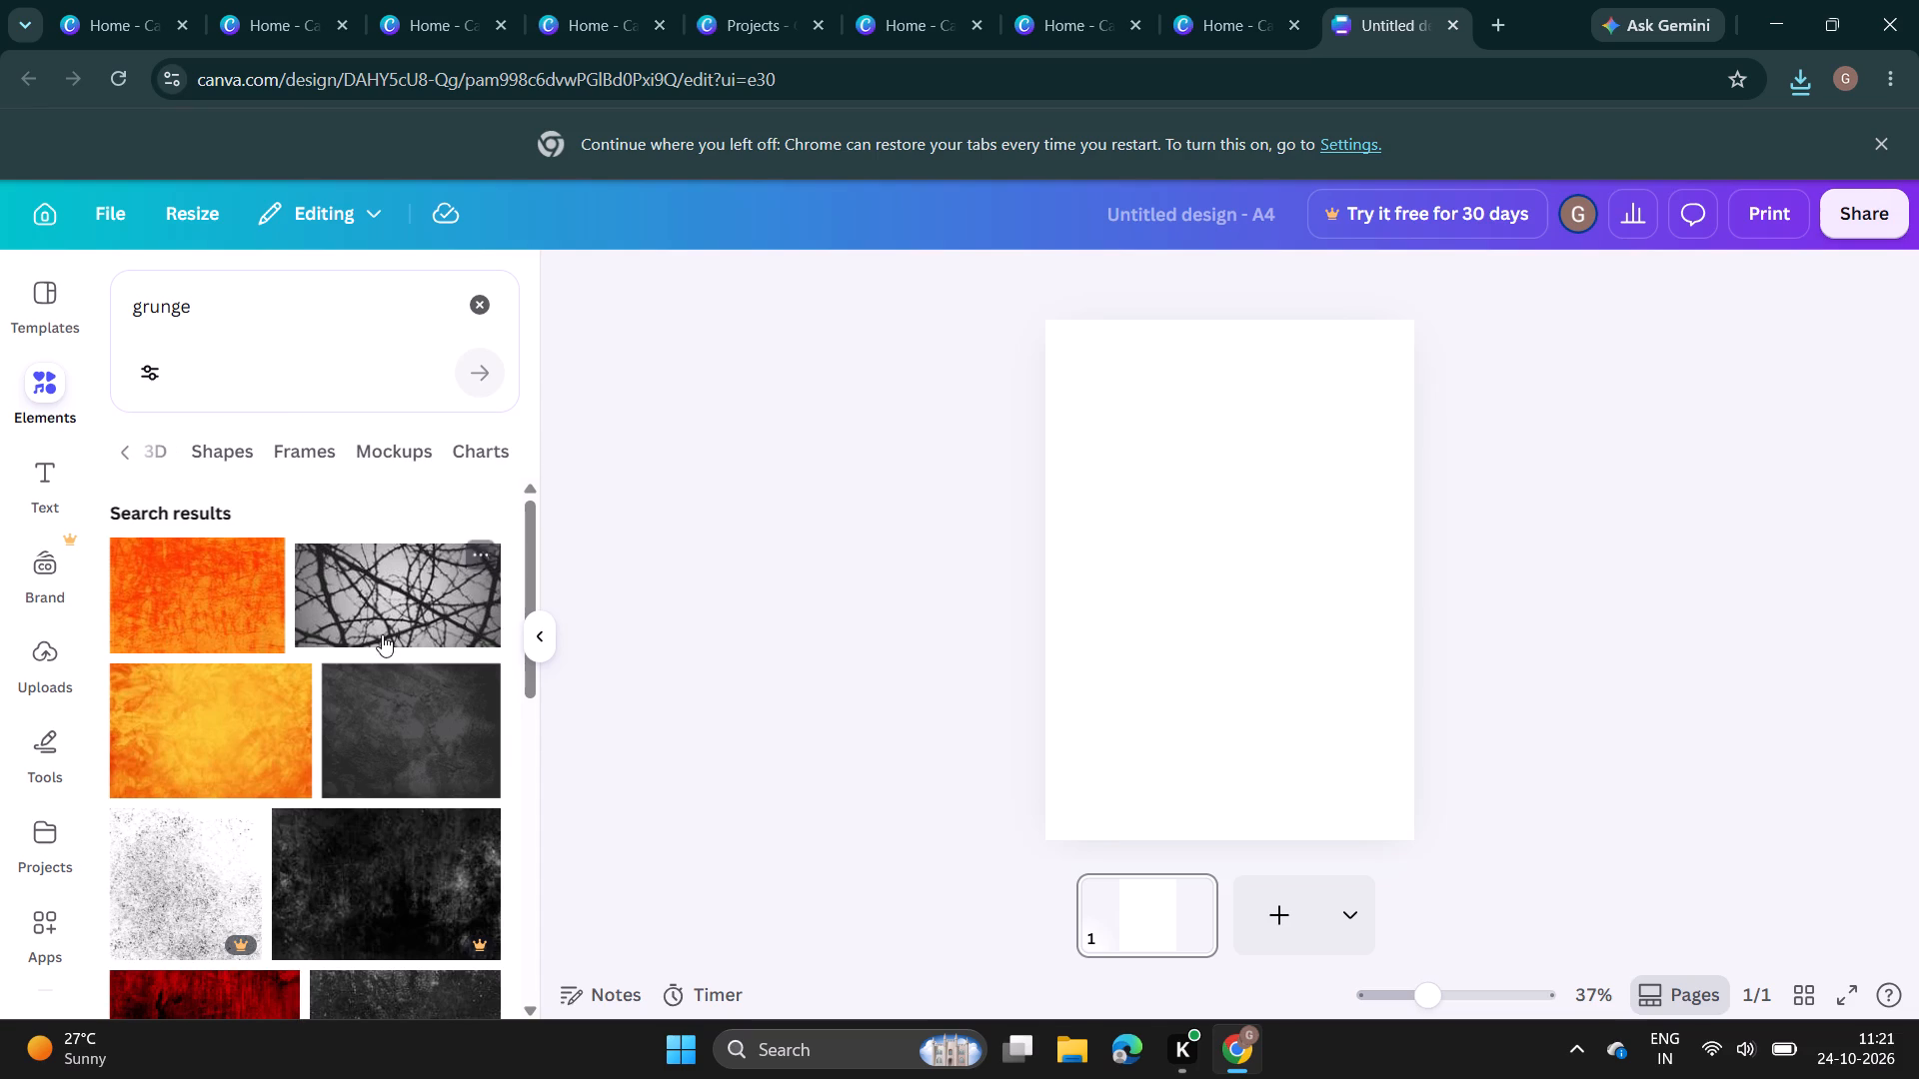
{"action": "scroll", "coordinate": [380, 634], "scroll_direction": "down", "scroll_amount": 5}
{"action": "scroll", "coordinate": [378, 635], "scroll_direction": "up", "scroll_amount": 5}
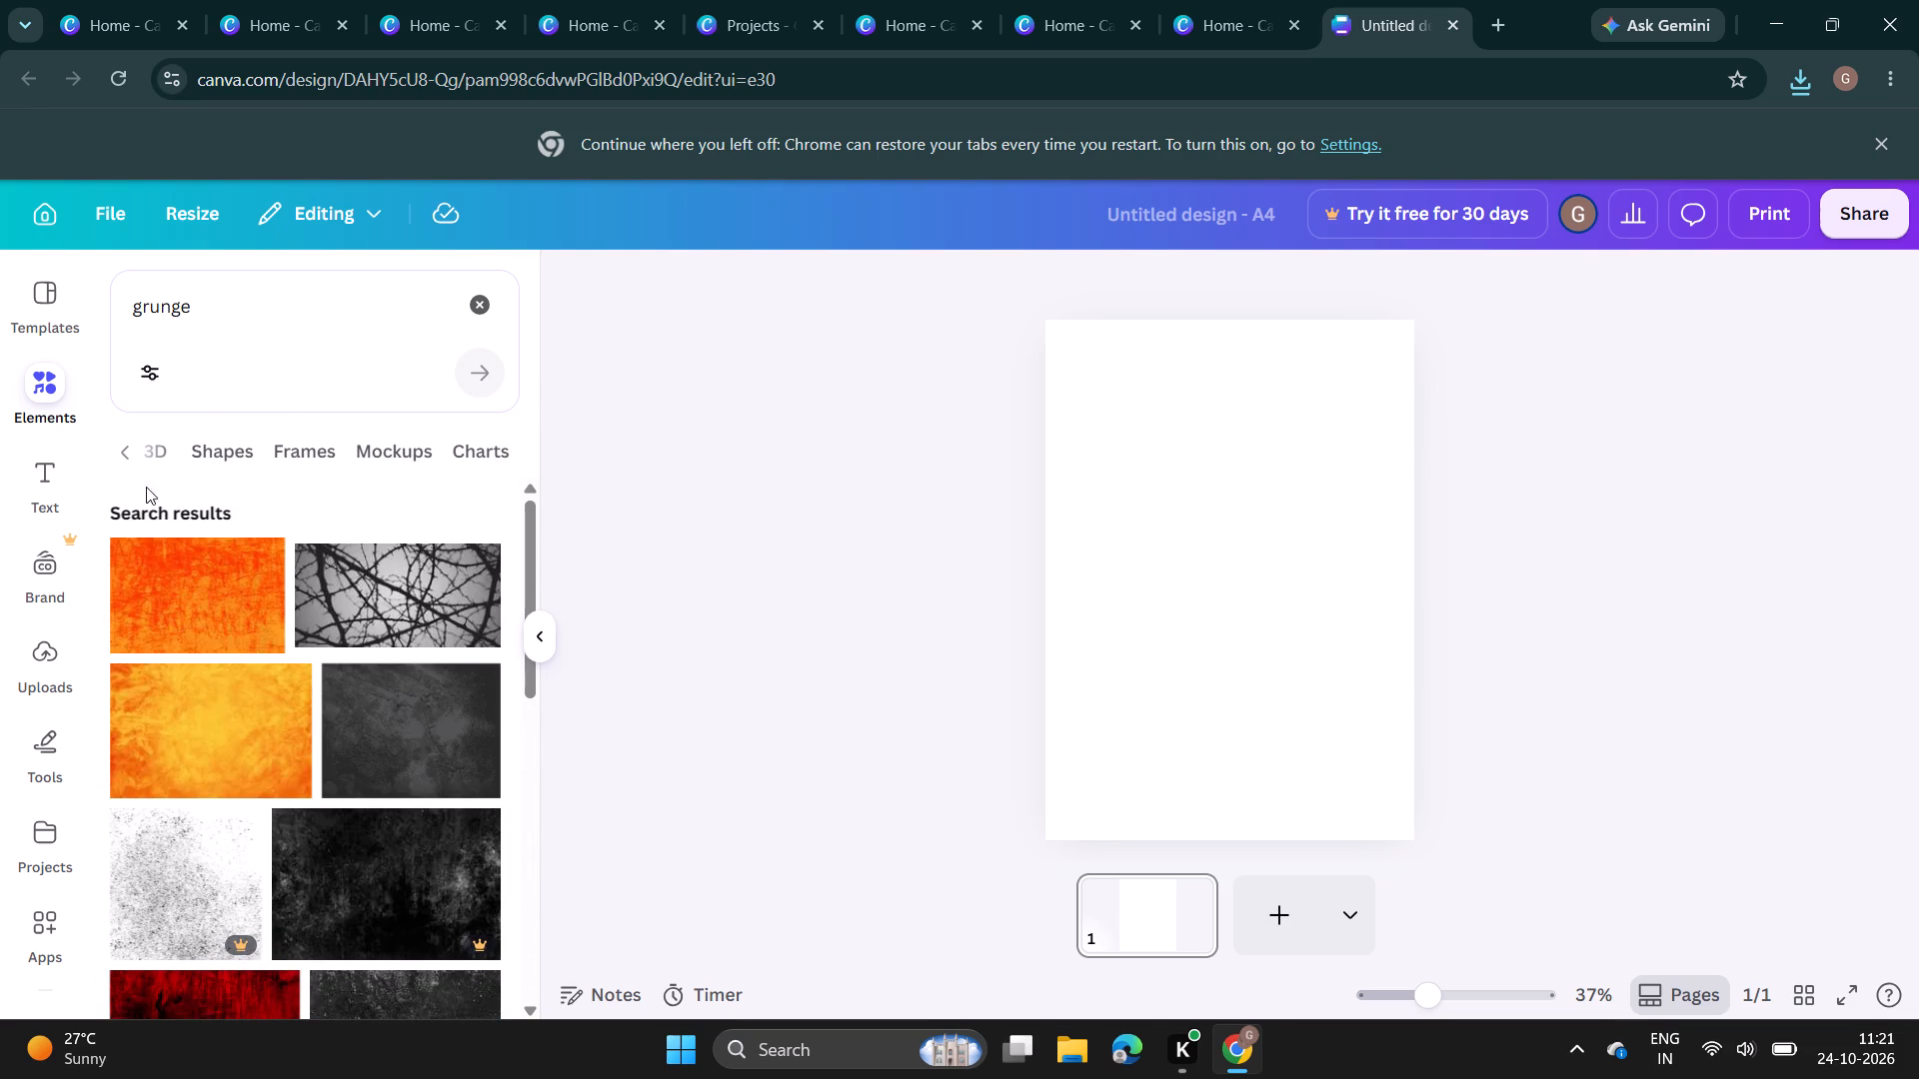
{"action": "scroll", "coordinate": [152, 529], "scroll_direction": "up", "scroll_amount": 4}
{"action": "double_click", "coordinate": [124, 455]}
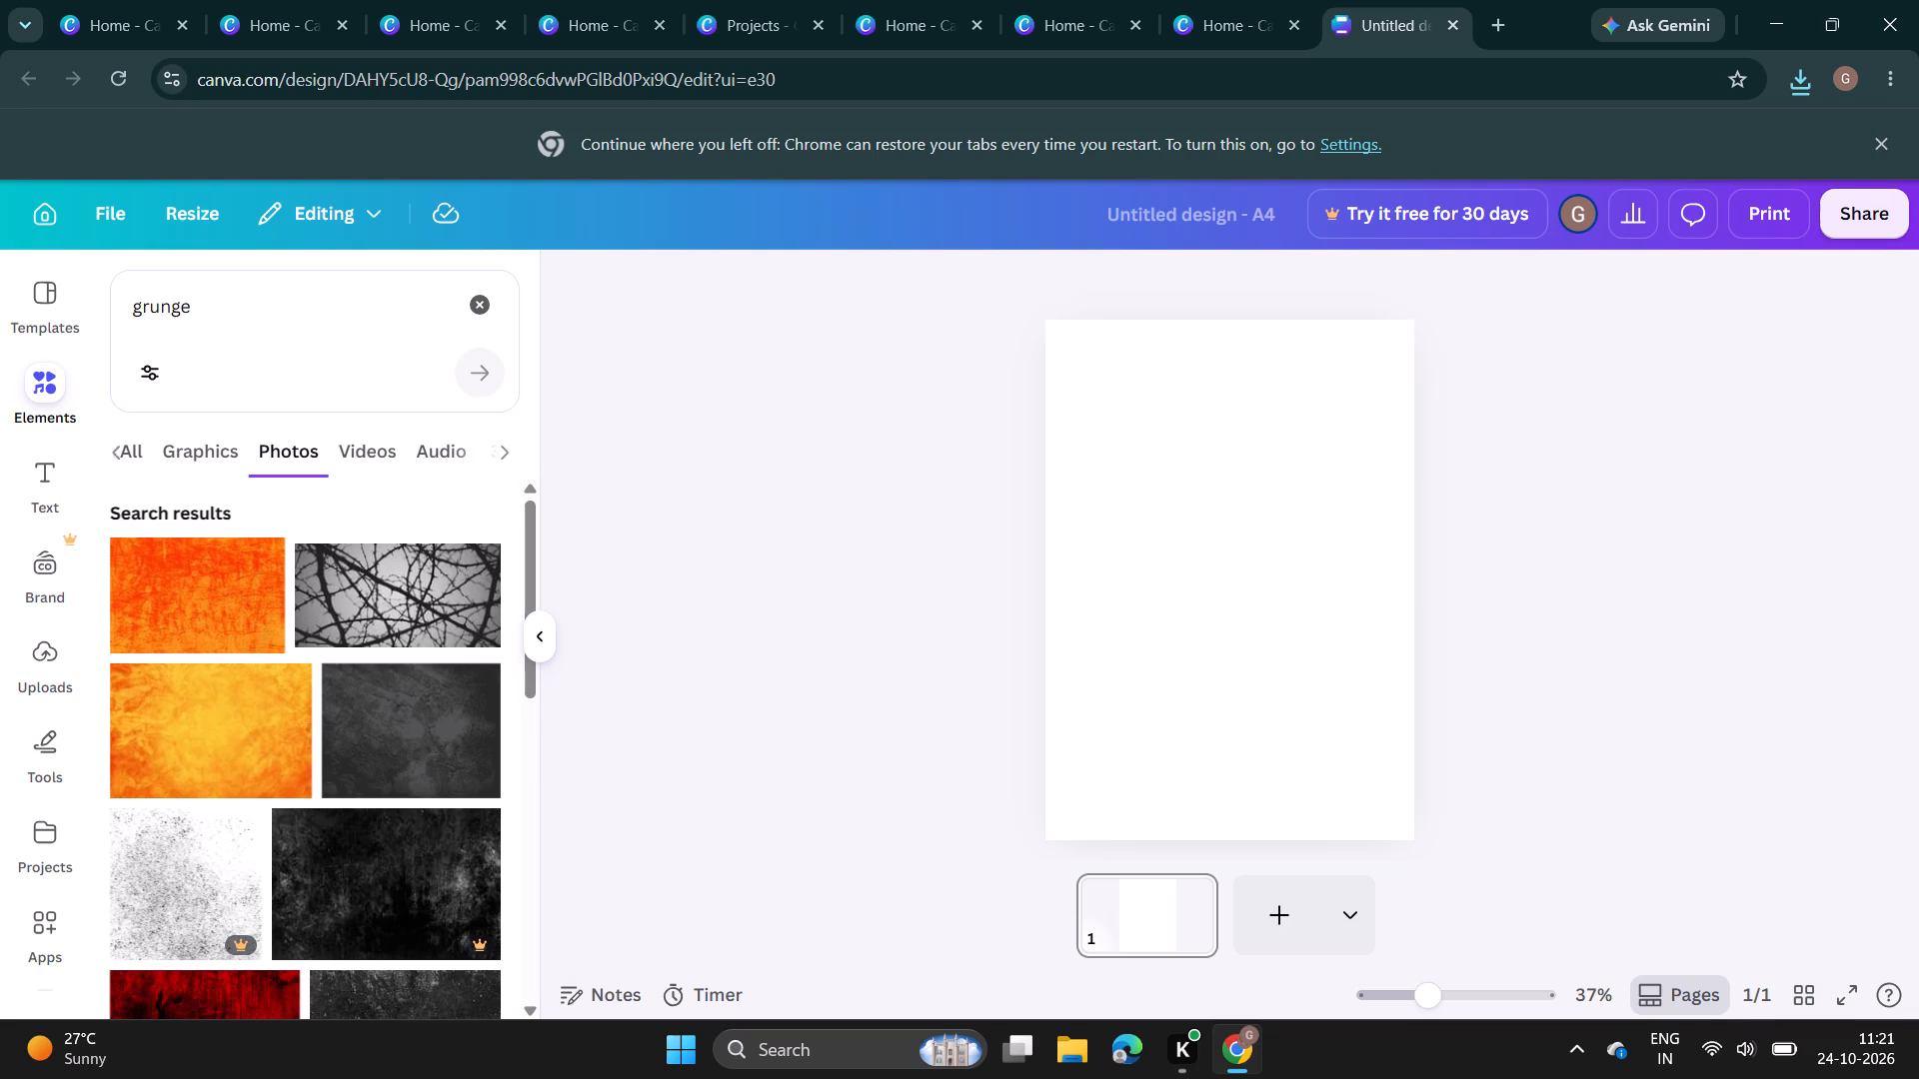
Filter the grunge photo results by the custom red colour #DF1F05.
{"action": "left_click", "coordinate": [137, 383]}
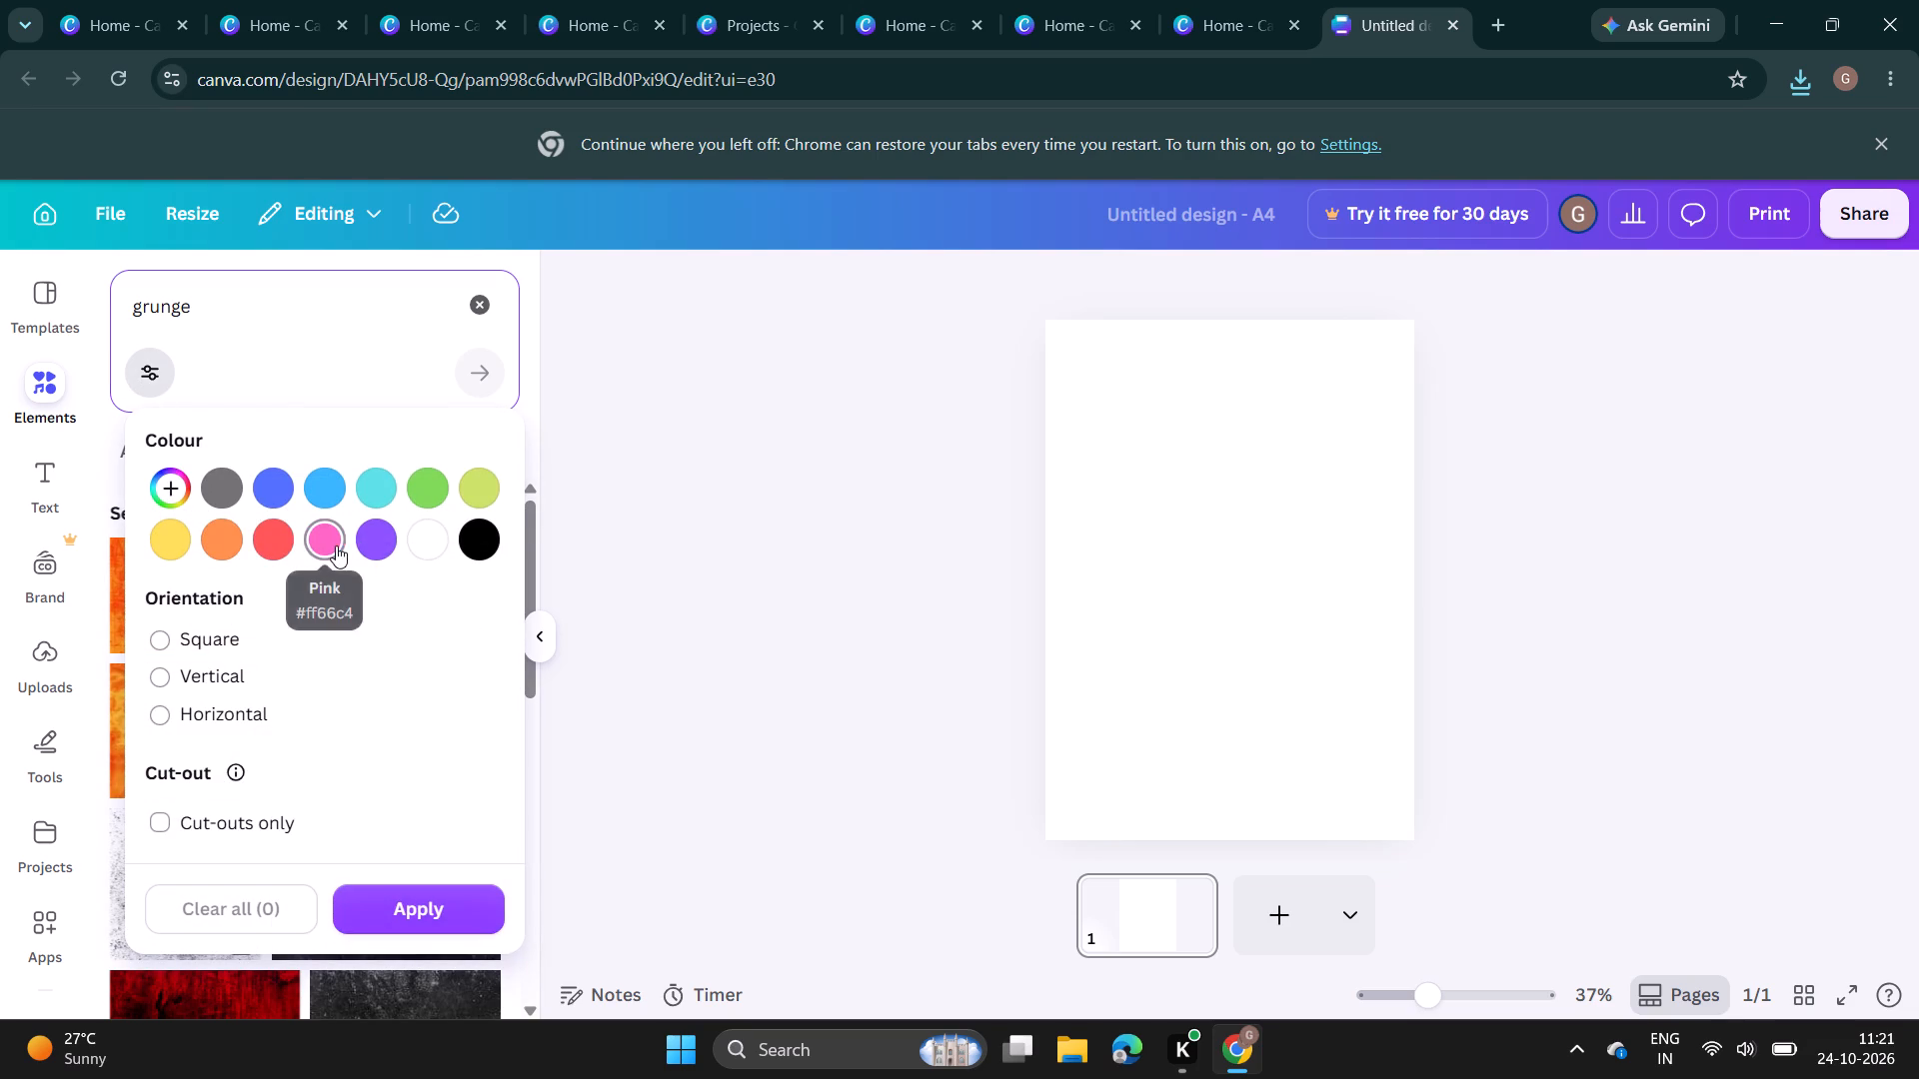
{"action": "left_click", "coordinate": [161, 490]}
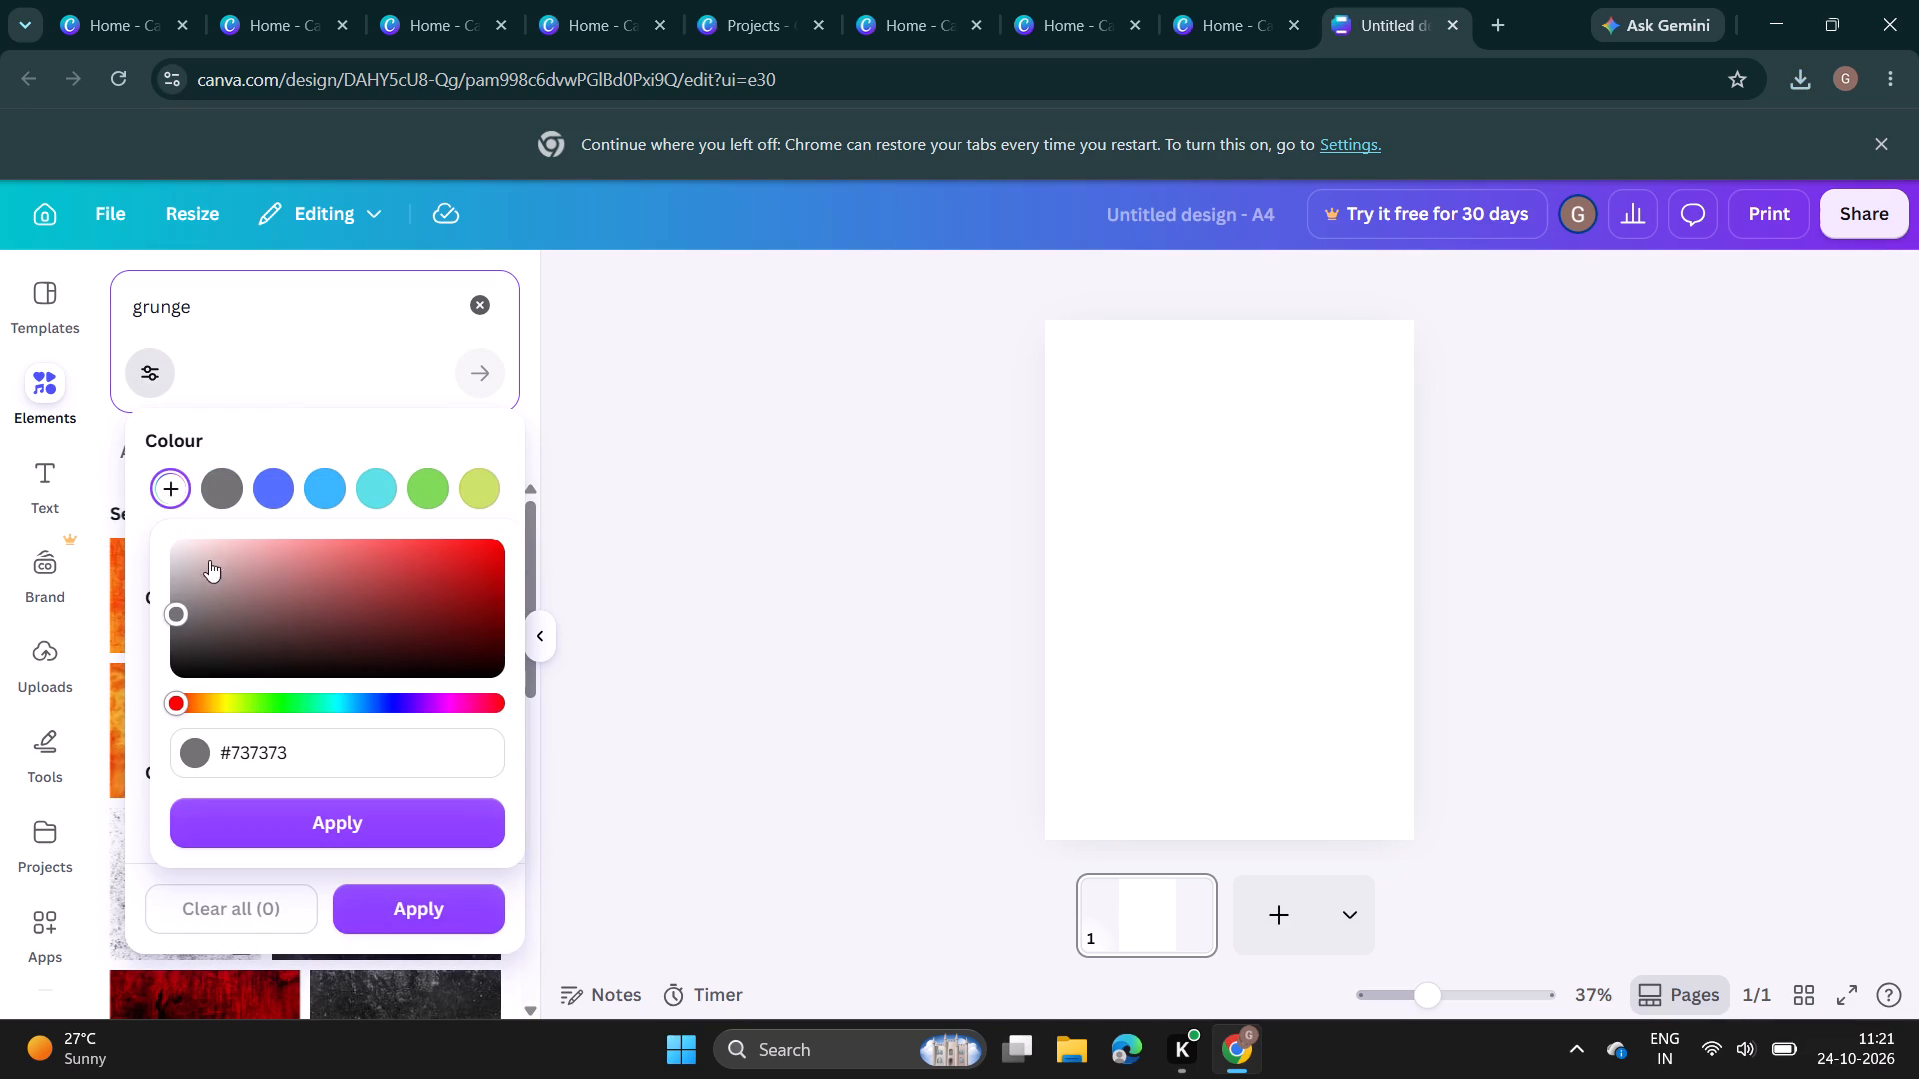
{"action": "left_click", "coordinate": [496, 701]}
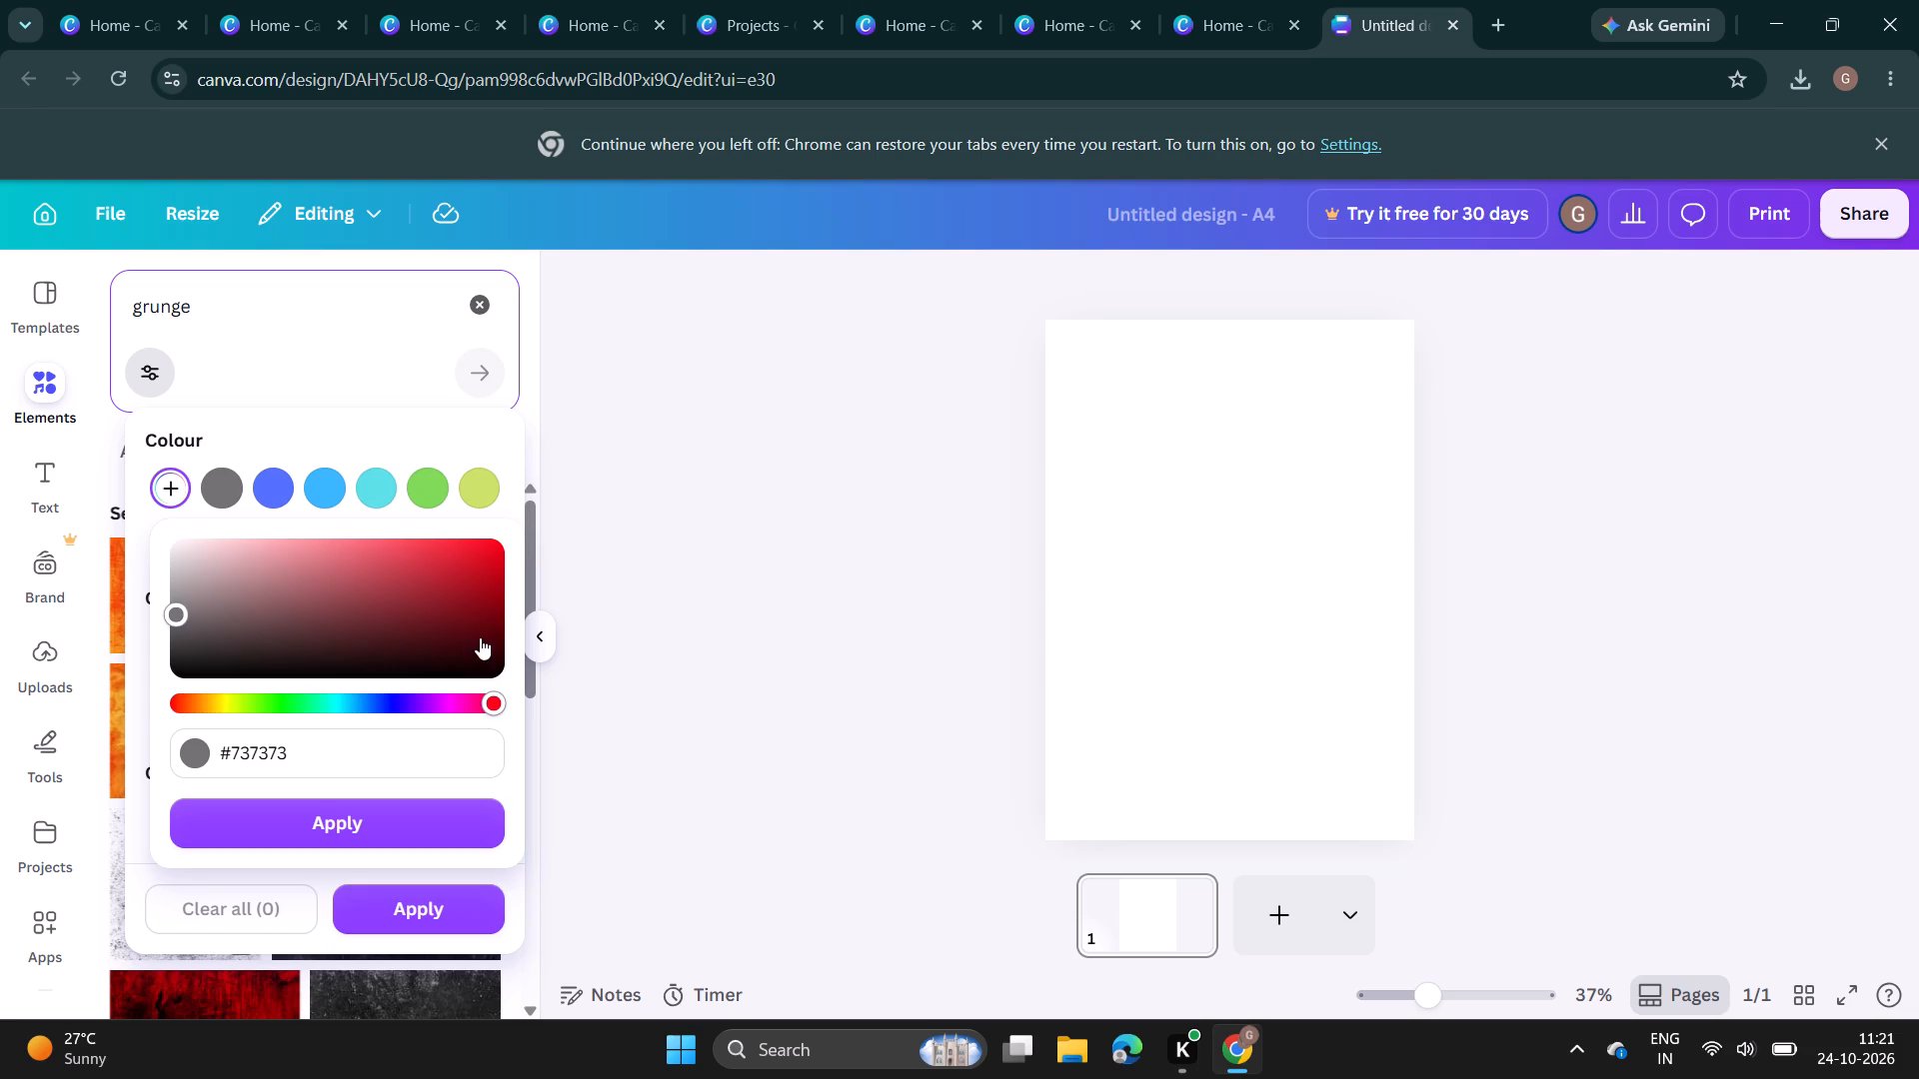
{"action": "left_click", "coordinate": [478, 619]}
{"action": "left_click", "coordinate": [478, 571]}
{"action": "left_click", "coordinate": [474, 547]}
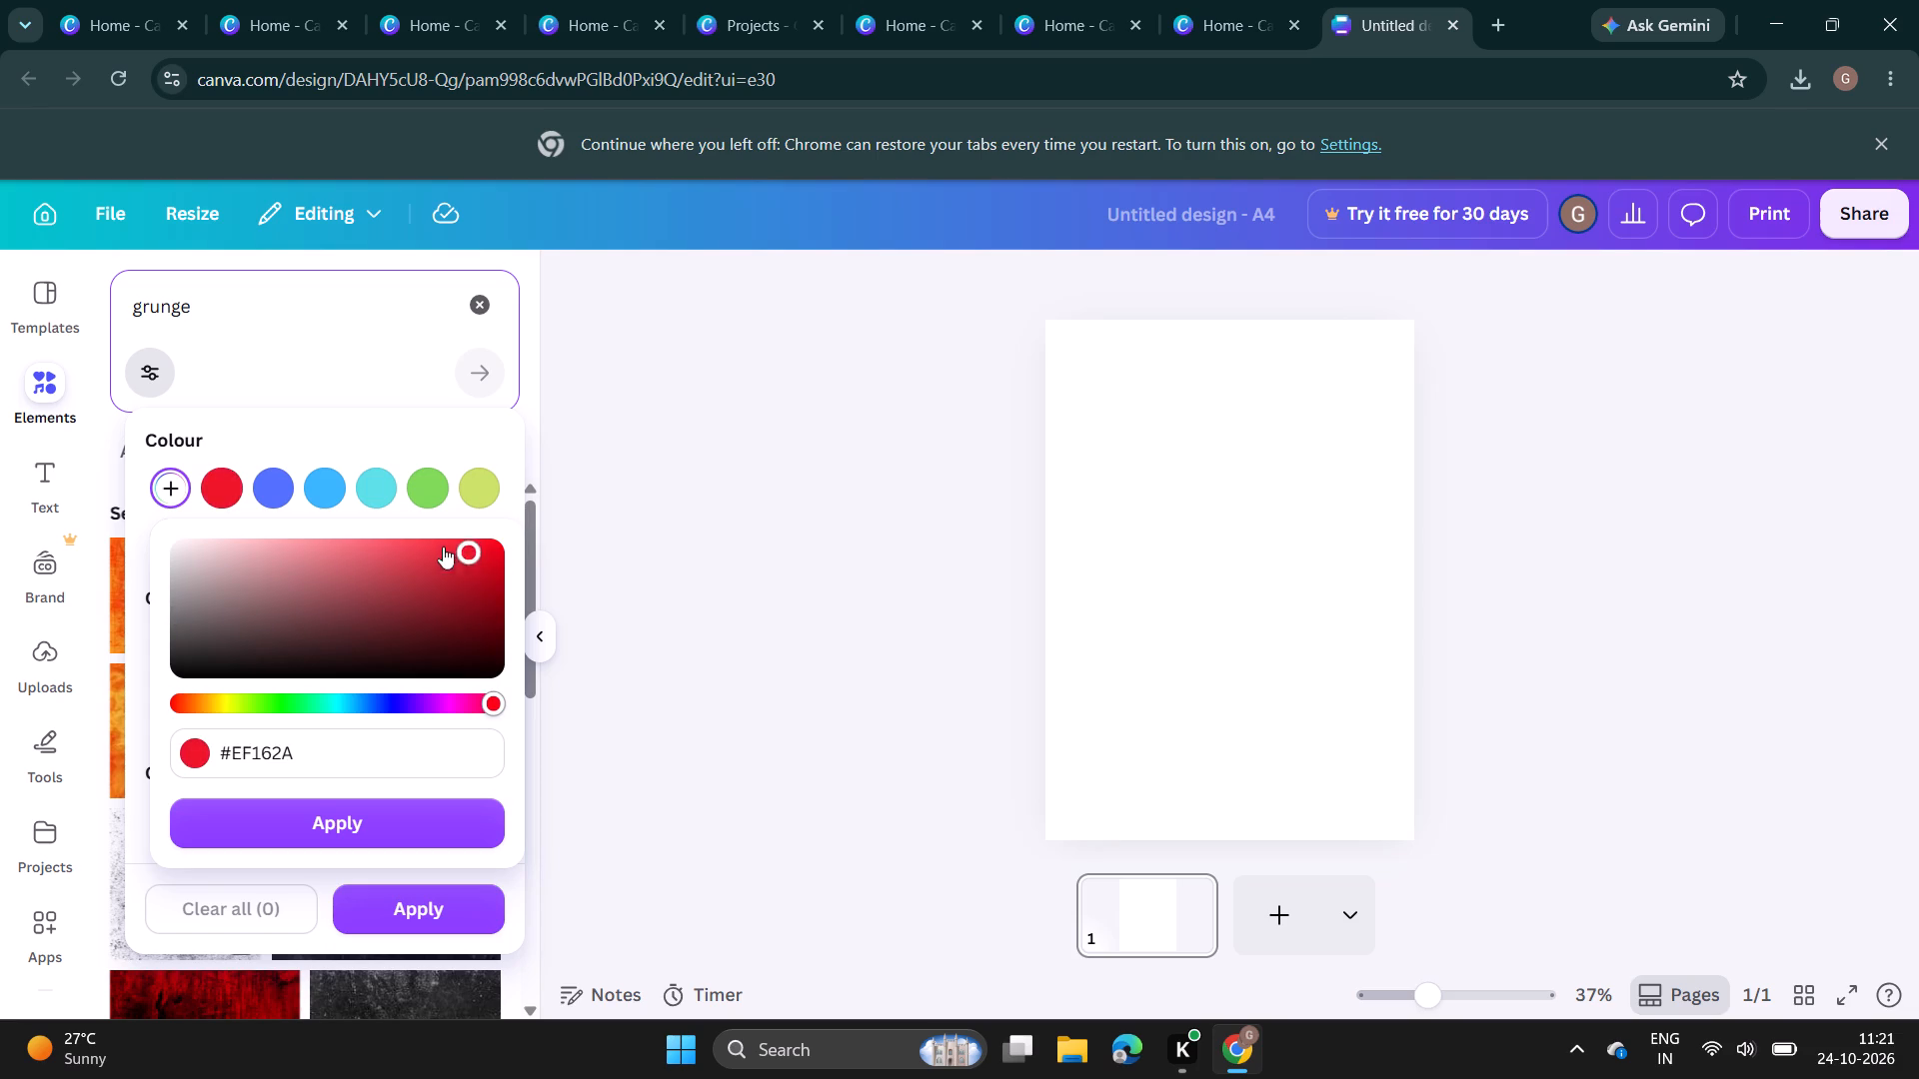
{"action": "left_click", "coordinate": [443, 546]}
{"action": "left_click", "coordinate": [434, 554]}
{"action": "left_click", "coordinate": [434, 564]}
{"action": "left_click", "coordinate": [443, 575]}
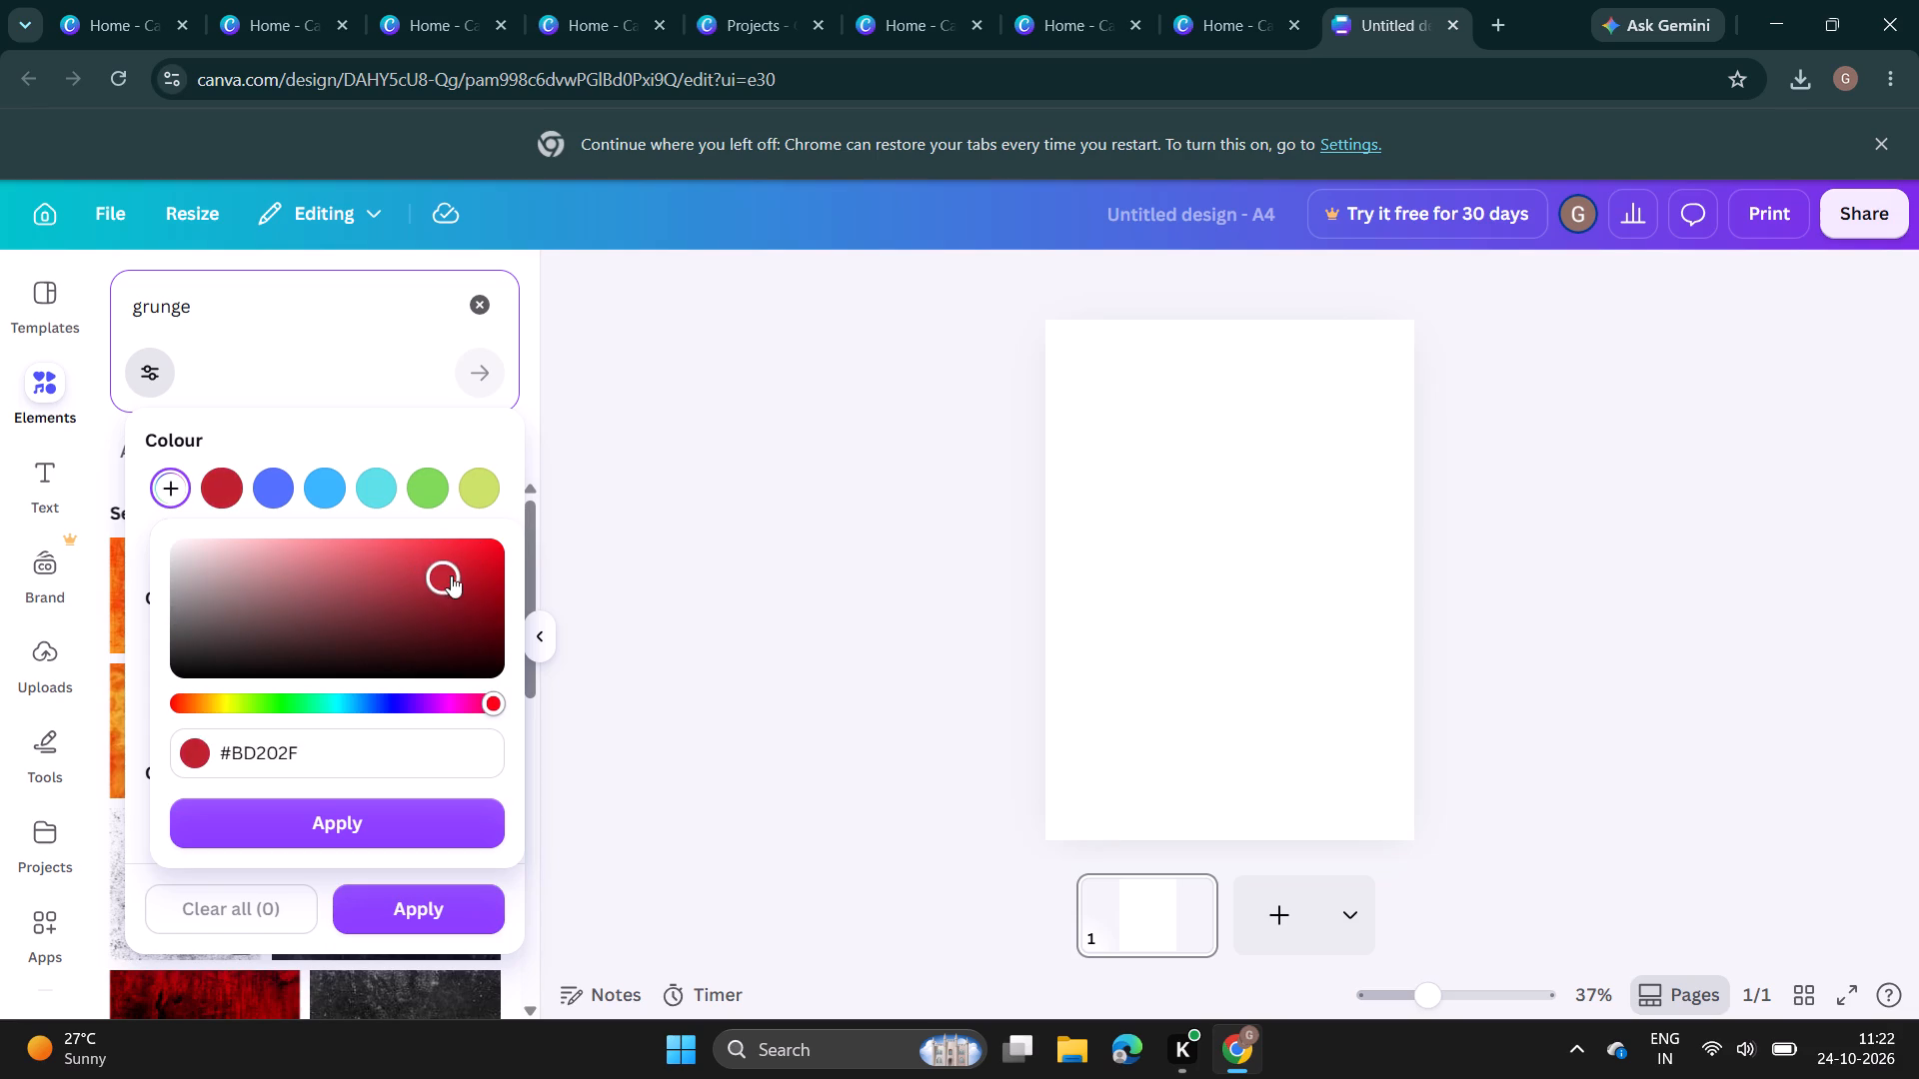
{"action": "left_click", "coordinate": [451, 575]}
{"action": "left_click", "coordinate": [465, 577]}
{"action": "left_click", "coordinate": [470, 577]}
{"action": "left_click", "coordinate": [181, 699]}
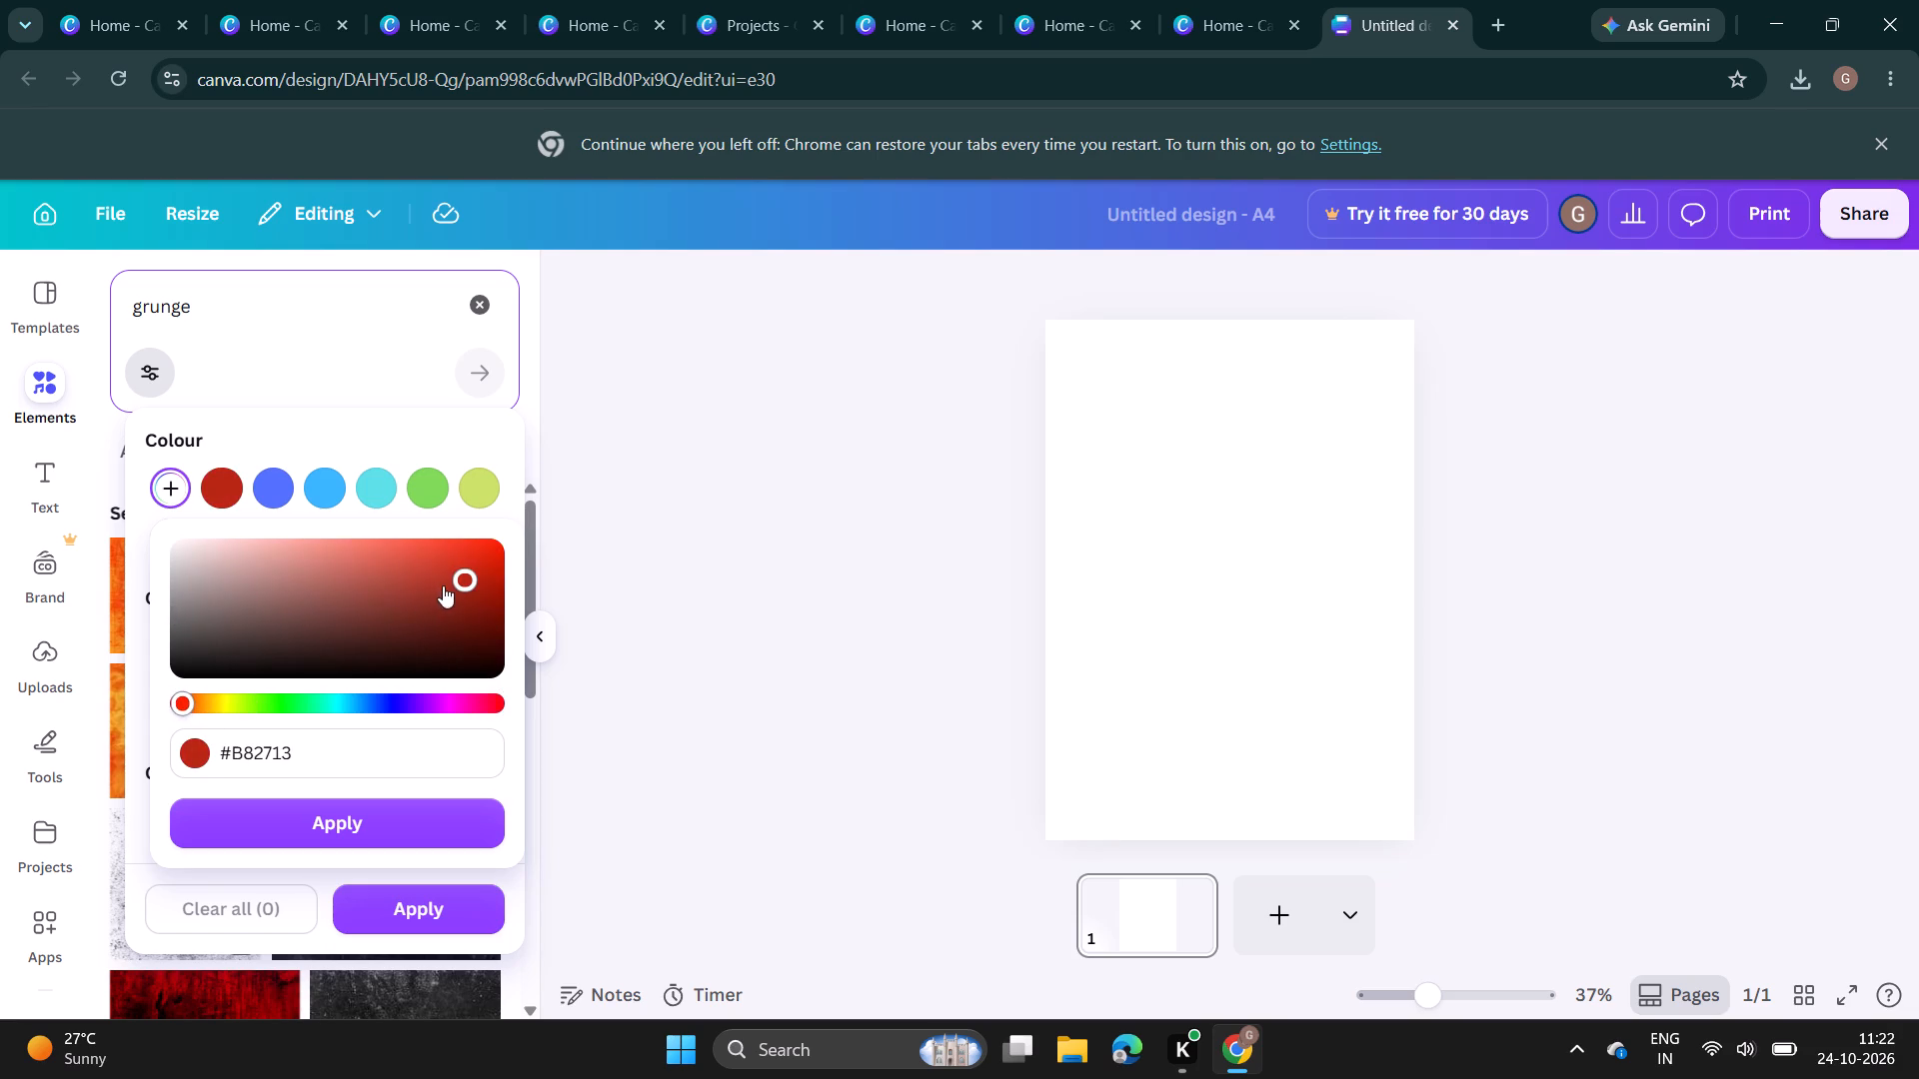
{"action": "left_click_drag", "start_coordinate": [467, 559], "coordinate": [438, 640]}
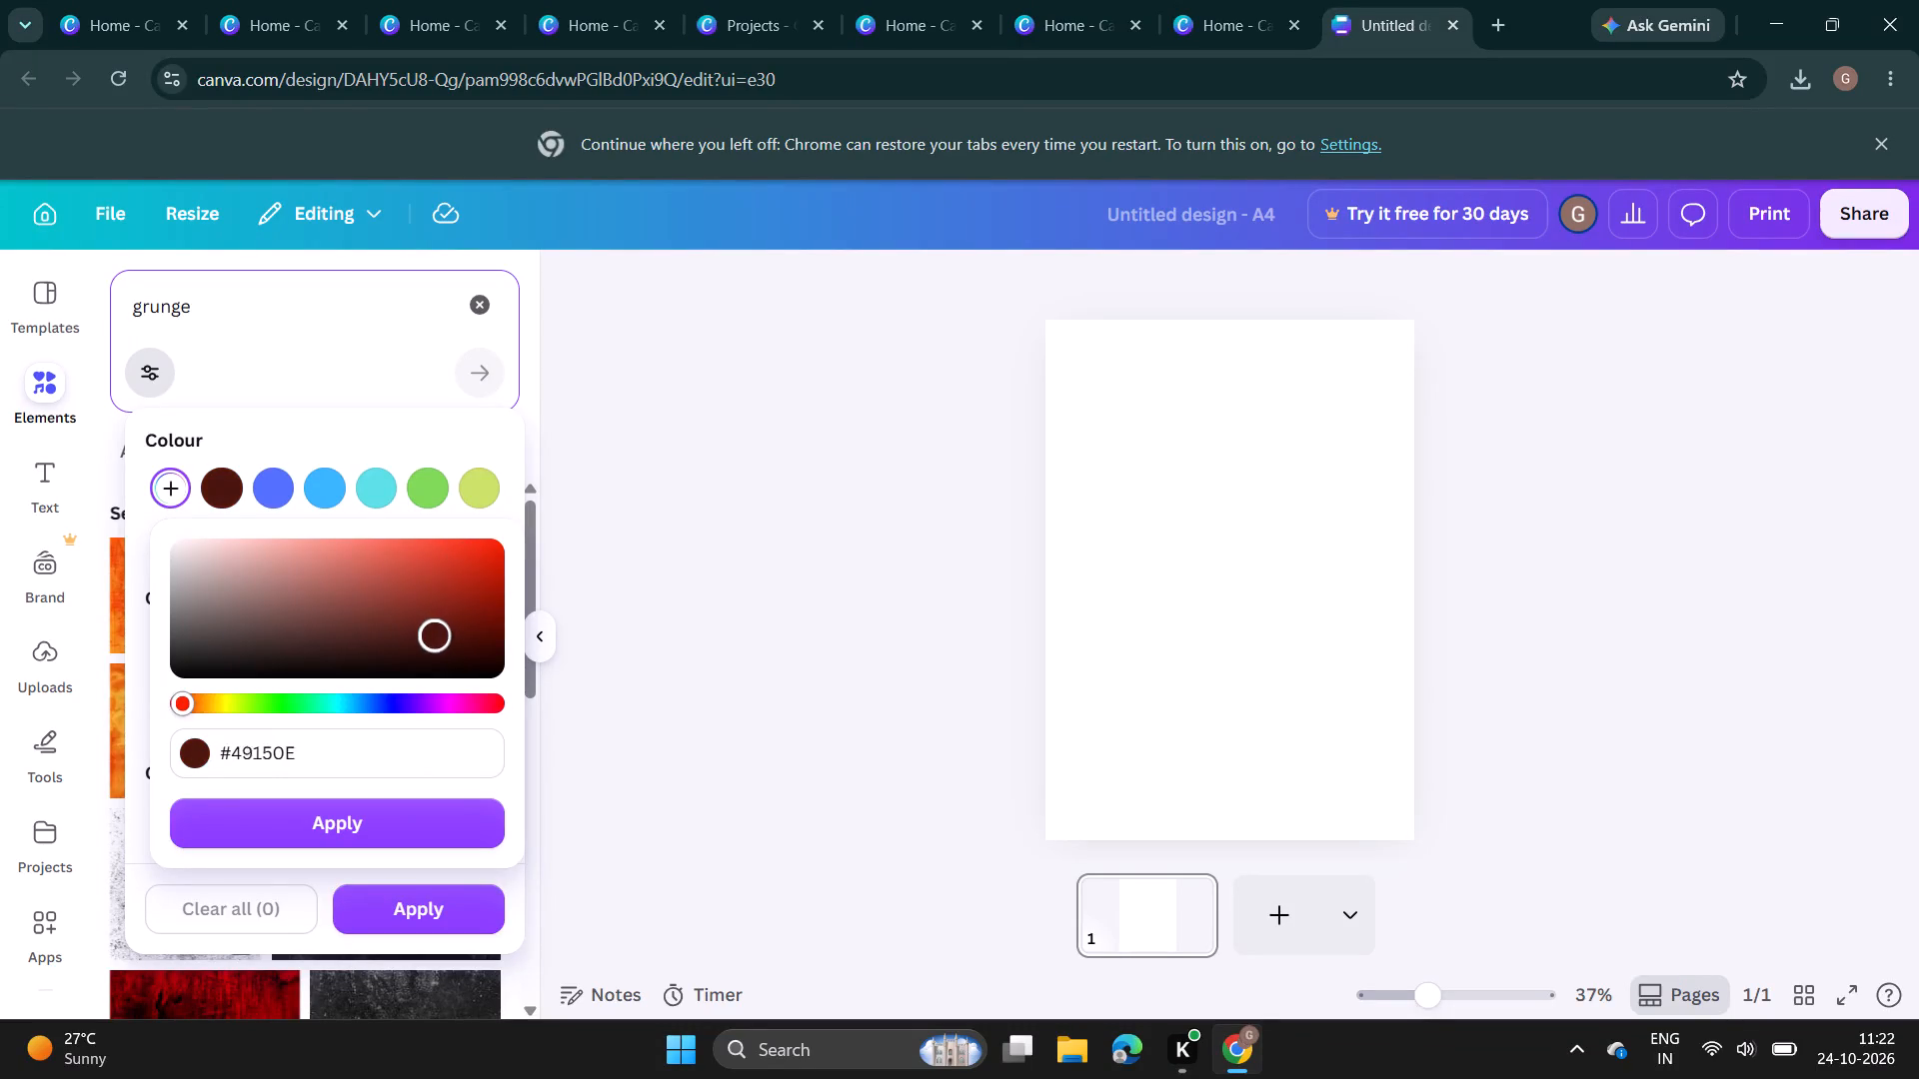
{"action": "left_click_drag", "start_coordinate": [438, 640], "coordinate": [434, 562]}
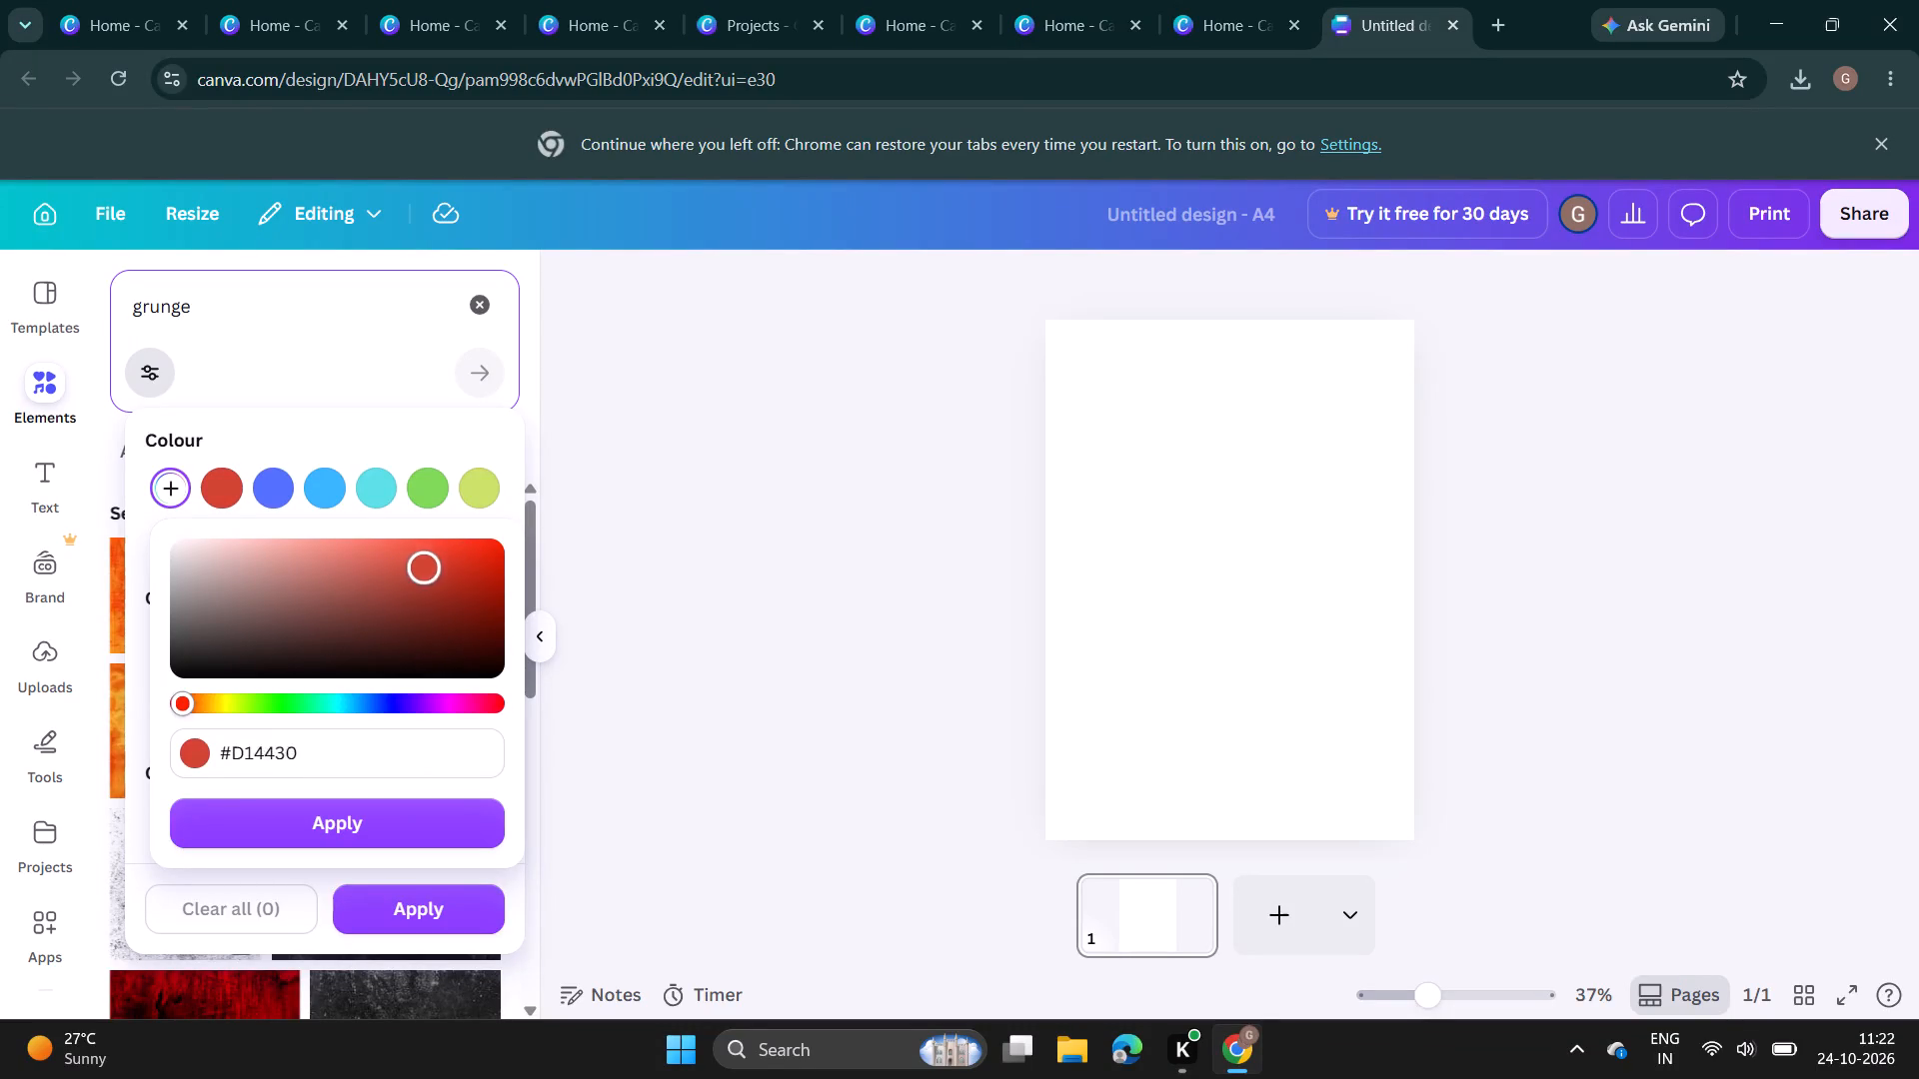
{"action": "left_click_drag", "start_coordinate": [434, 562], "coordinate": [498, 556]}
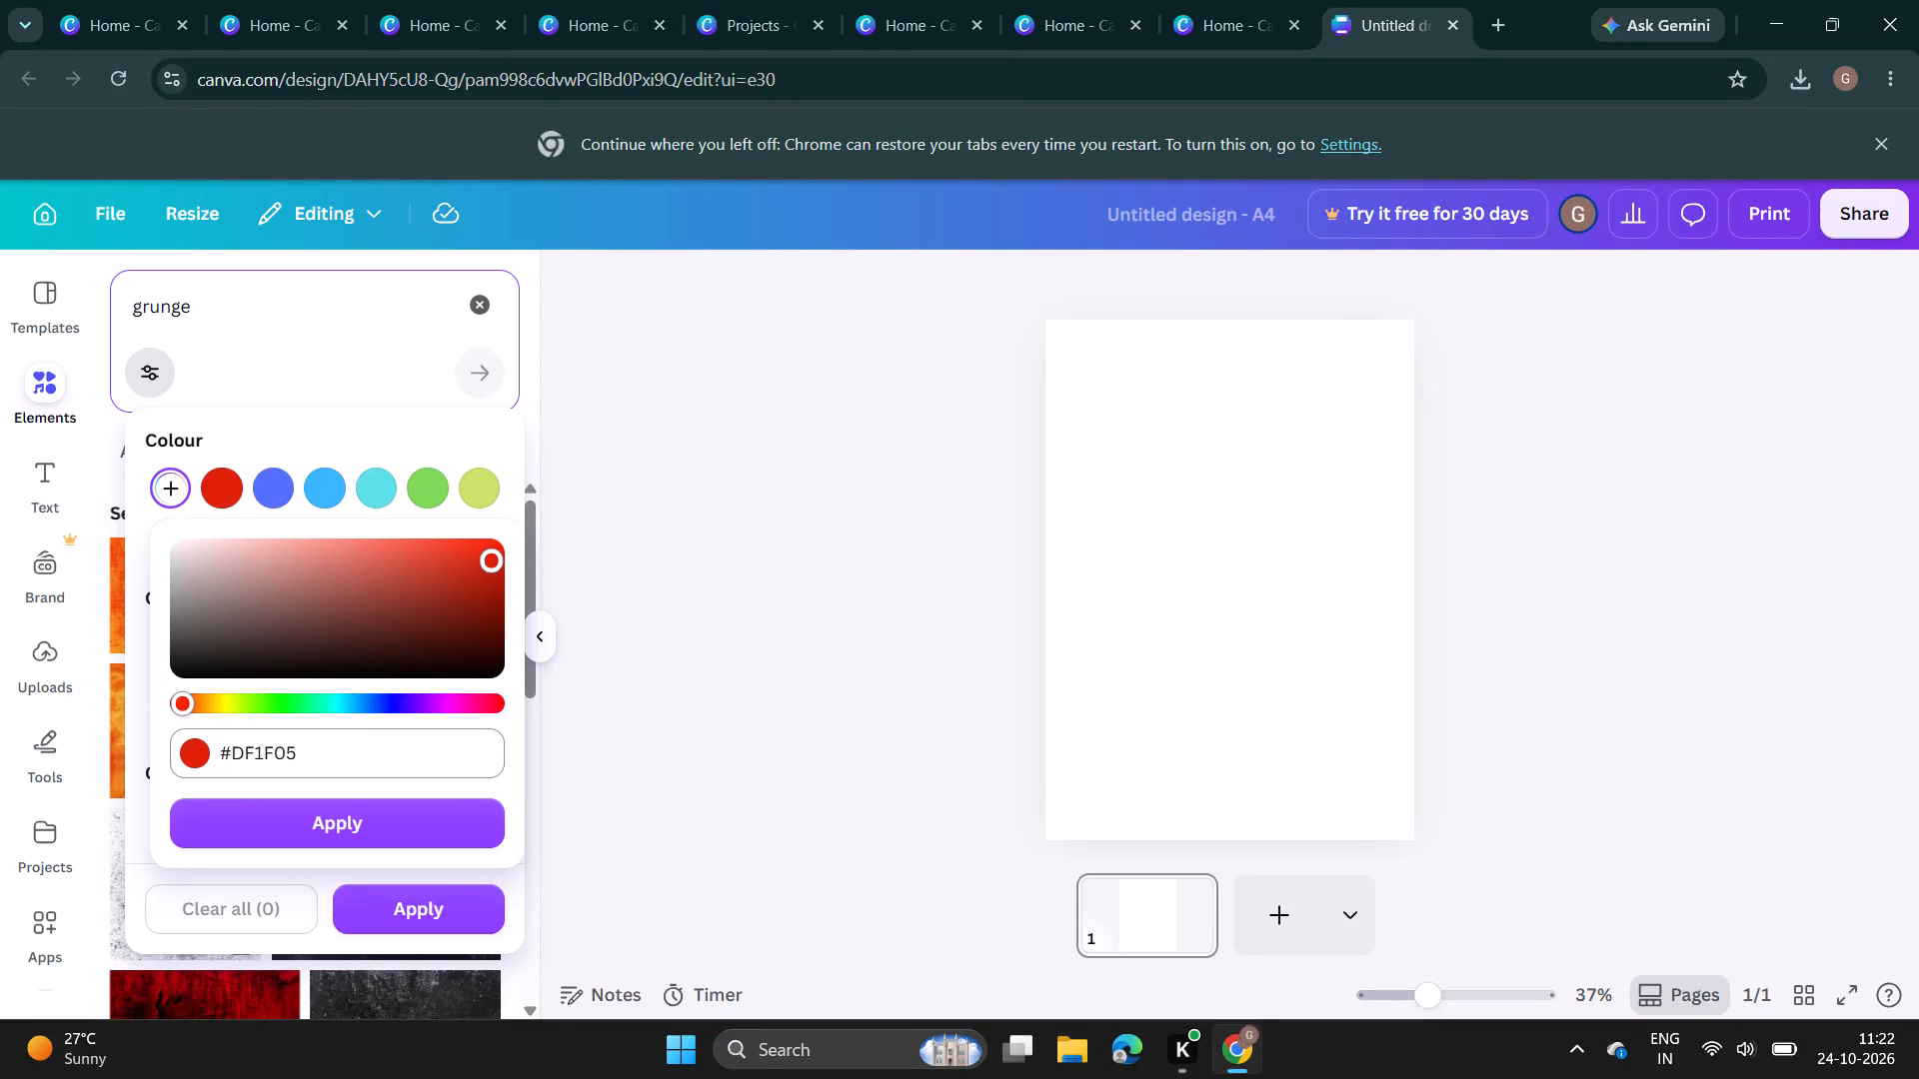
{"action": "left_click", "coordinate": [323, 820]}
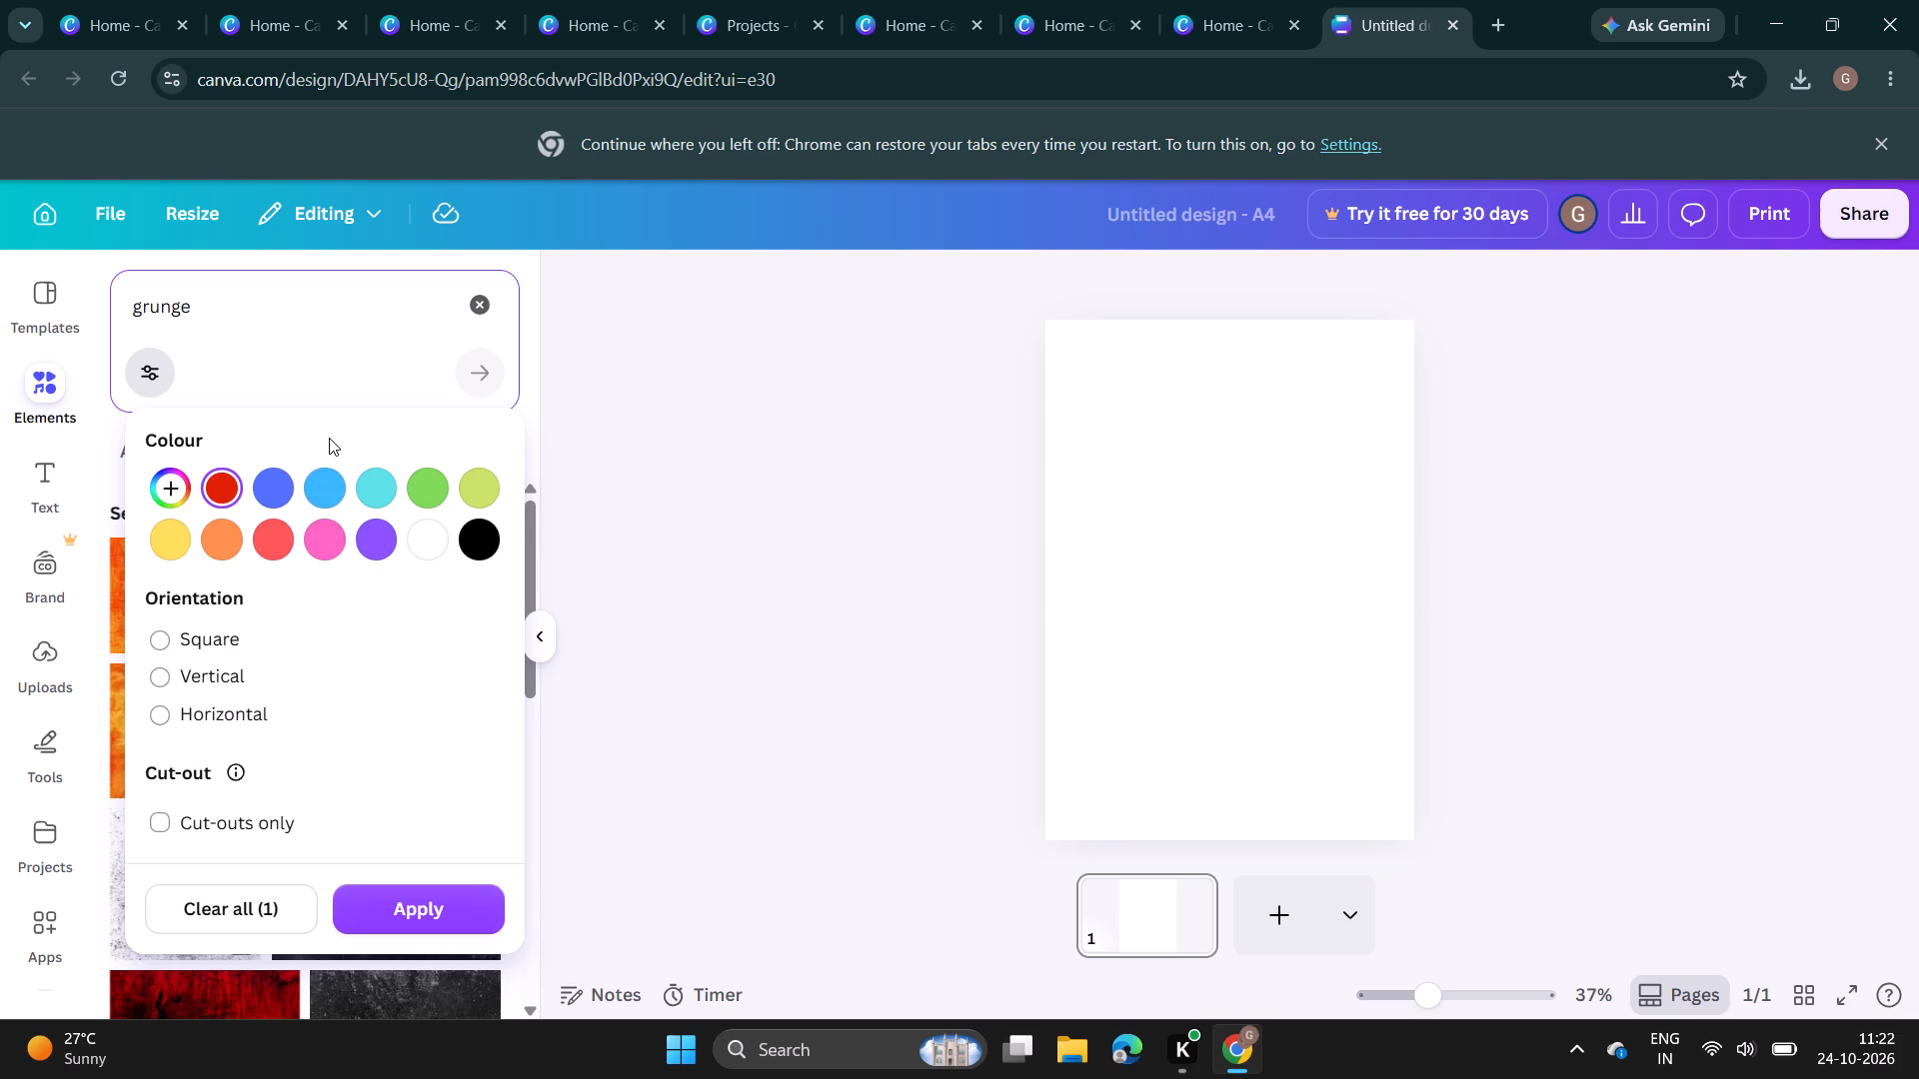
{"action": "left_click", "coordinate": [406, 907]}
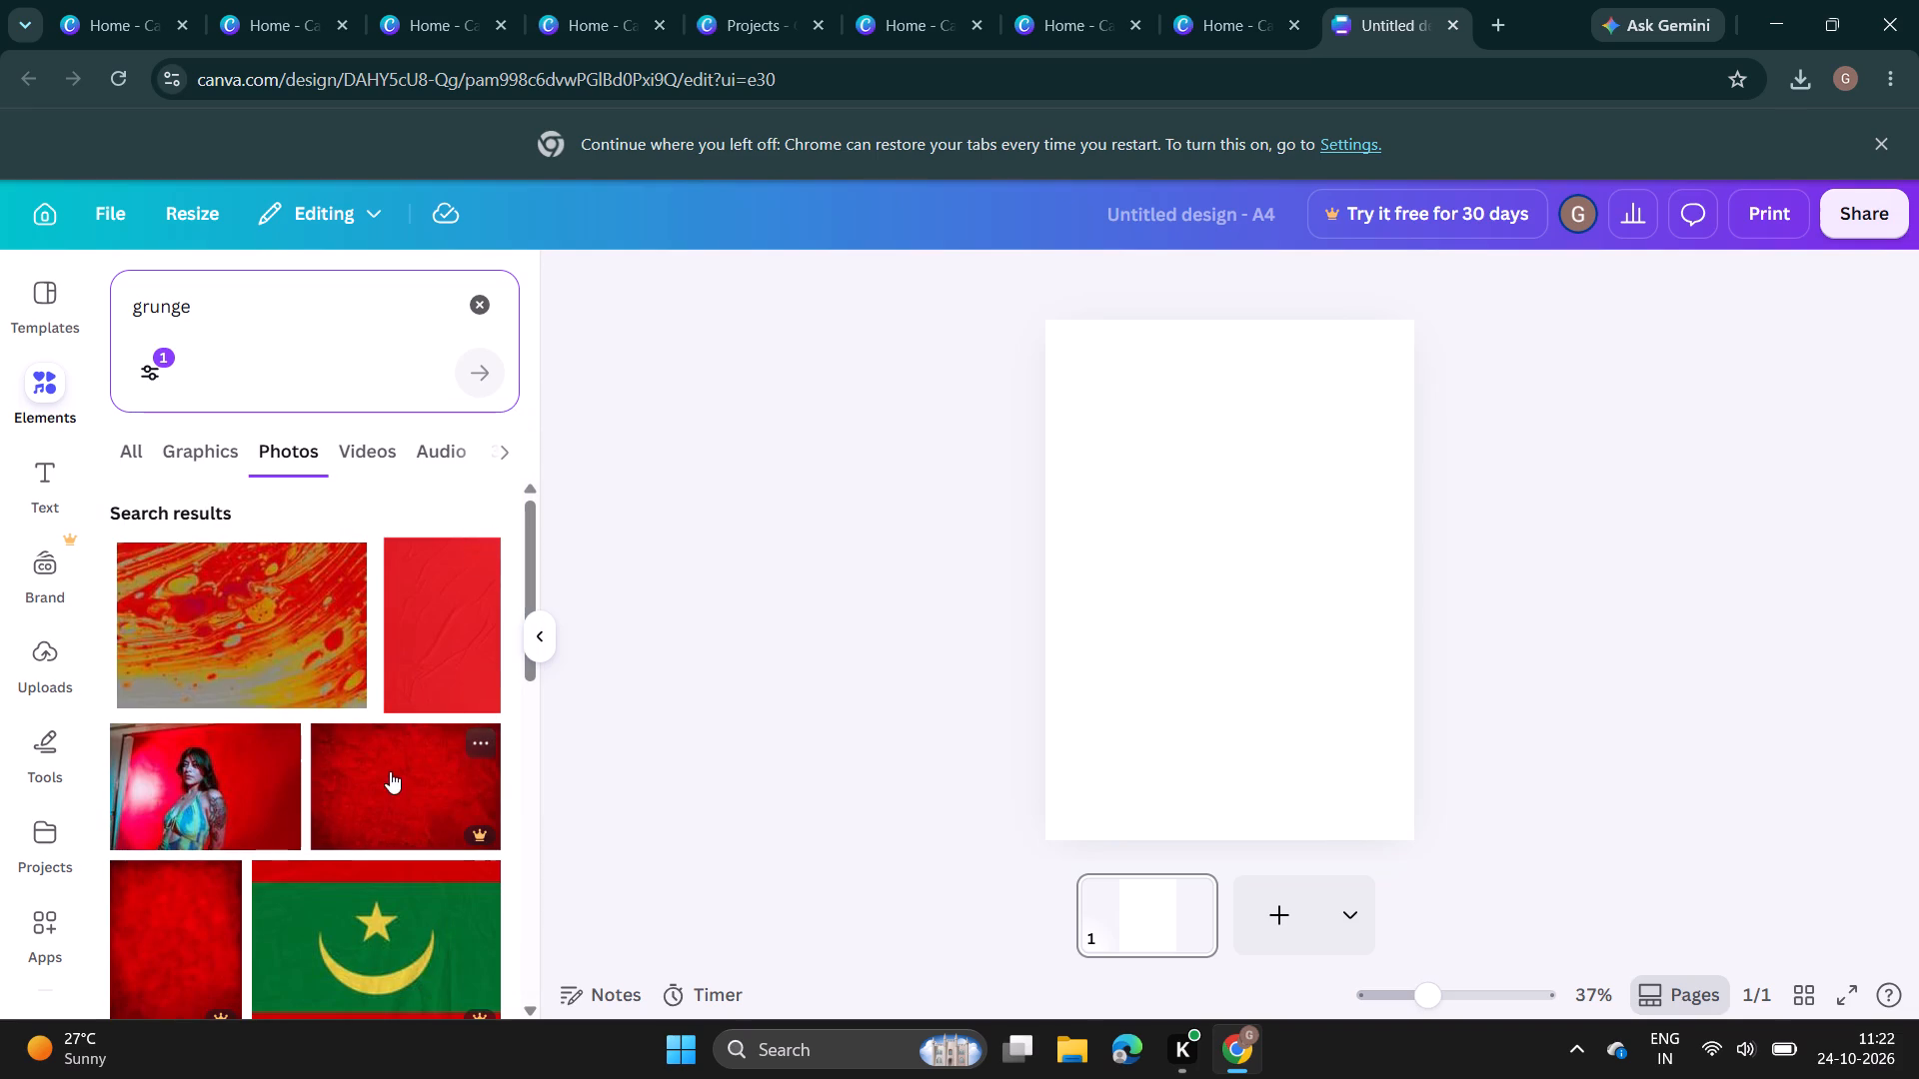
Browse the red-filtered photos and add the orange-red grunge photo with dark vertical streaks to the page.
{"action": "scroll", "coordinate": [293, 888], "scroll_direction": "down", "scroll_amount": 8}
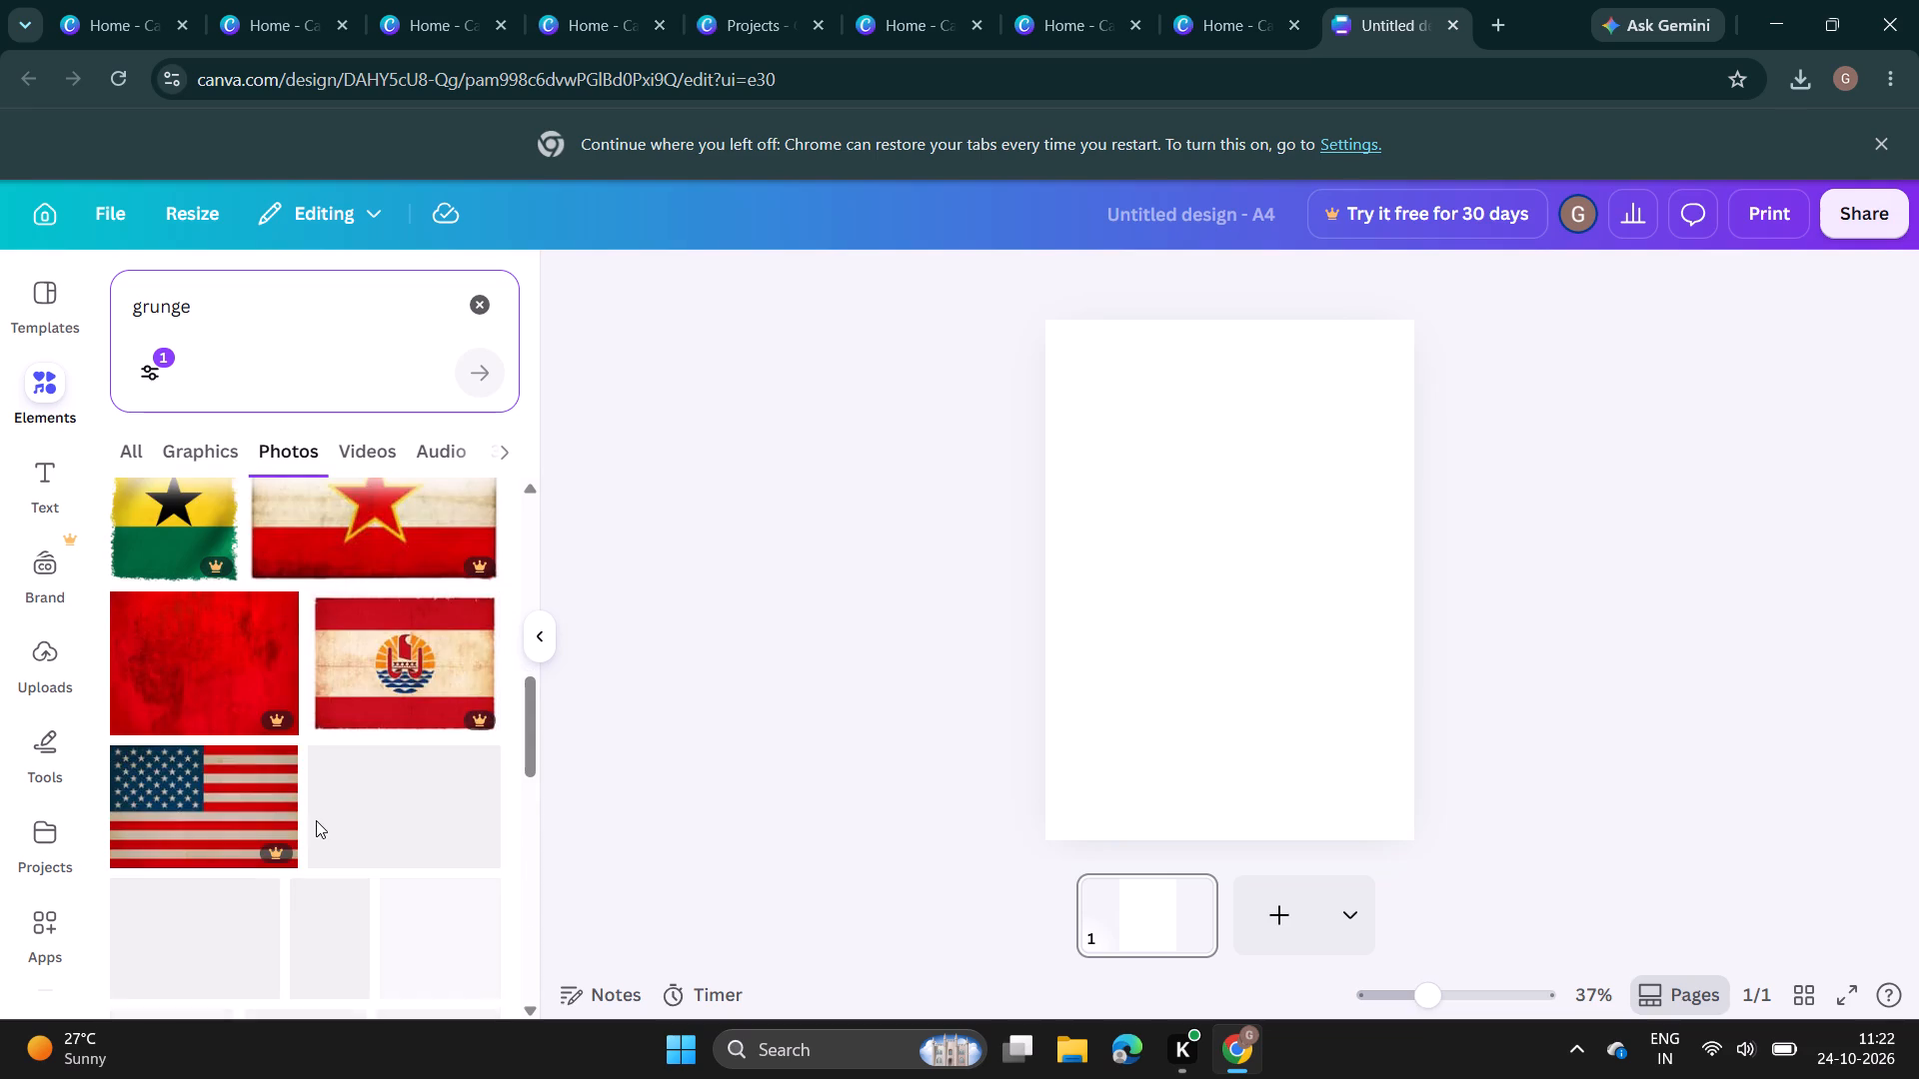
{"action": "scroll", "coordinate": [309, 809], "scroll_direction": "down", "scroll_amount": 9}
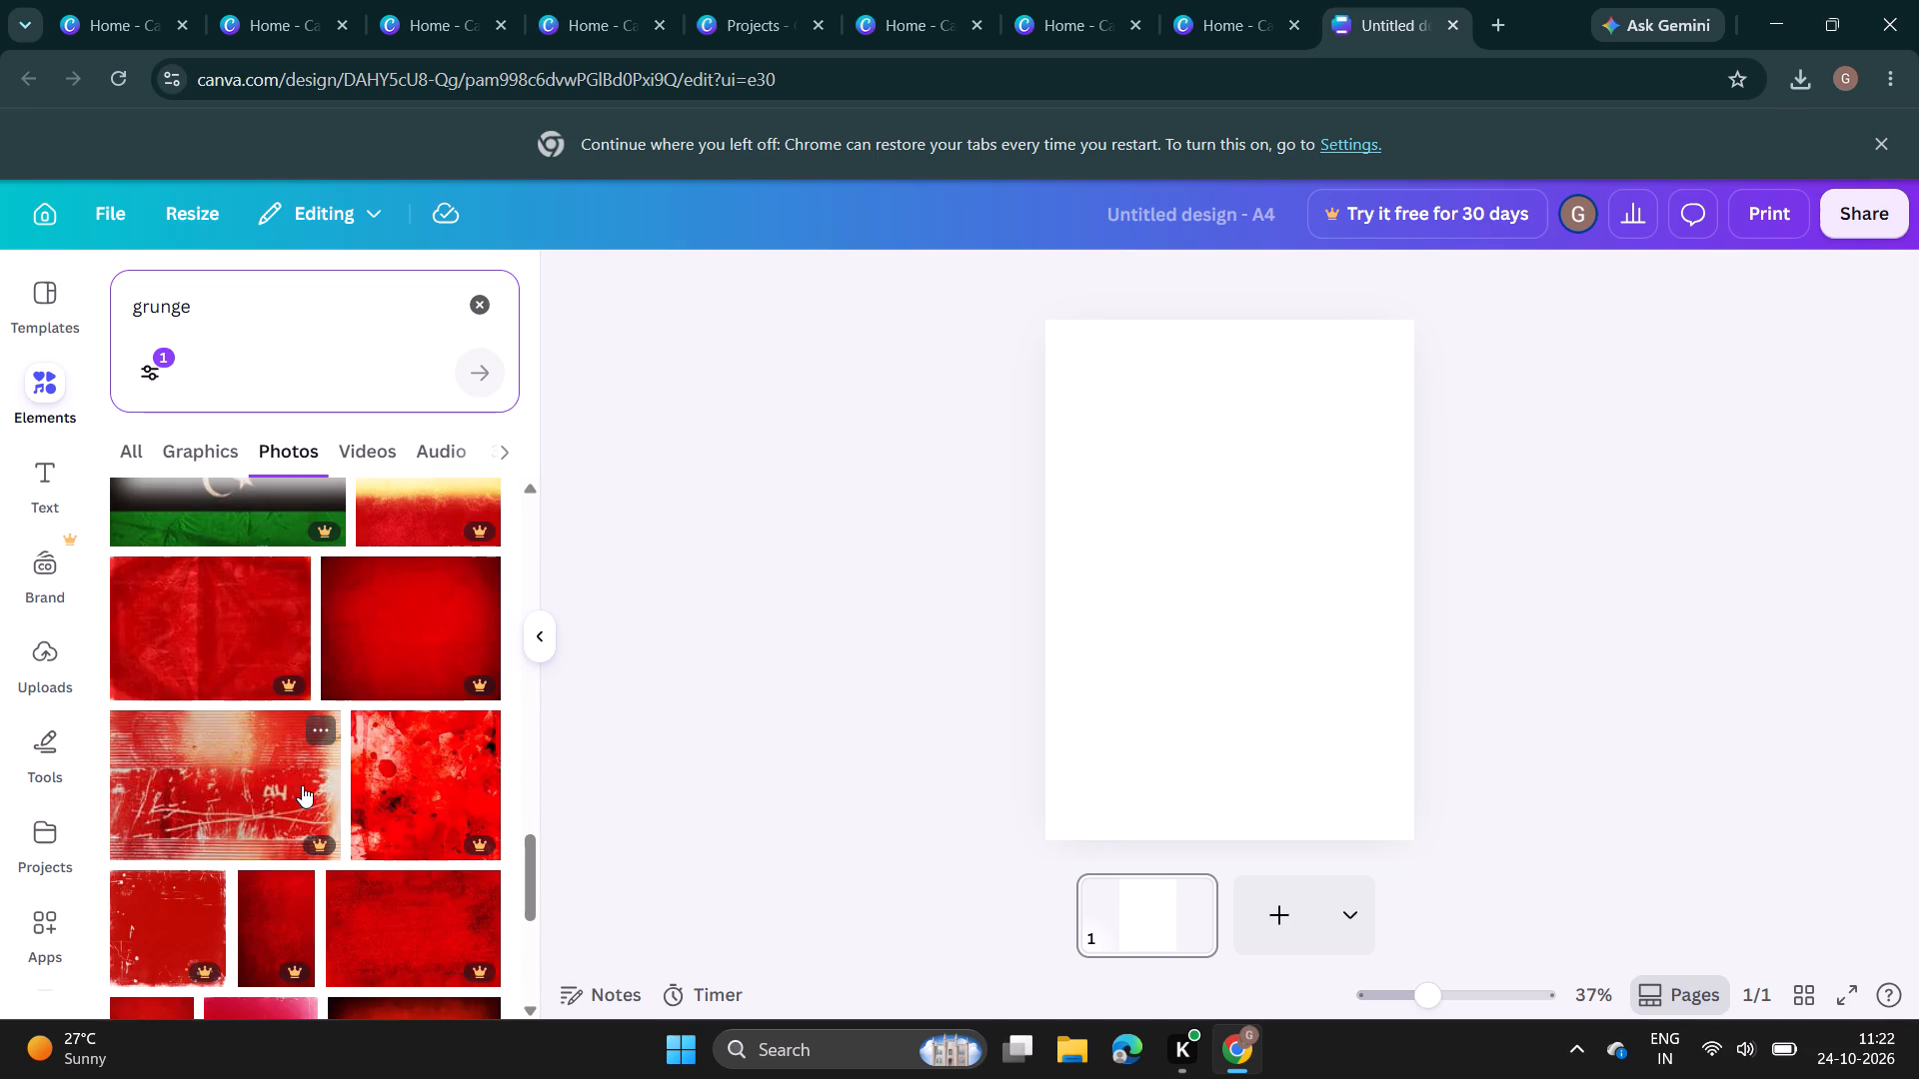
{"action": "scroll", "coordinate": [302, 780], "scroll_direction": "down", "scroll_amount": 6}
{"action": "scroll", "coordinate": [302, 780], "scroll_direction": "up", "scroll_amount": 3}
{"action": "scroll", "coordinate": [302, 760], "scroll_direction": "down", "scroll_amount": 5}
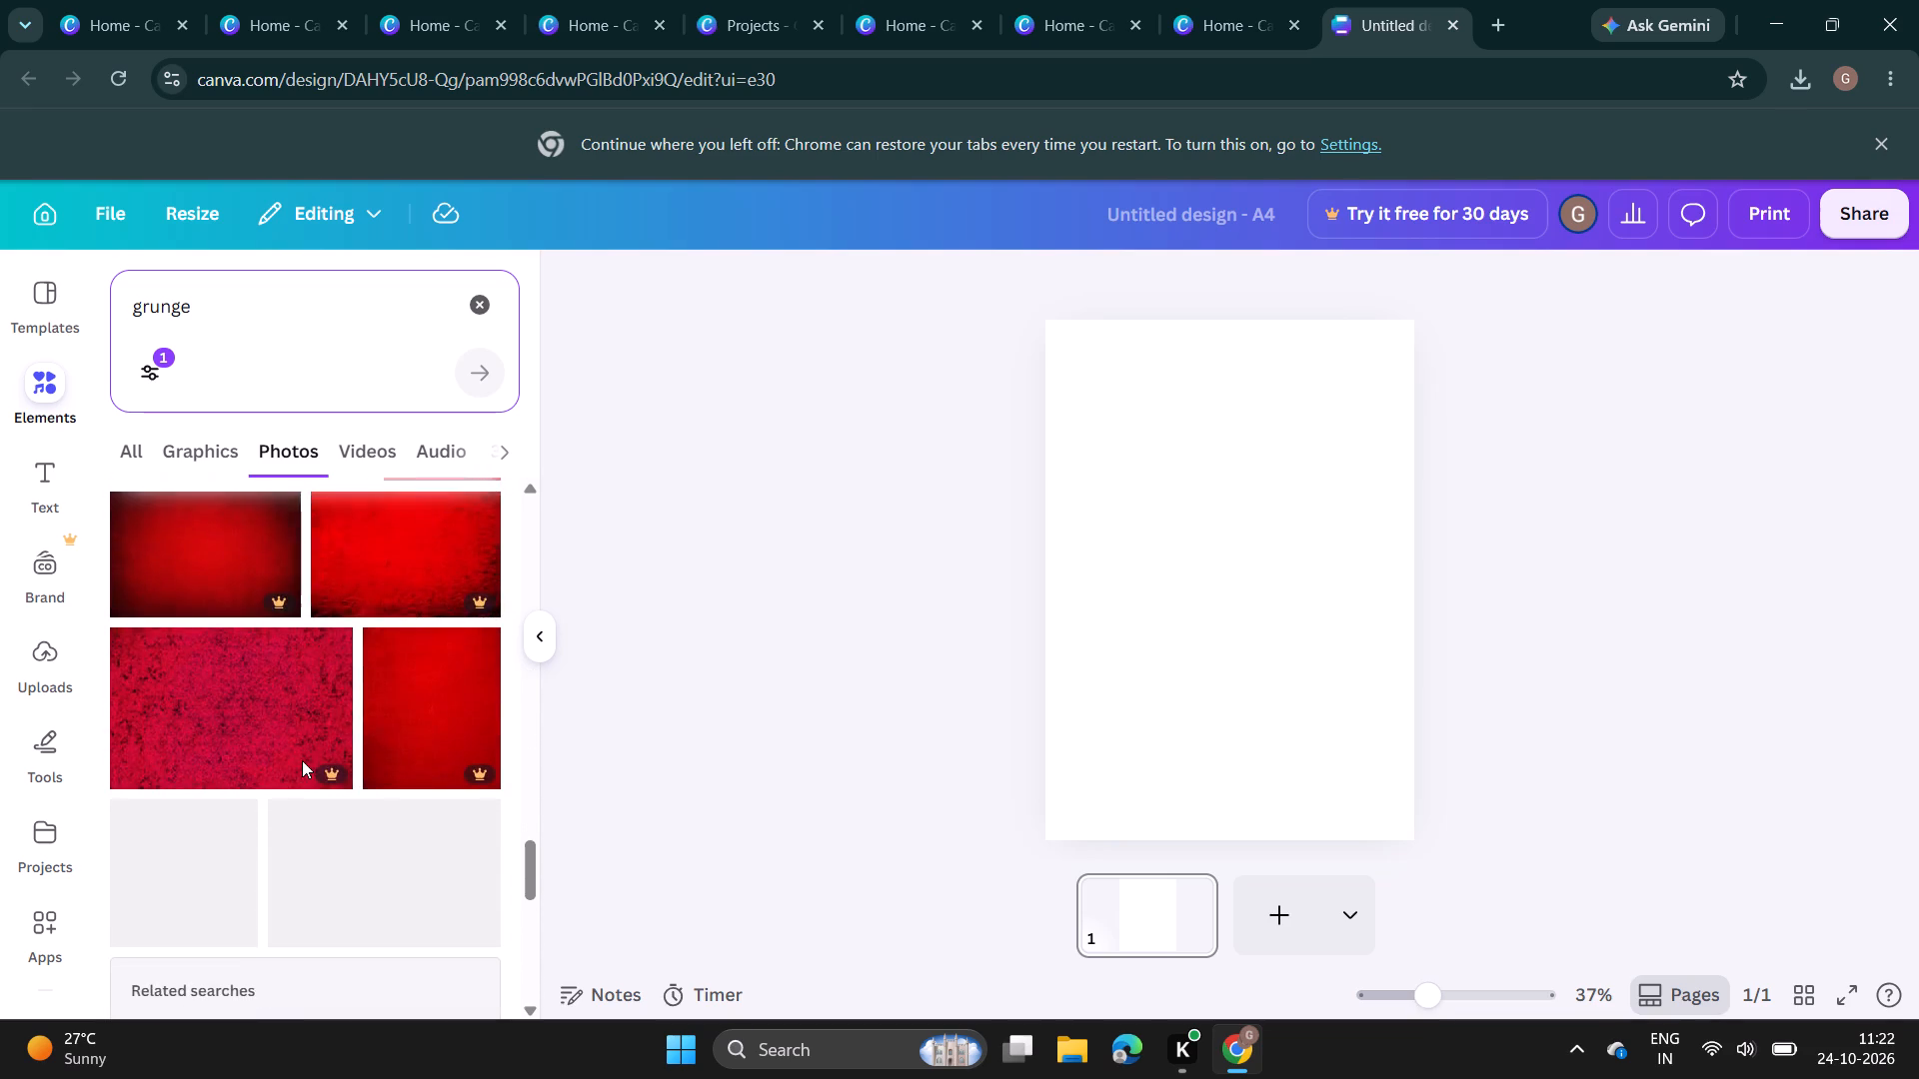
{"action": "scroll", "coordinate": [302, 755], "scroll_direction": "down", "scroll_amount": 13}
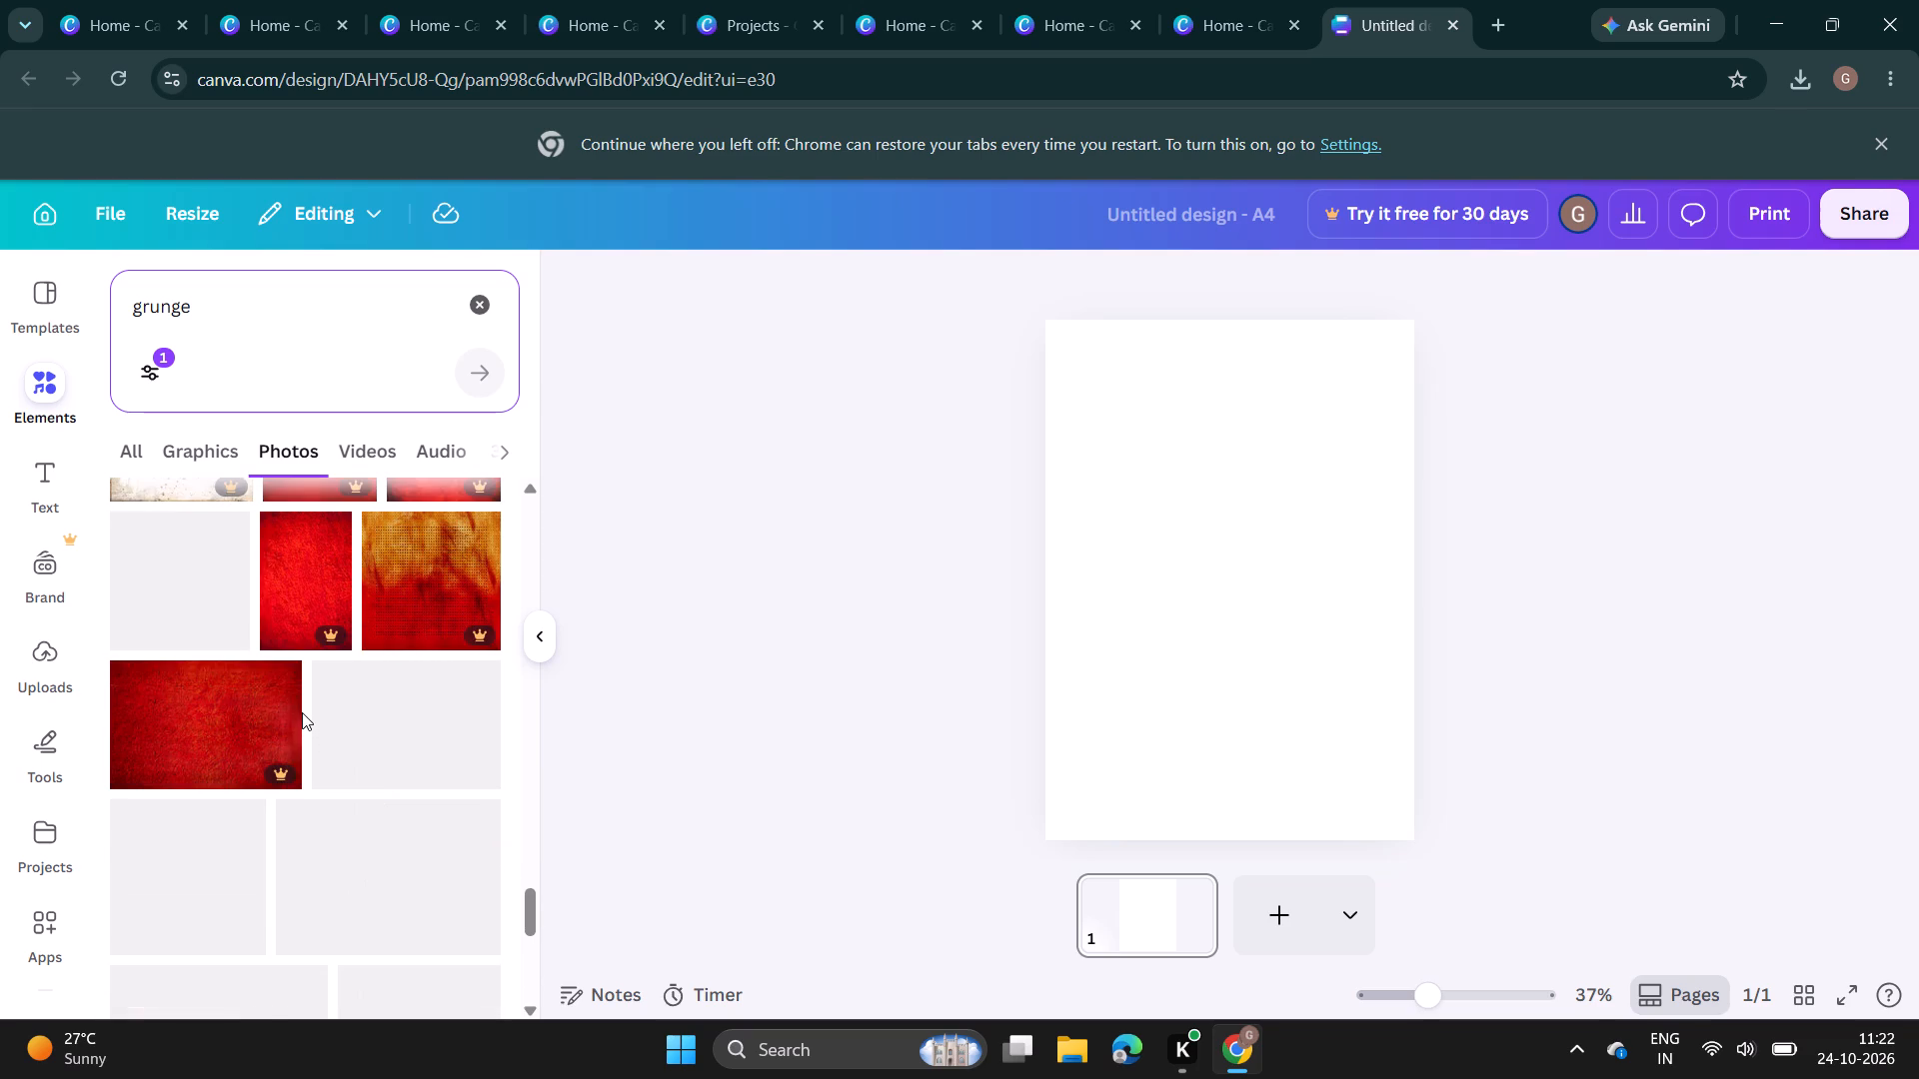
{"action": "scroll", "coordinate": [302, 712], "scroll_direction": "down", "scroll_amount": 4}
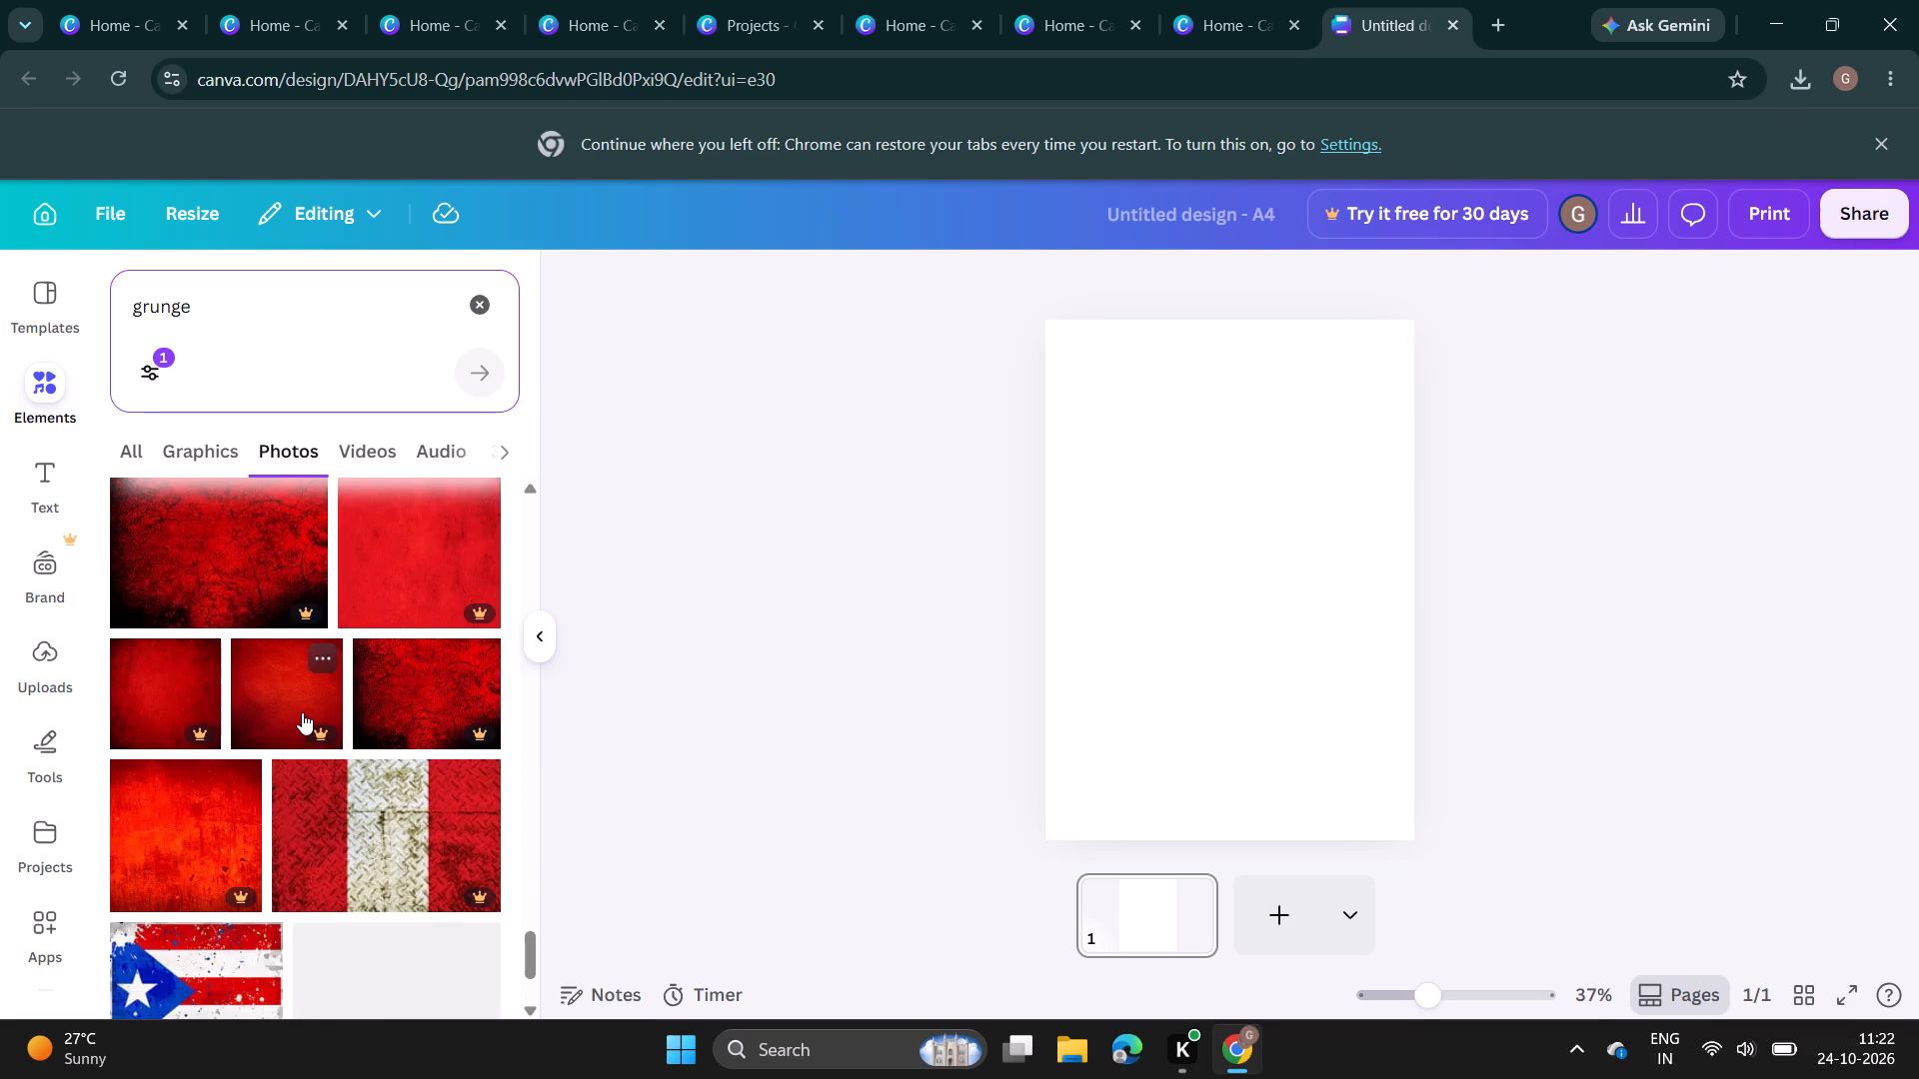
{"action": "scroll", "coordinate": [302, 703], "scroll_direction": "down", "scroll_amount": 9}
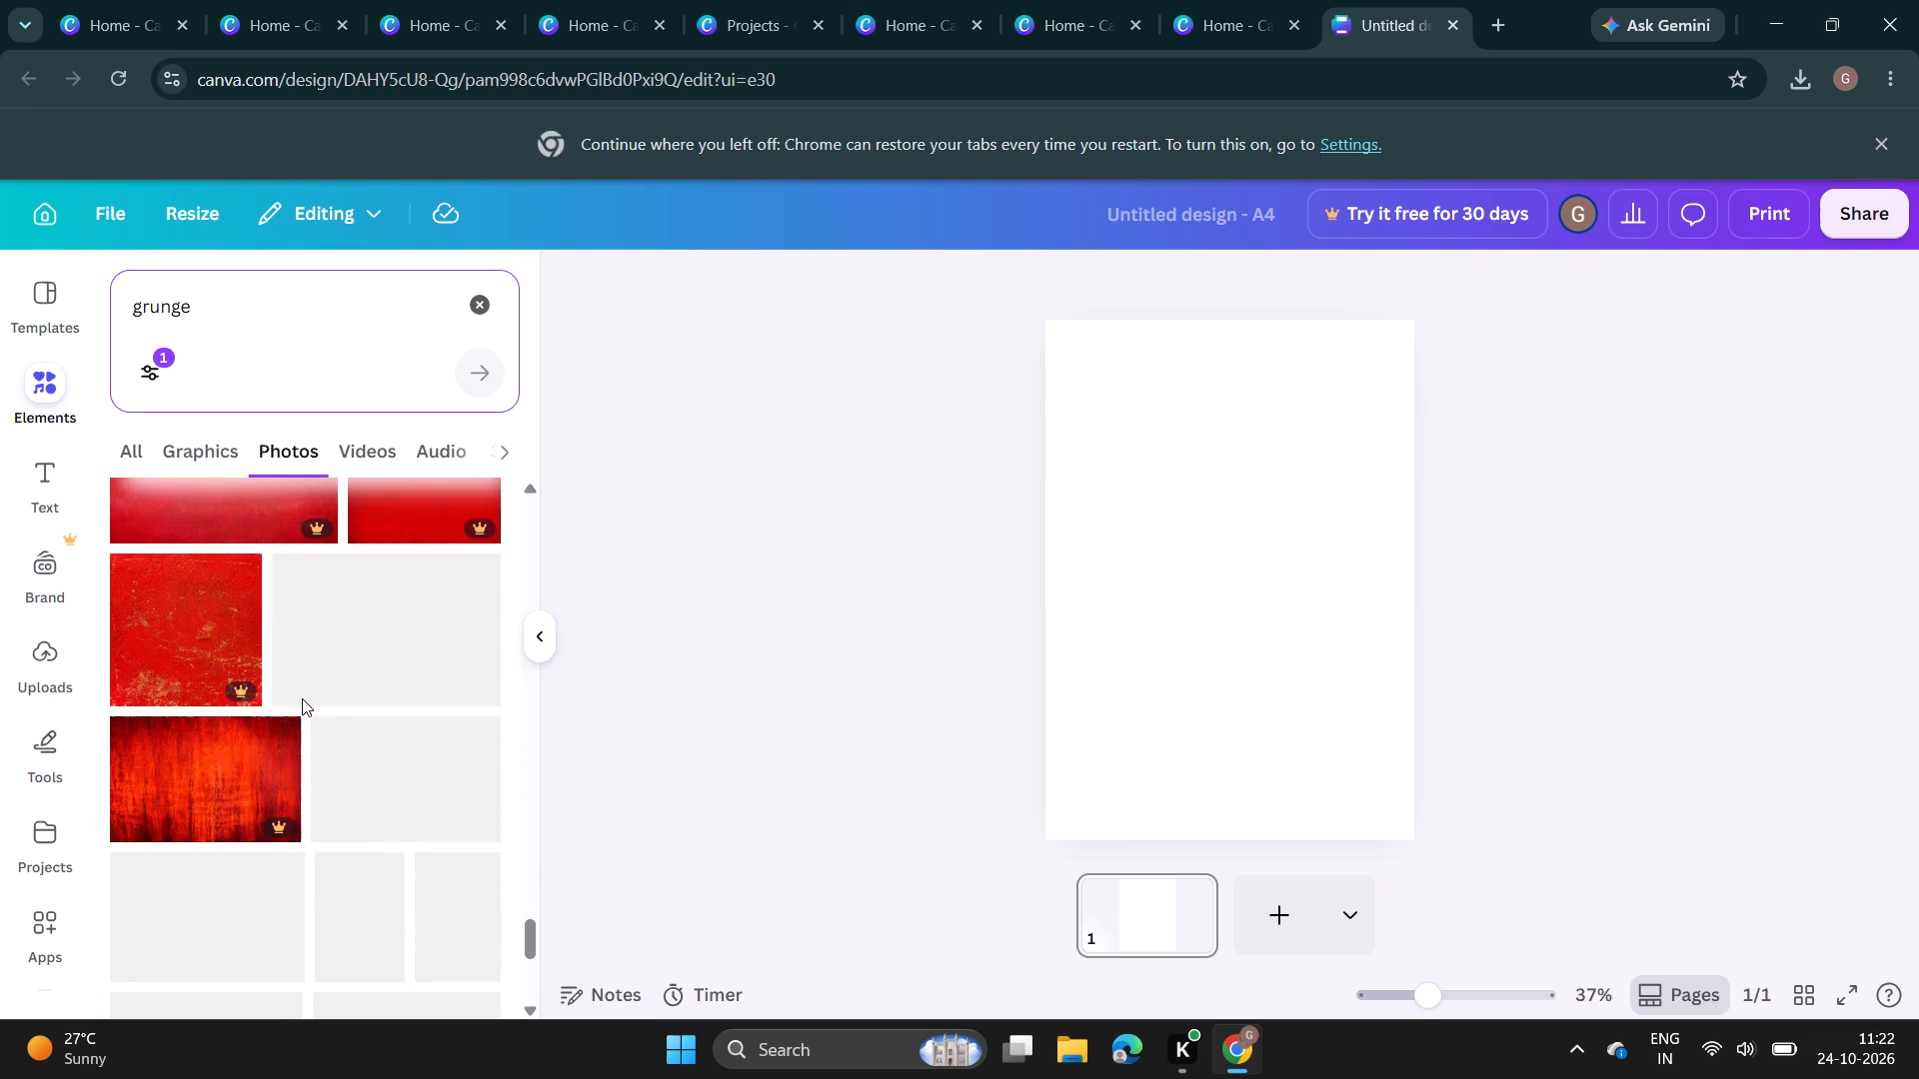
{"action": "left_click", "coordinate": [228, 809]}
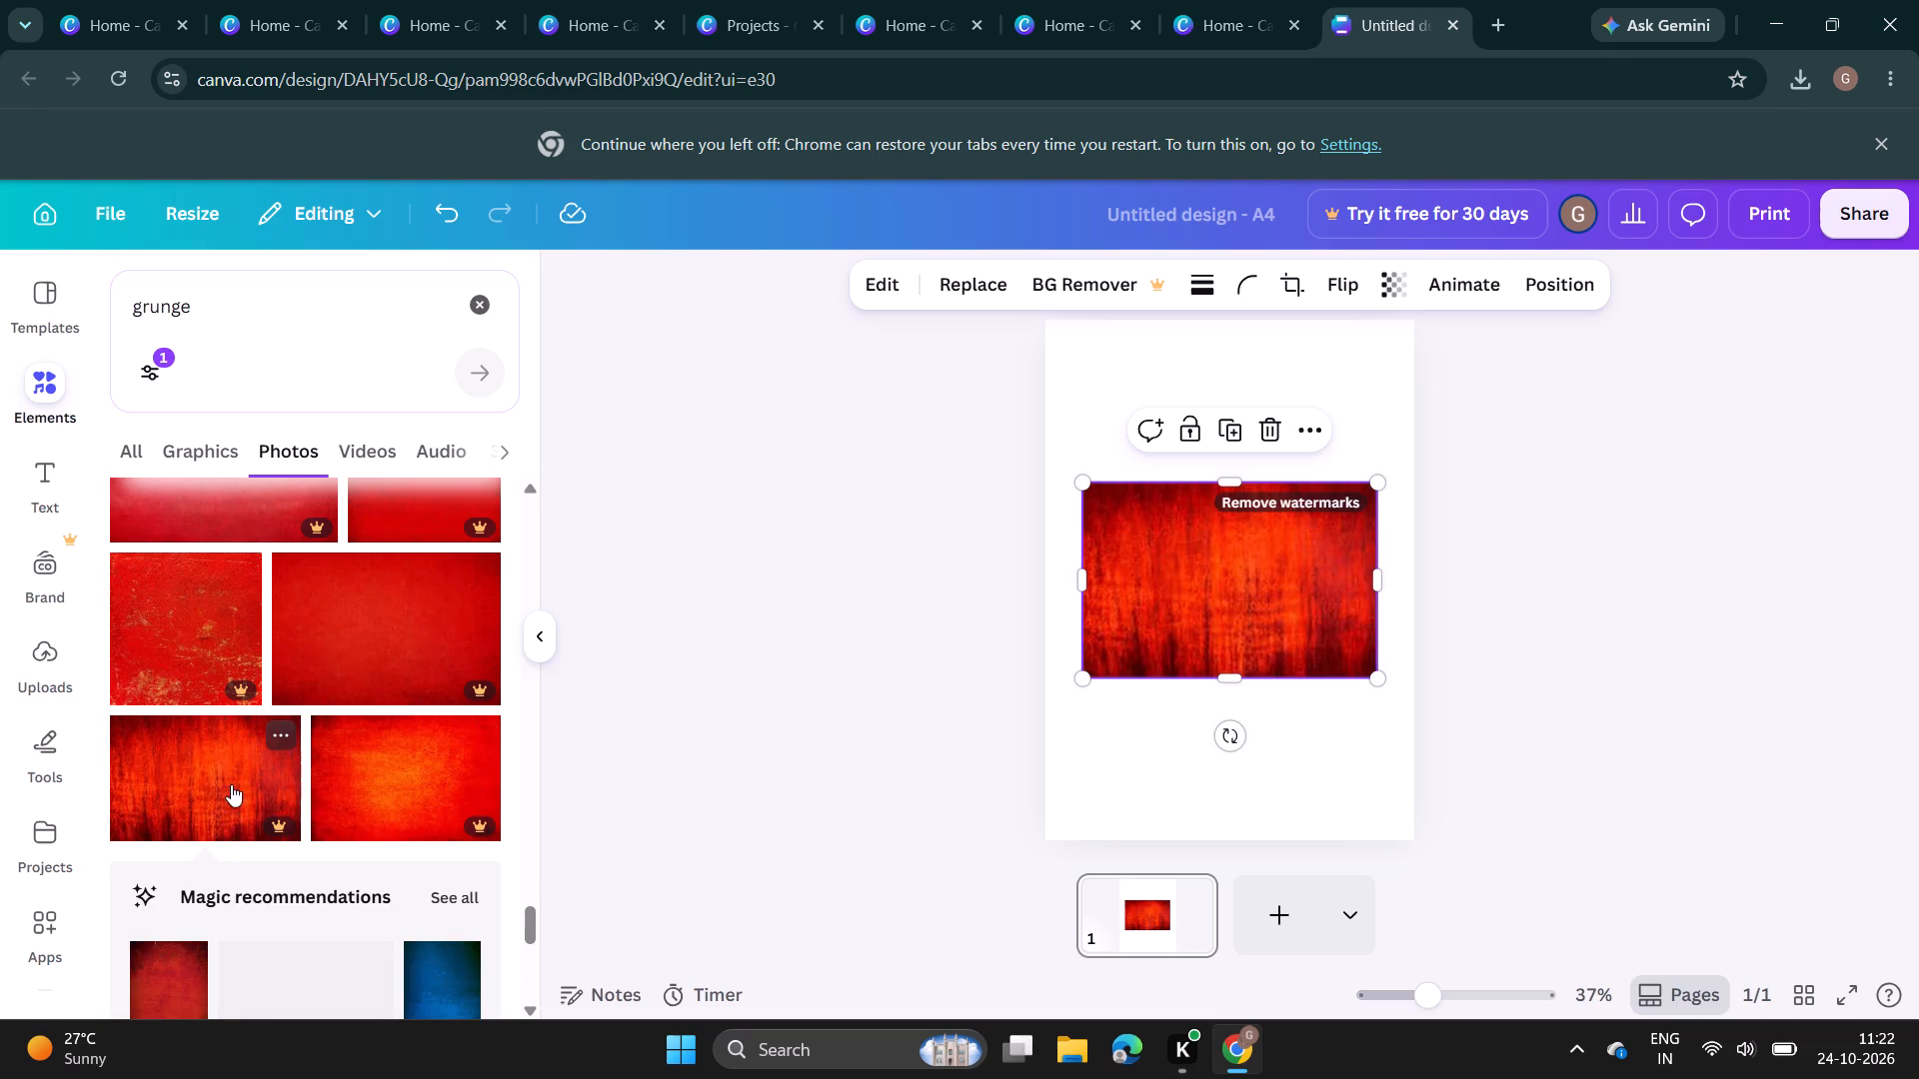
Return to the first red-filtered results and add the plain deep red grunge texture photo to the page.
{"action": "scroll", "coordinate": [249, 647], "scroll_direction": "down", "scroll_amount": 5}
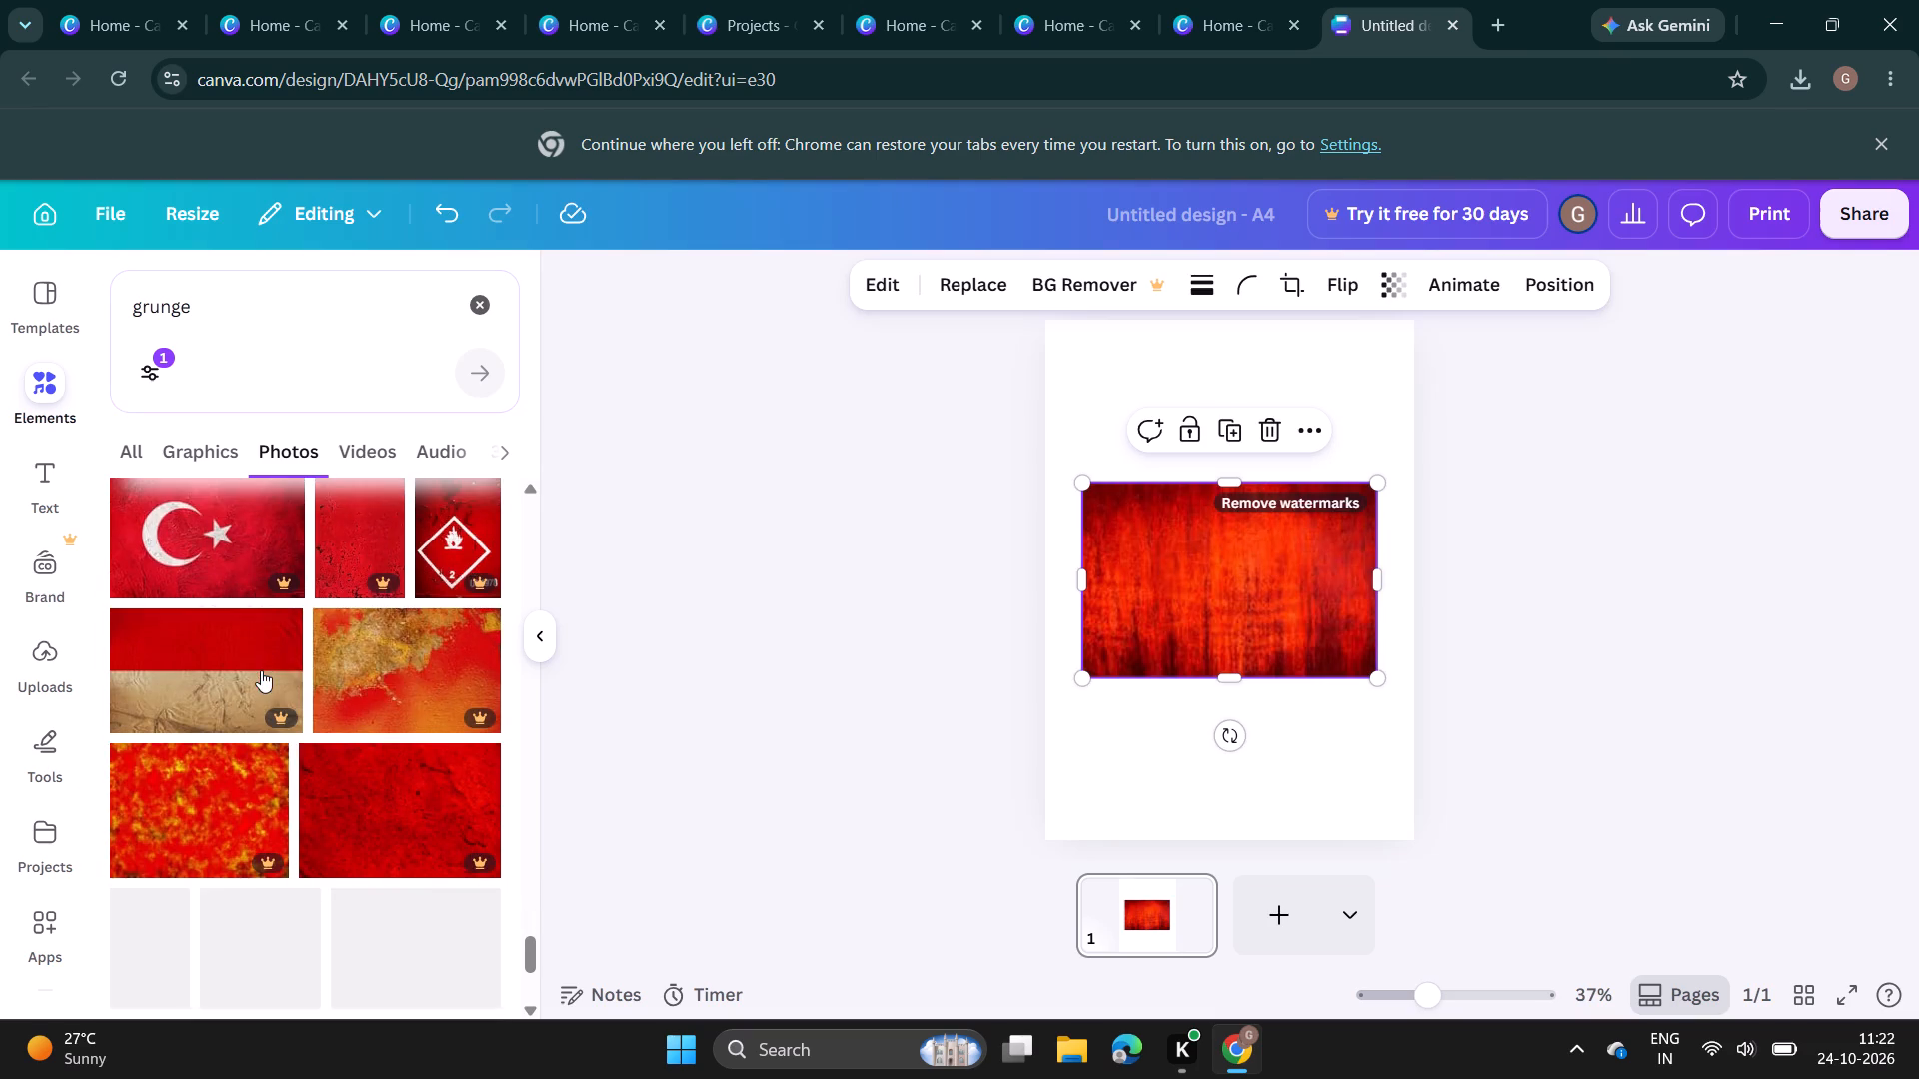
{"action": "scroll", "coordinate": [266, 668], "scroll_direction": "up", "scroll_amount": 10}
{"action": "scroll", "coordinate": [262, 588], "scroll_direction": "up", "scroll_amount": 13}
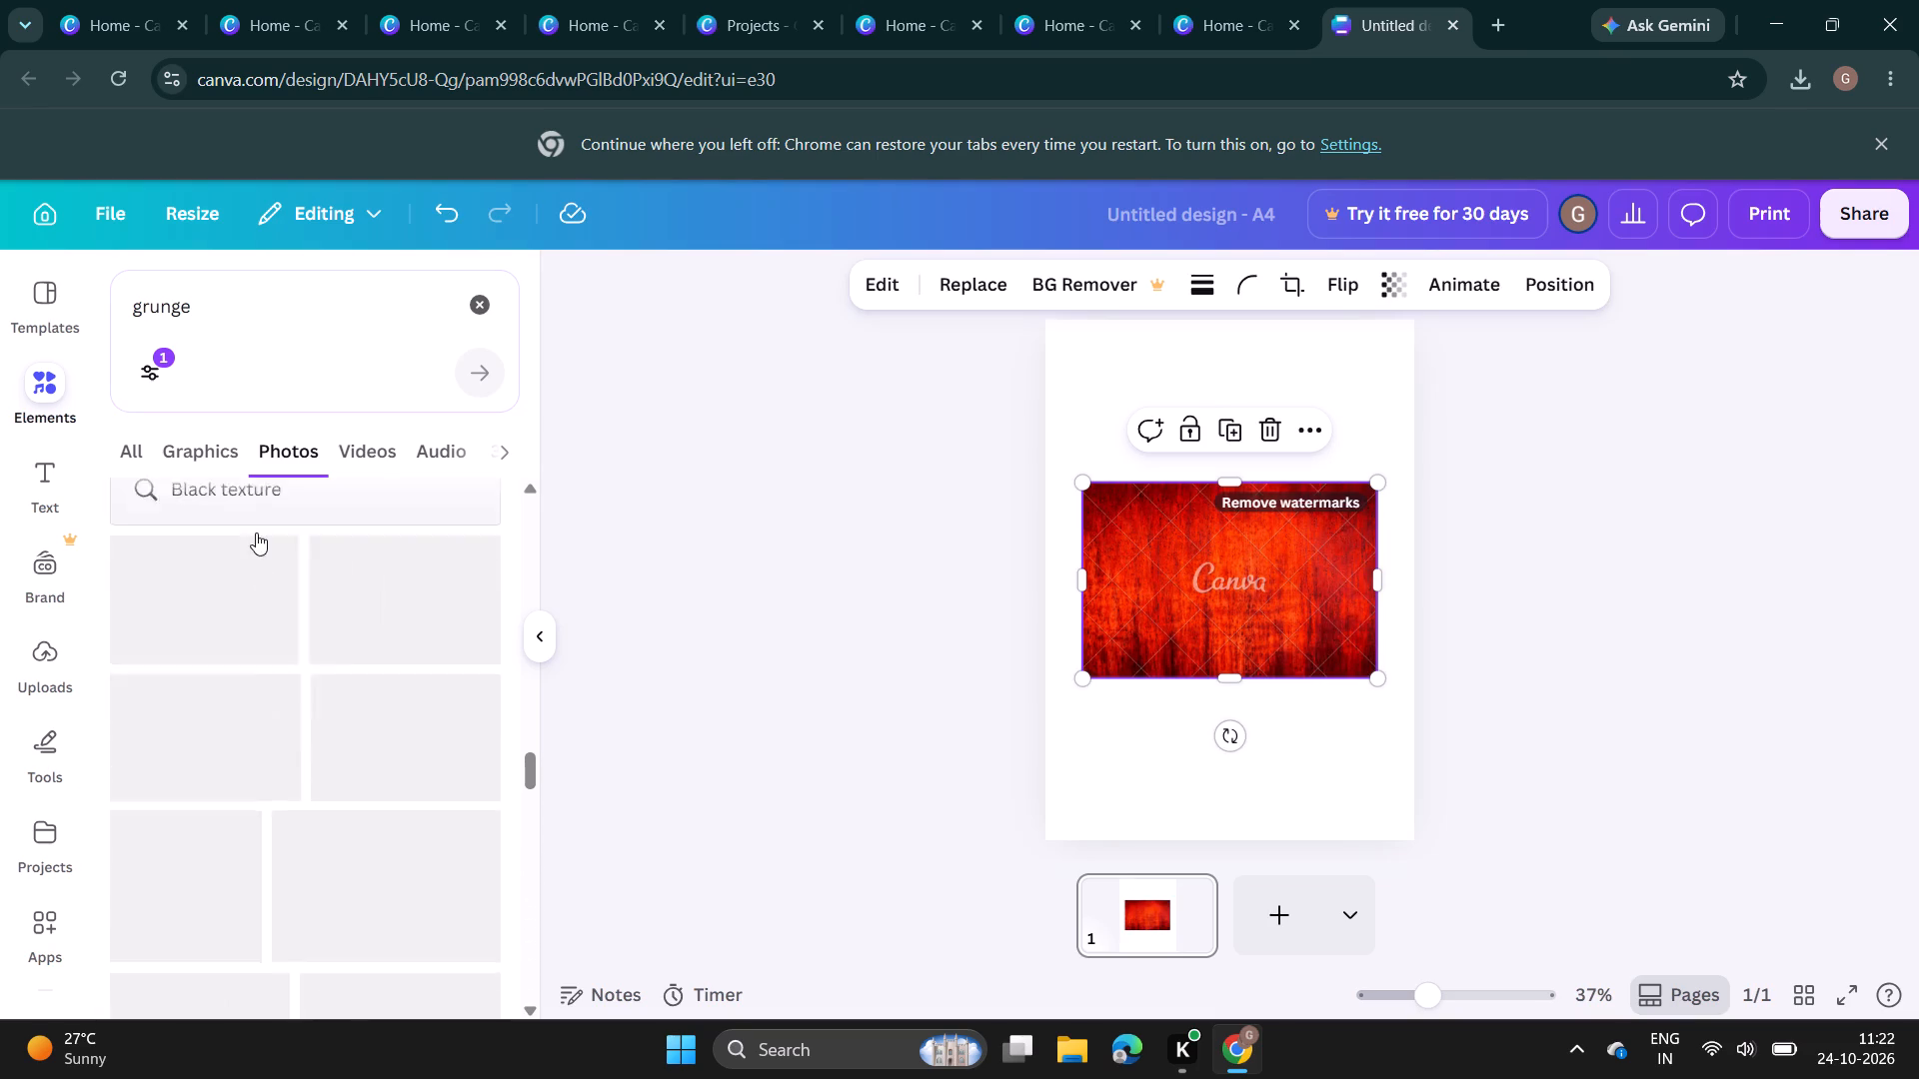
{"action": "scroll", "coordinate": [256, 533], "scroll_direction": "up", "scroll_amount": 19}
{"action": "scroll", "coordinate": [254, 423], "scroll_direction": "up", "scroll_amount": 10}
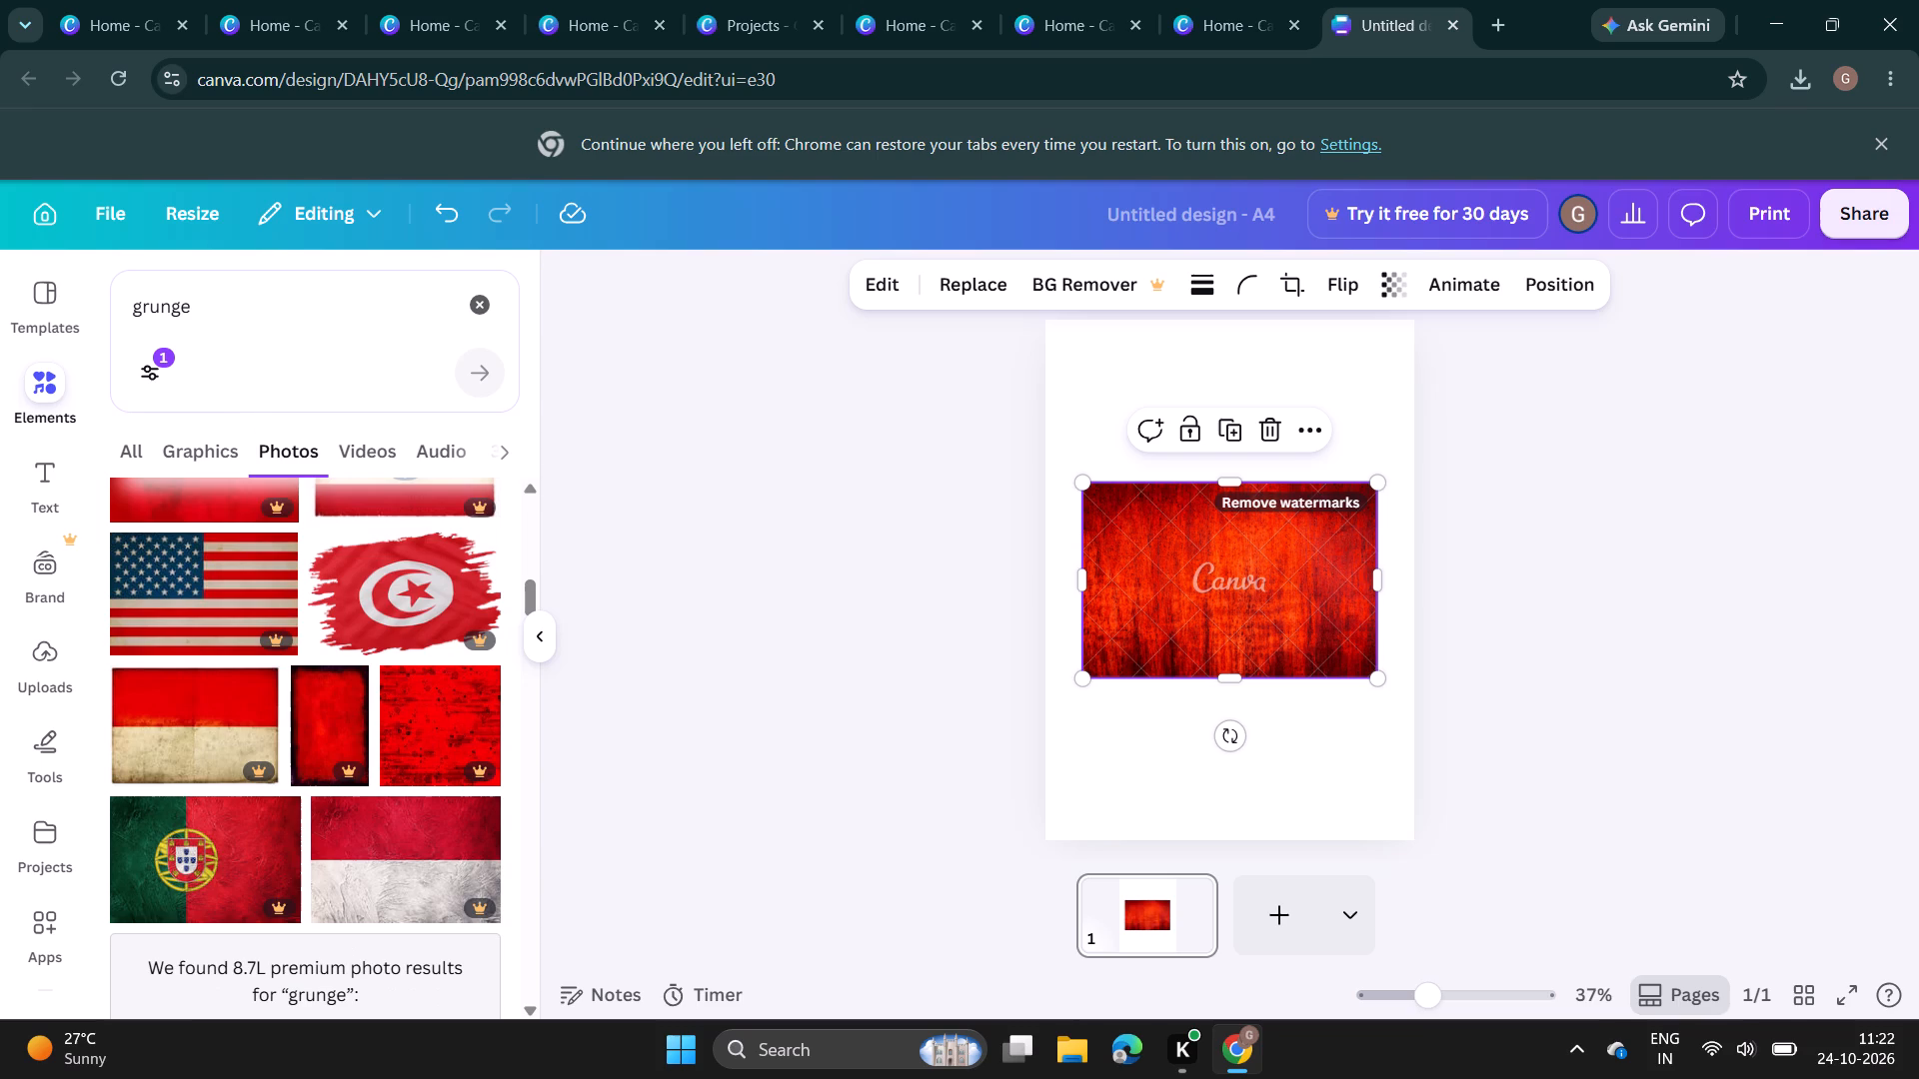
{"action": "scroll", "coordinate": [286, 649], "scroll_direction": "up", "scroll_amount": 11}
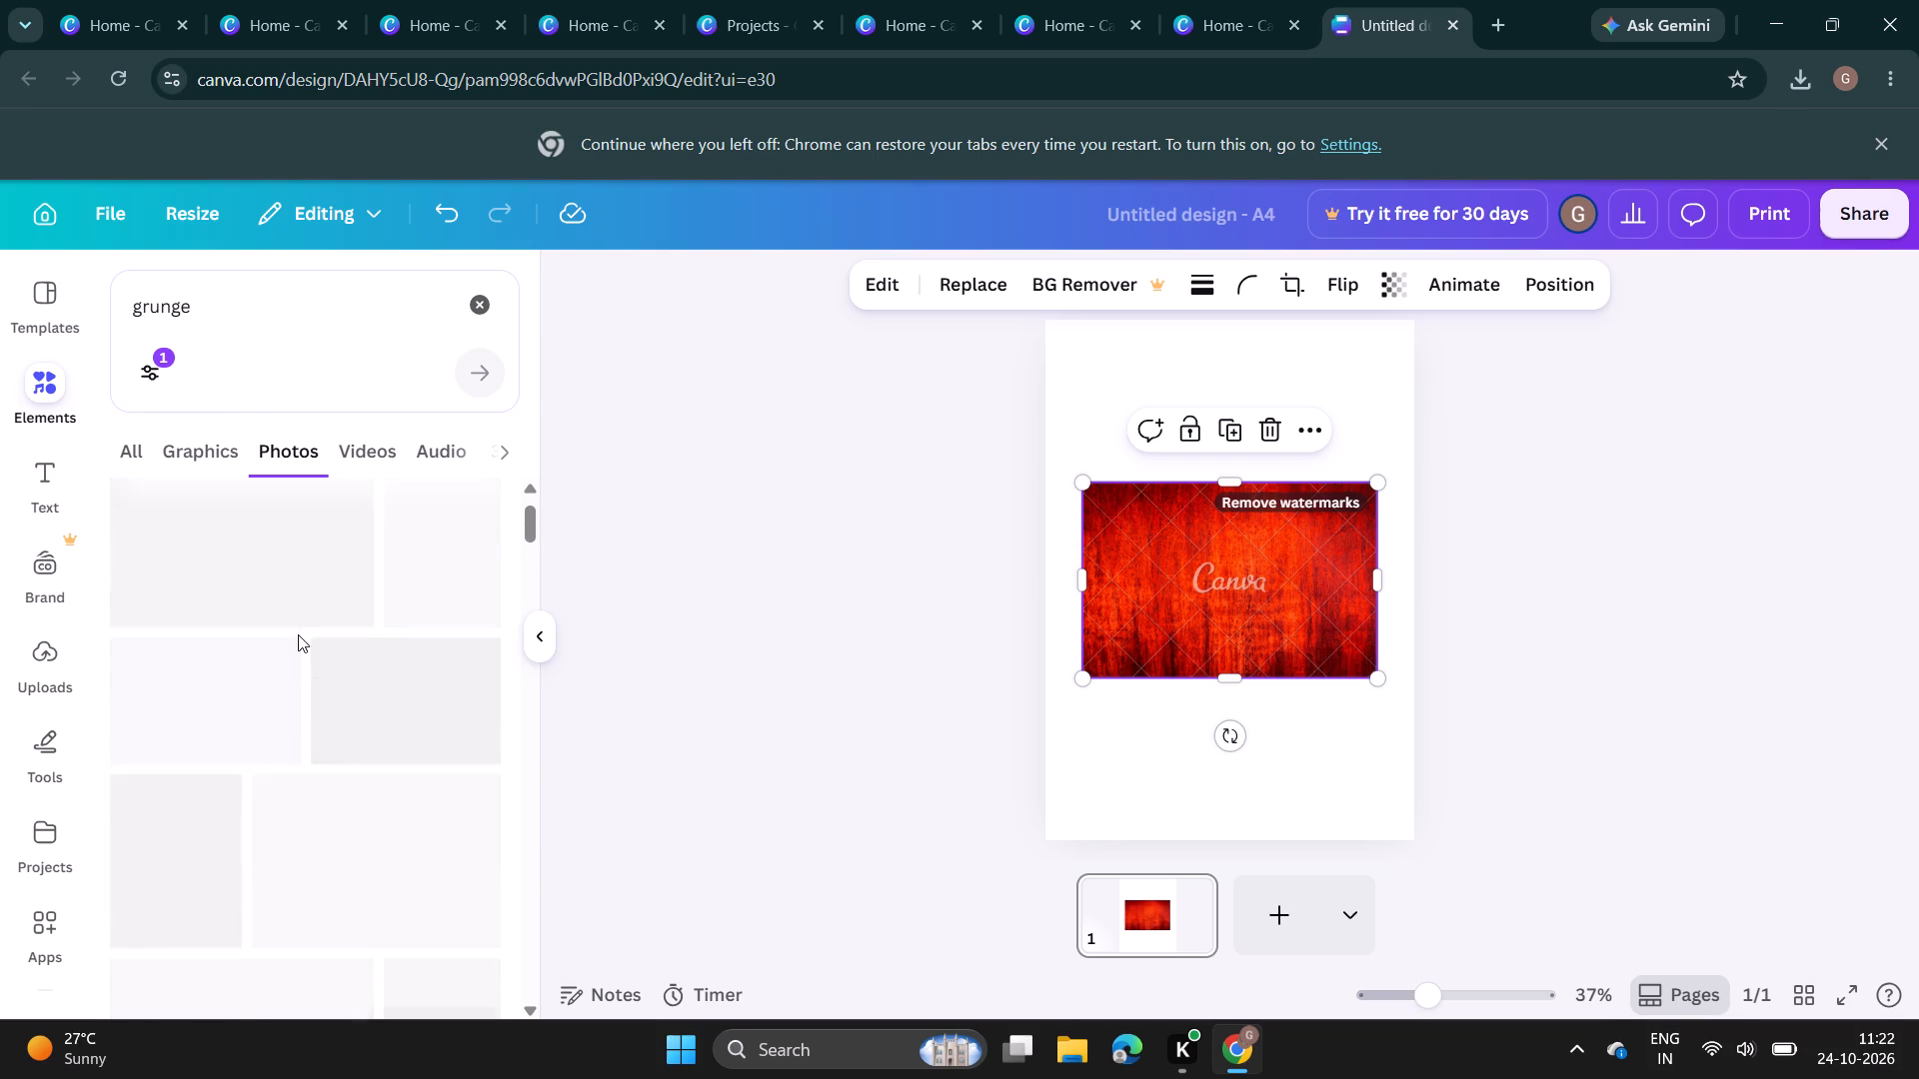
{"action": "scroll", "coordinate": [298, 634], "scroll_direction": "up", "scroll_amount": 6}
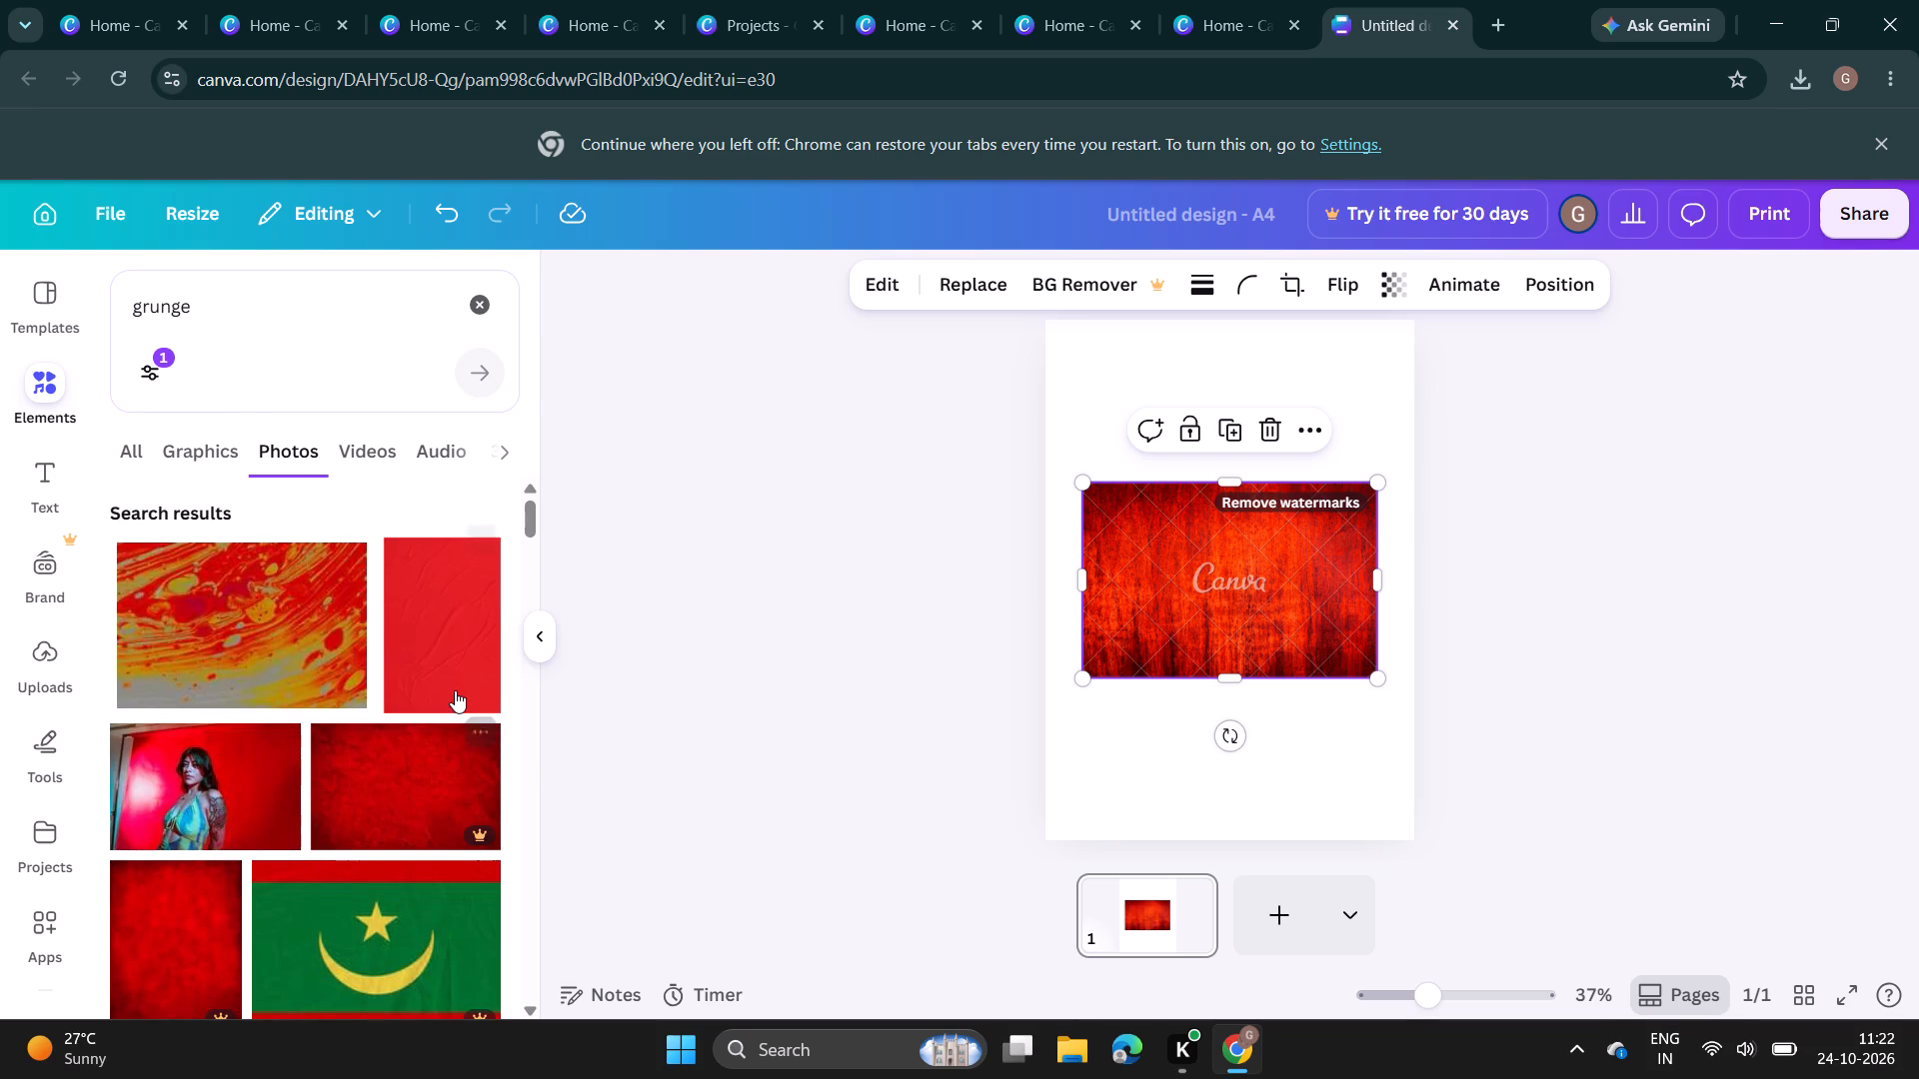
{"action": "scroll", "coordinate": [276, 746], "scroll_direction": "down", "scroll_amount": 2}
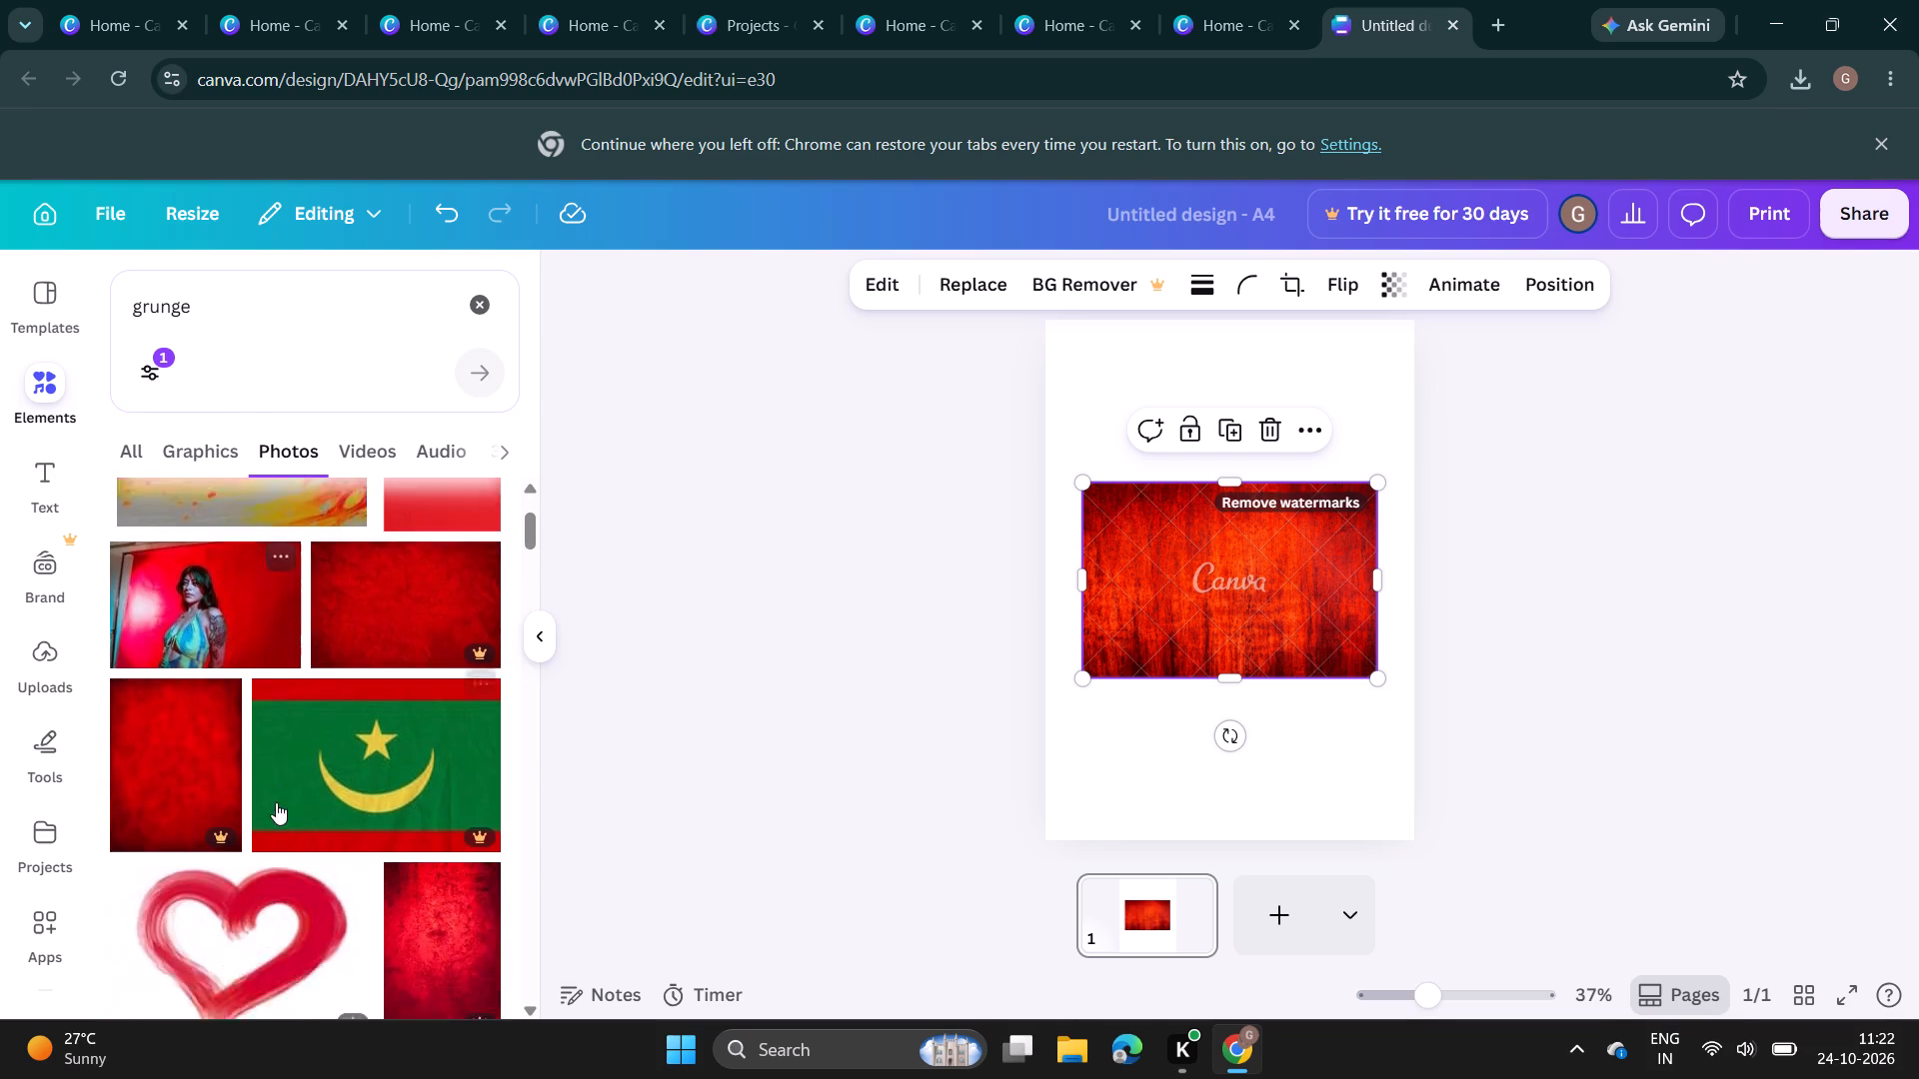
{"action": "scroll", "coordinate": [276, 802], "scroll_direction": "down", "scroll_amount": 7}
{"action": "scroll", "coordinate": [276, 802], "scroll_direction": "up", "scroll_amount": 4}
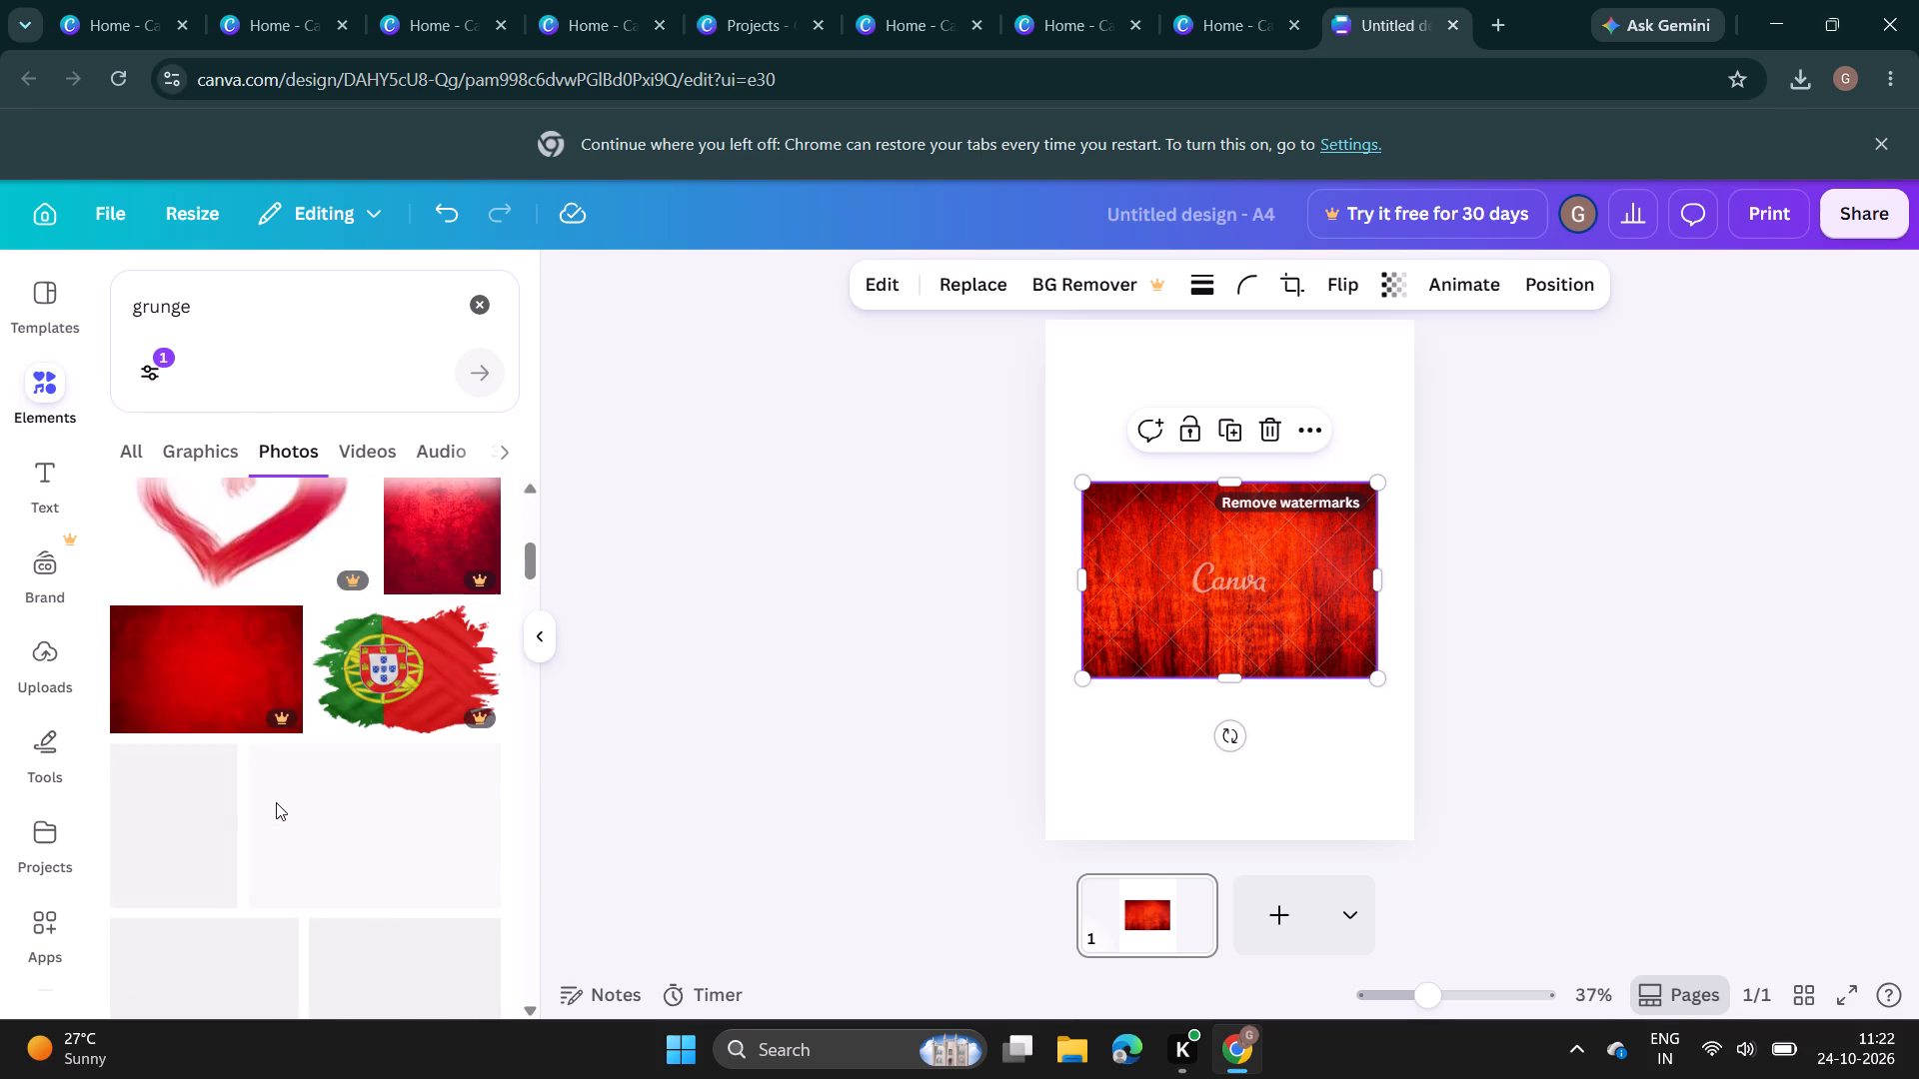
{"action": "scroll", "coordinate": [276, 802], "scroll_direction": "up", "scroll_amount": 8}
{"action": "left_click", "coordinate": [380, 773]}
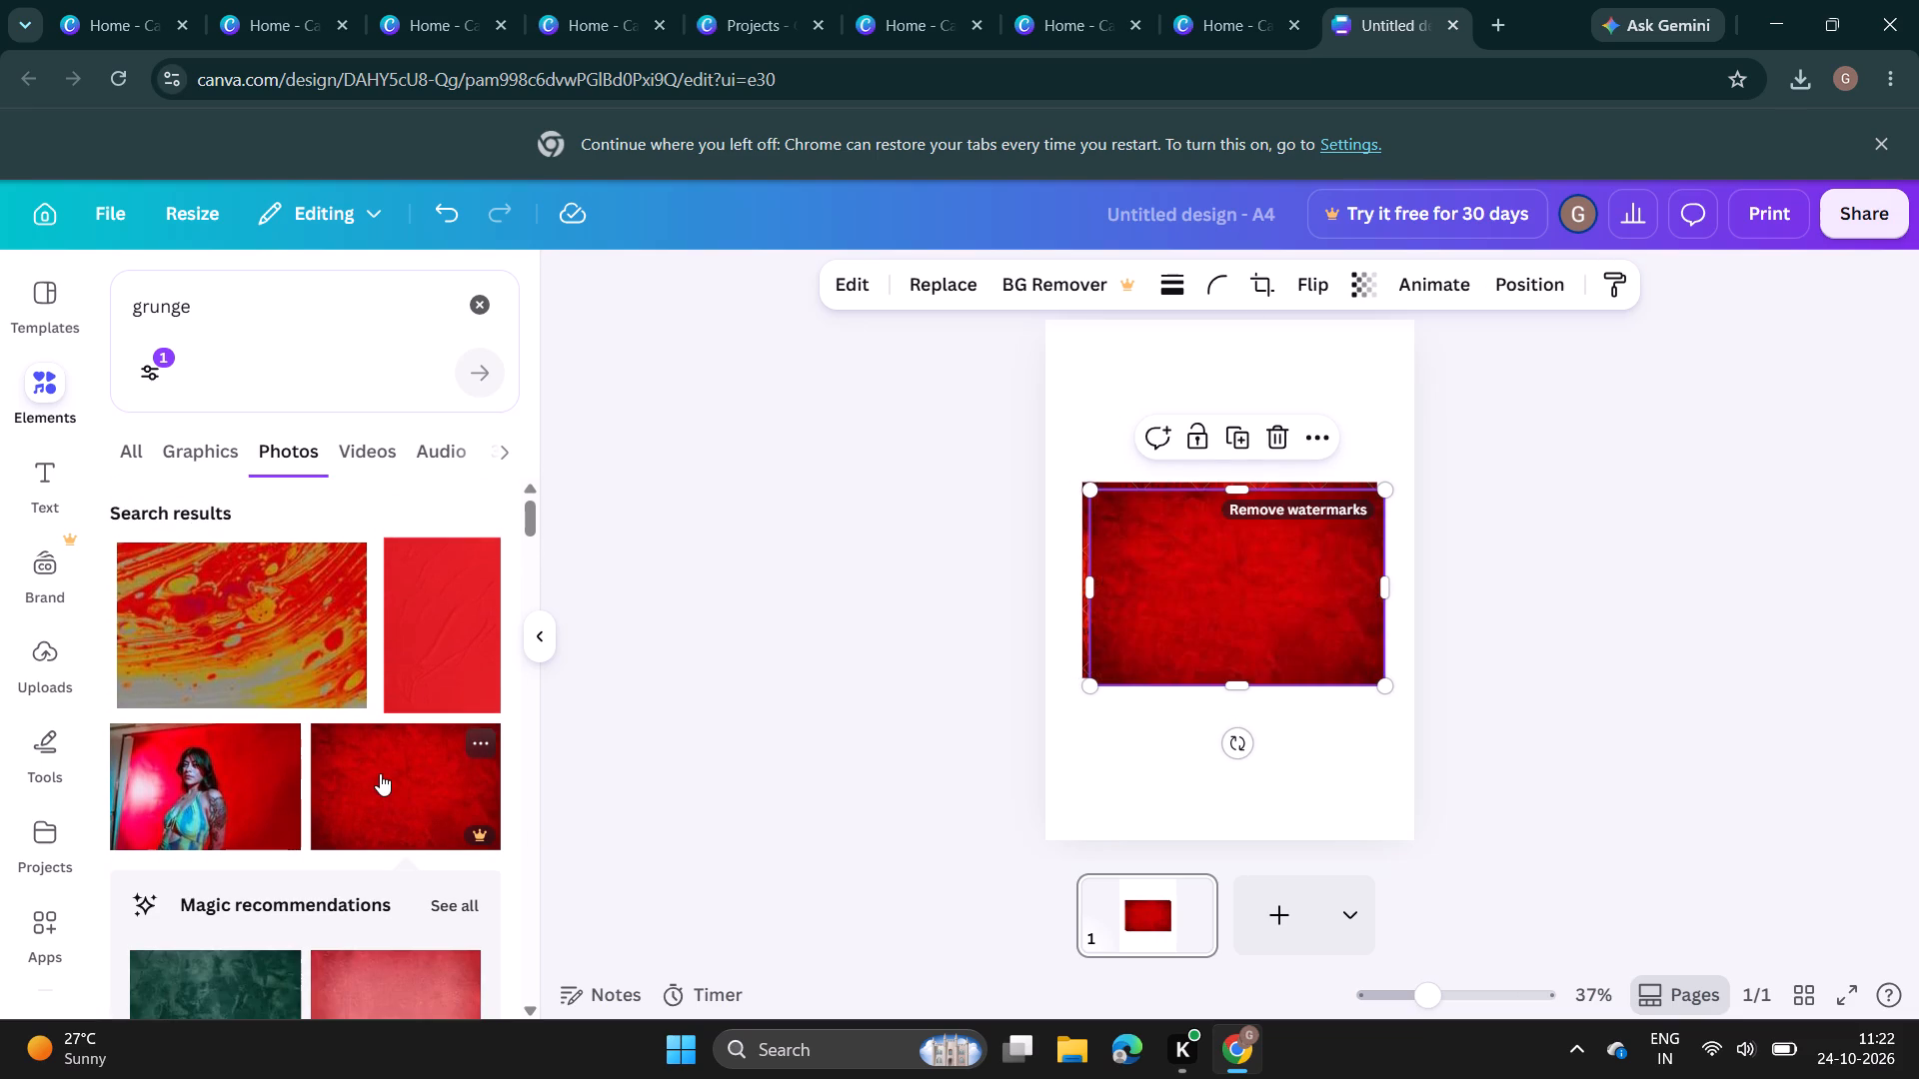
Change the colour filter of the grunge photo results to the preset coral red.
{"action": "scroll", "coordinate": [380, 772], "scroll_direction": "up", "scroll_amount": 2}
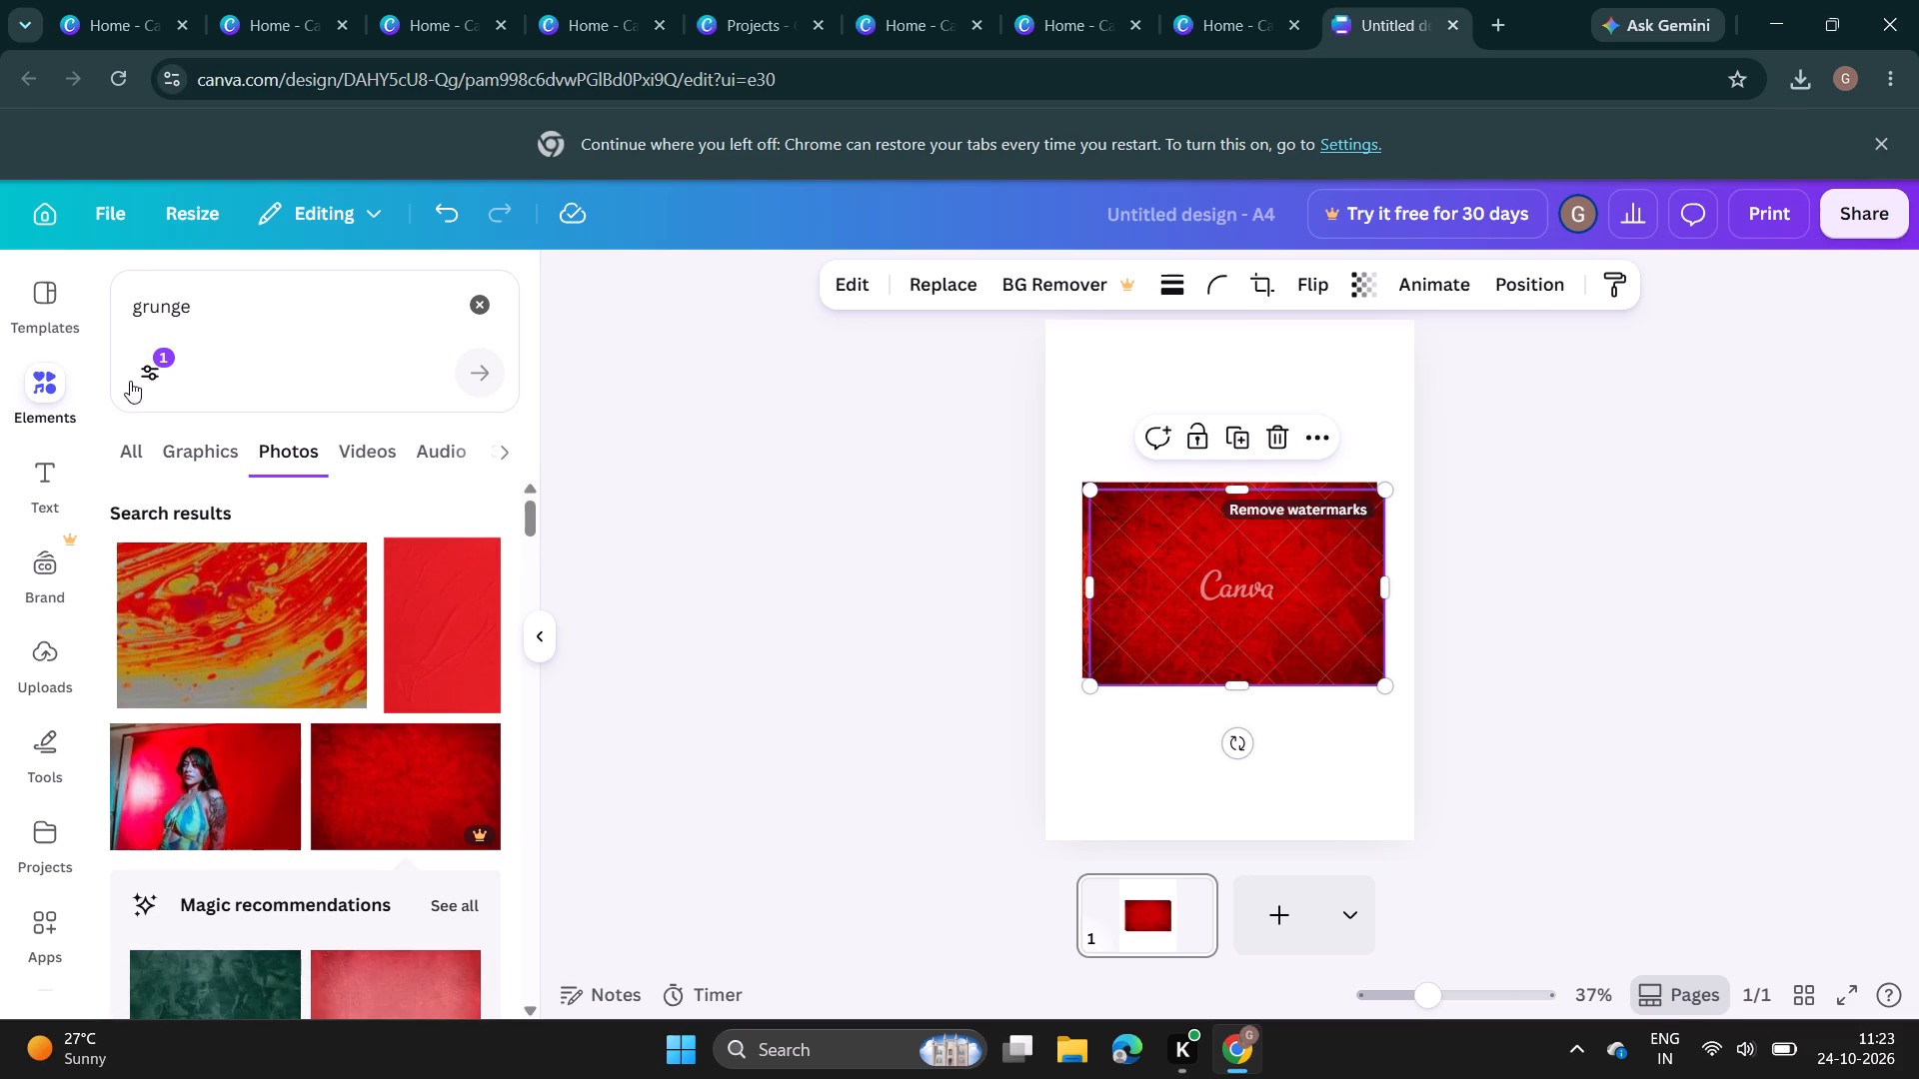
{"action": "left_click", "coordinate": [160, 370]}
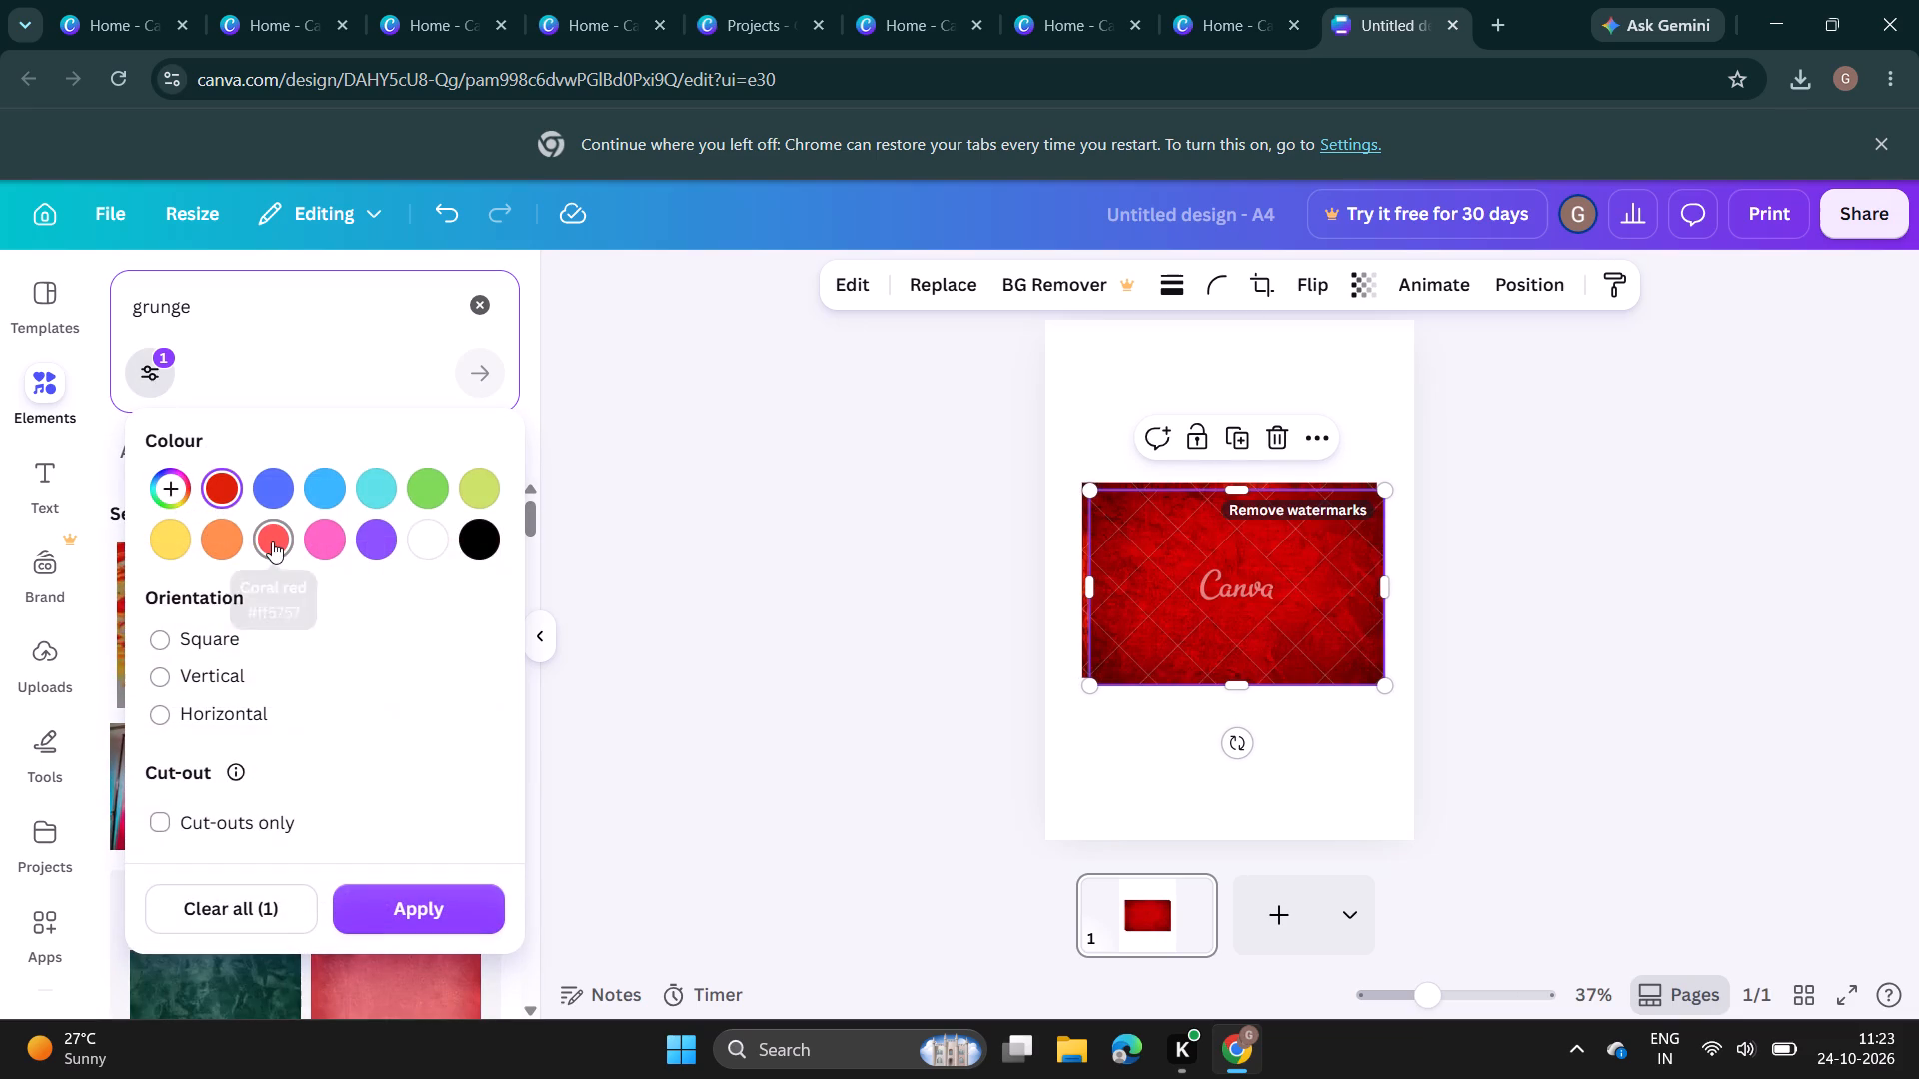
{"action": "left_click", "coordinate": [272, 541]}
{"action": "left_click", "coordinate": [413, 914]}
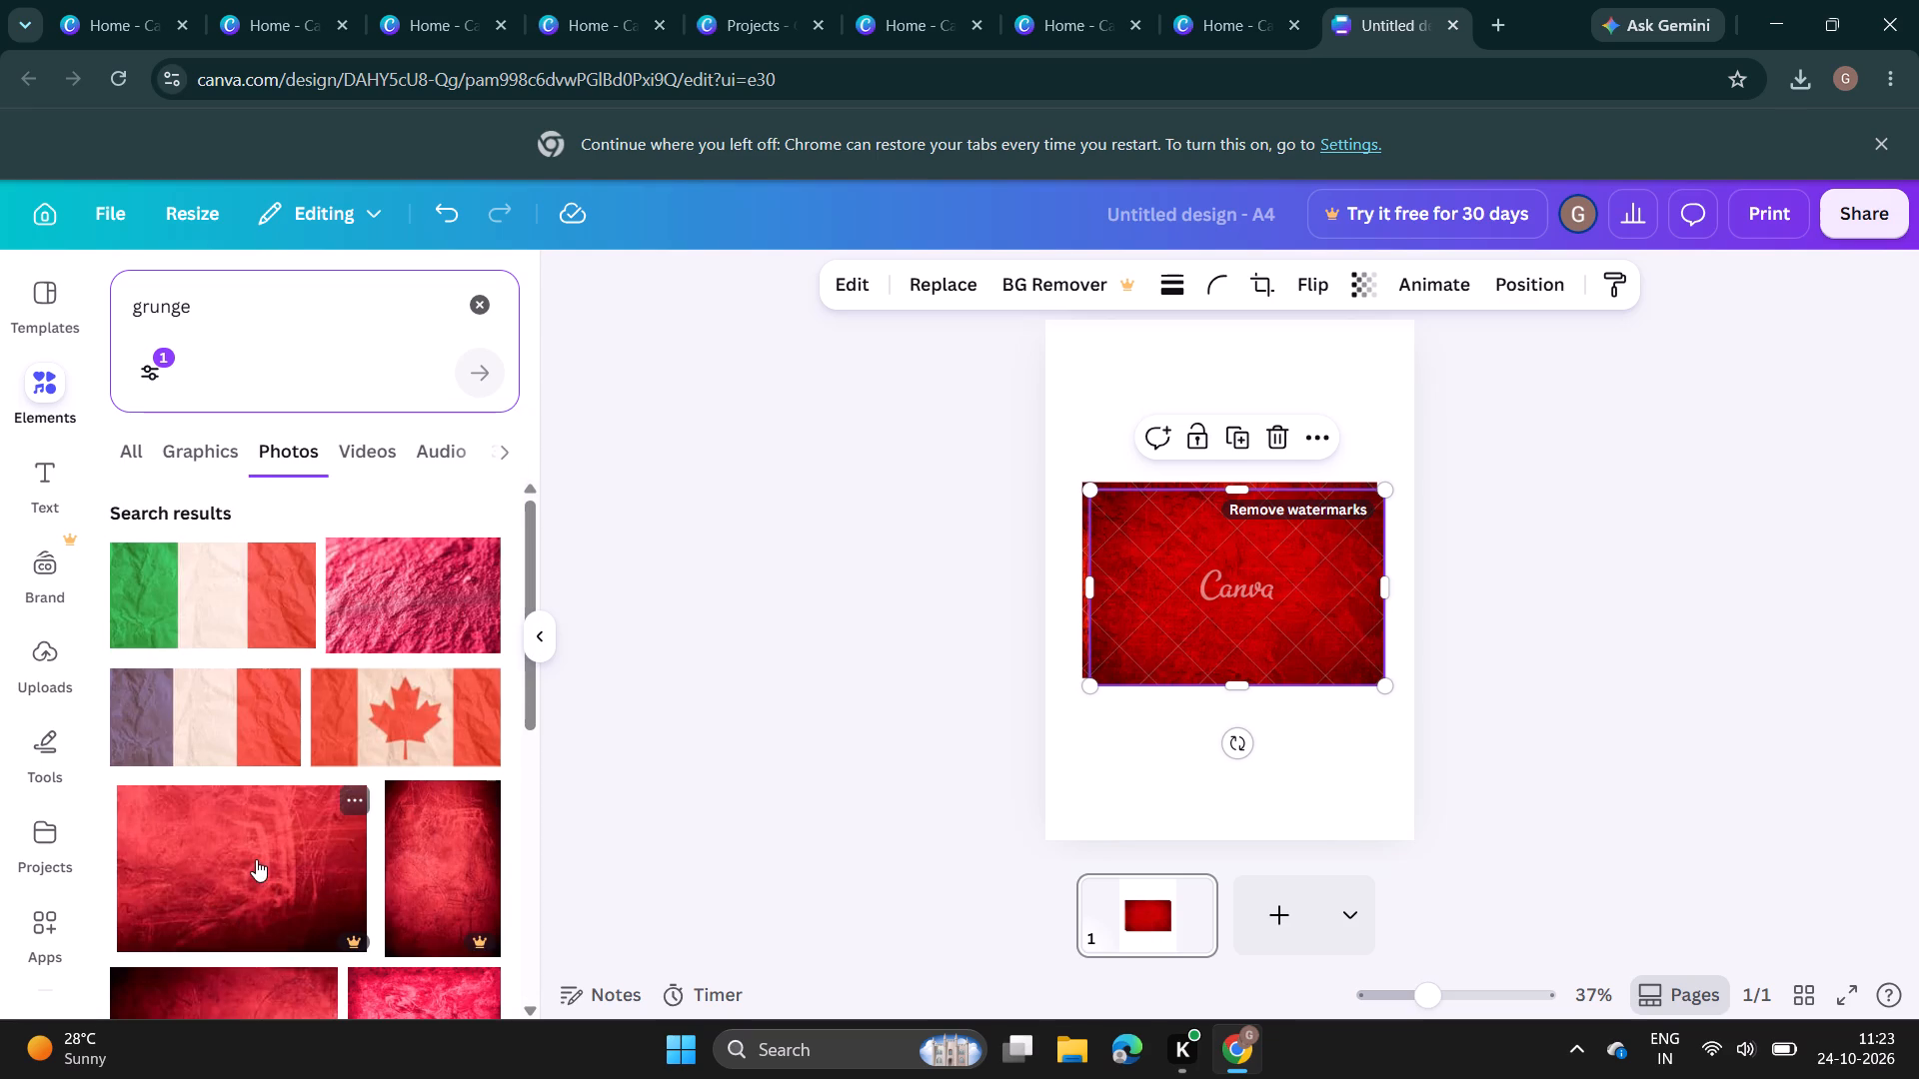
Add the scratched red grunge photo with dark corners and place it lower on the page, partly clear of the other photos.
{"action": "left_click", "coordinate": [237, 856]}
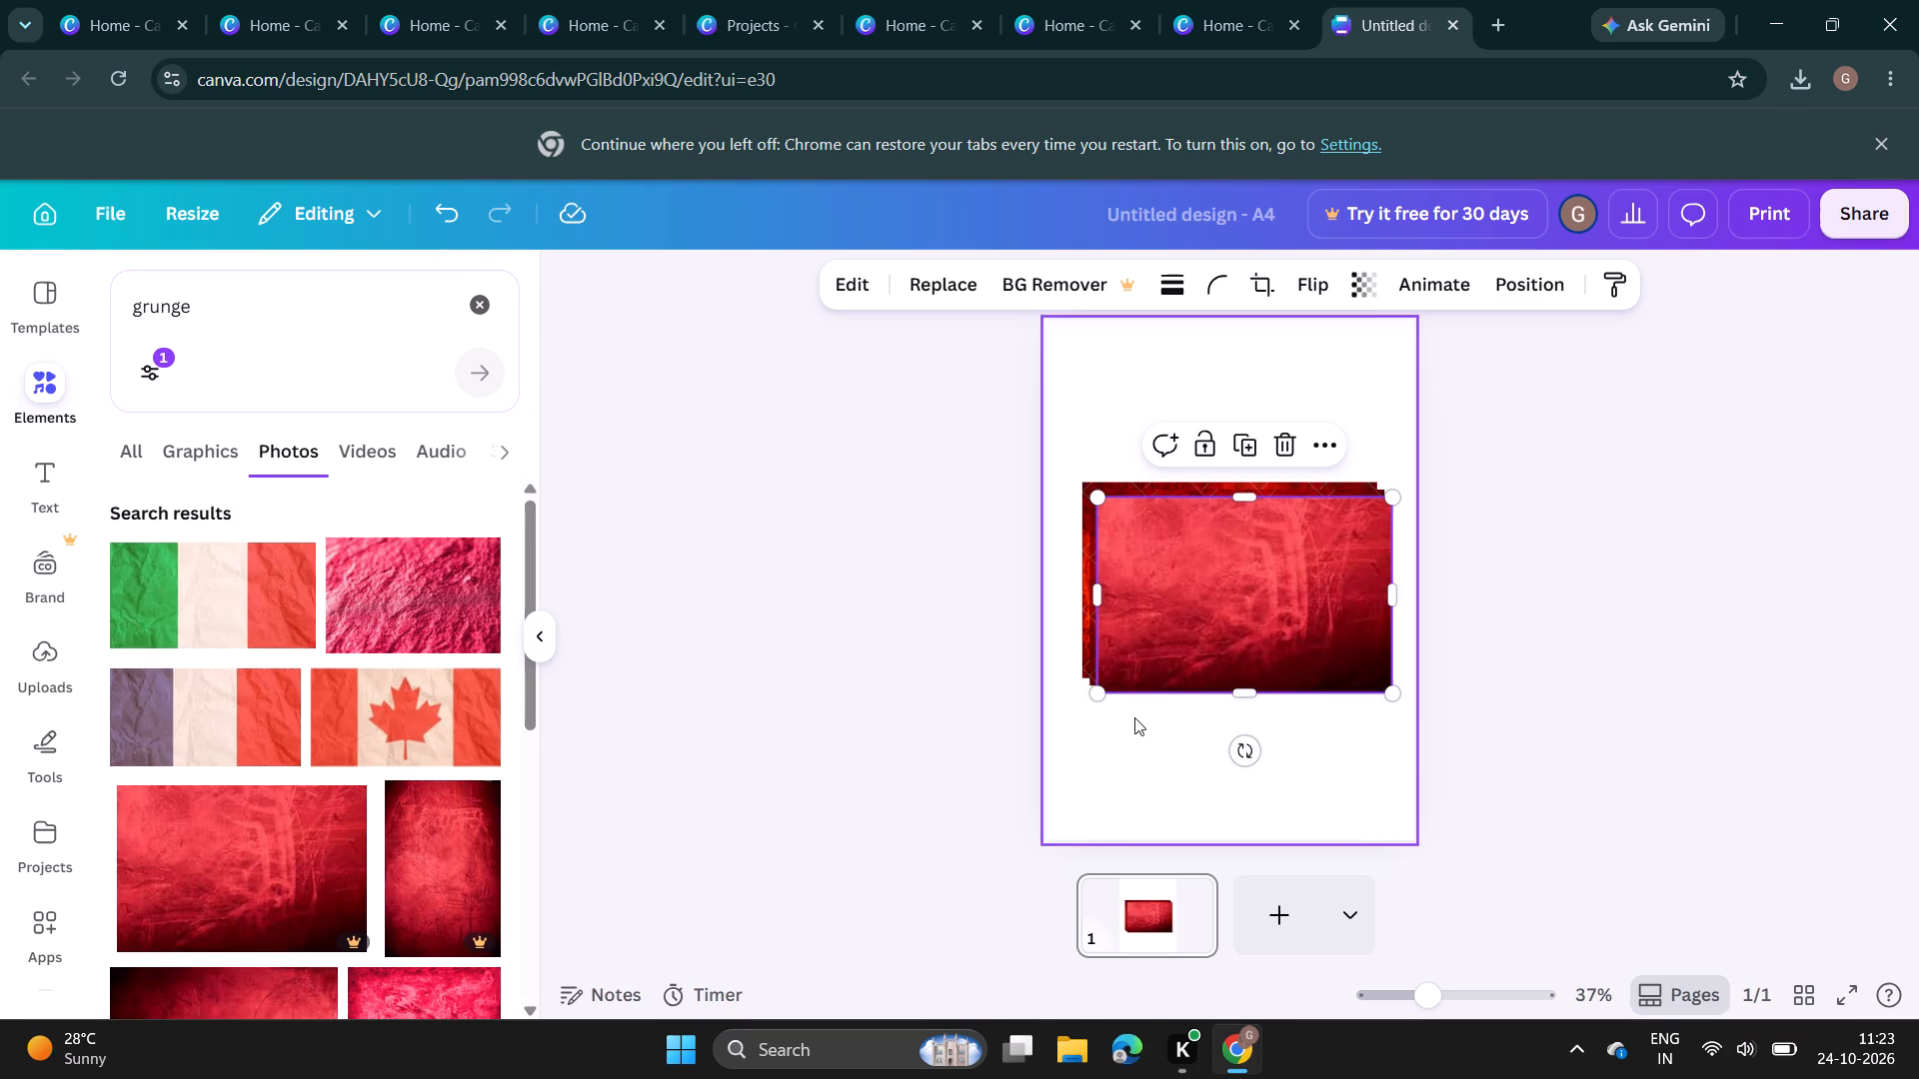
{"action": "left_click_drag", "start_coordinate": [1200, 585], "coordinate": [1212, 694]}
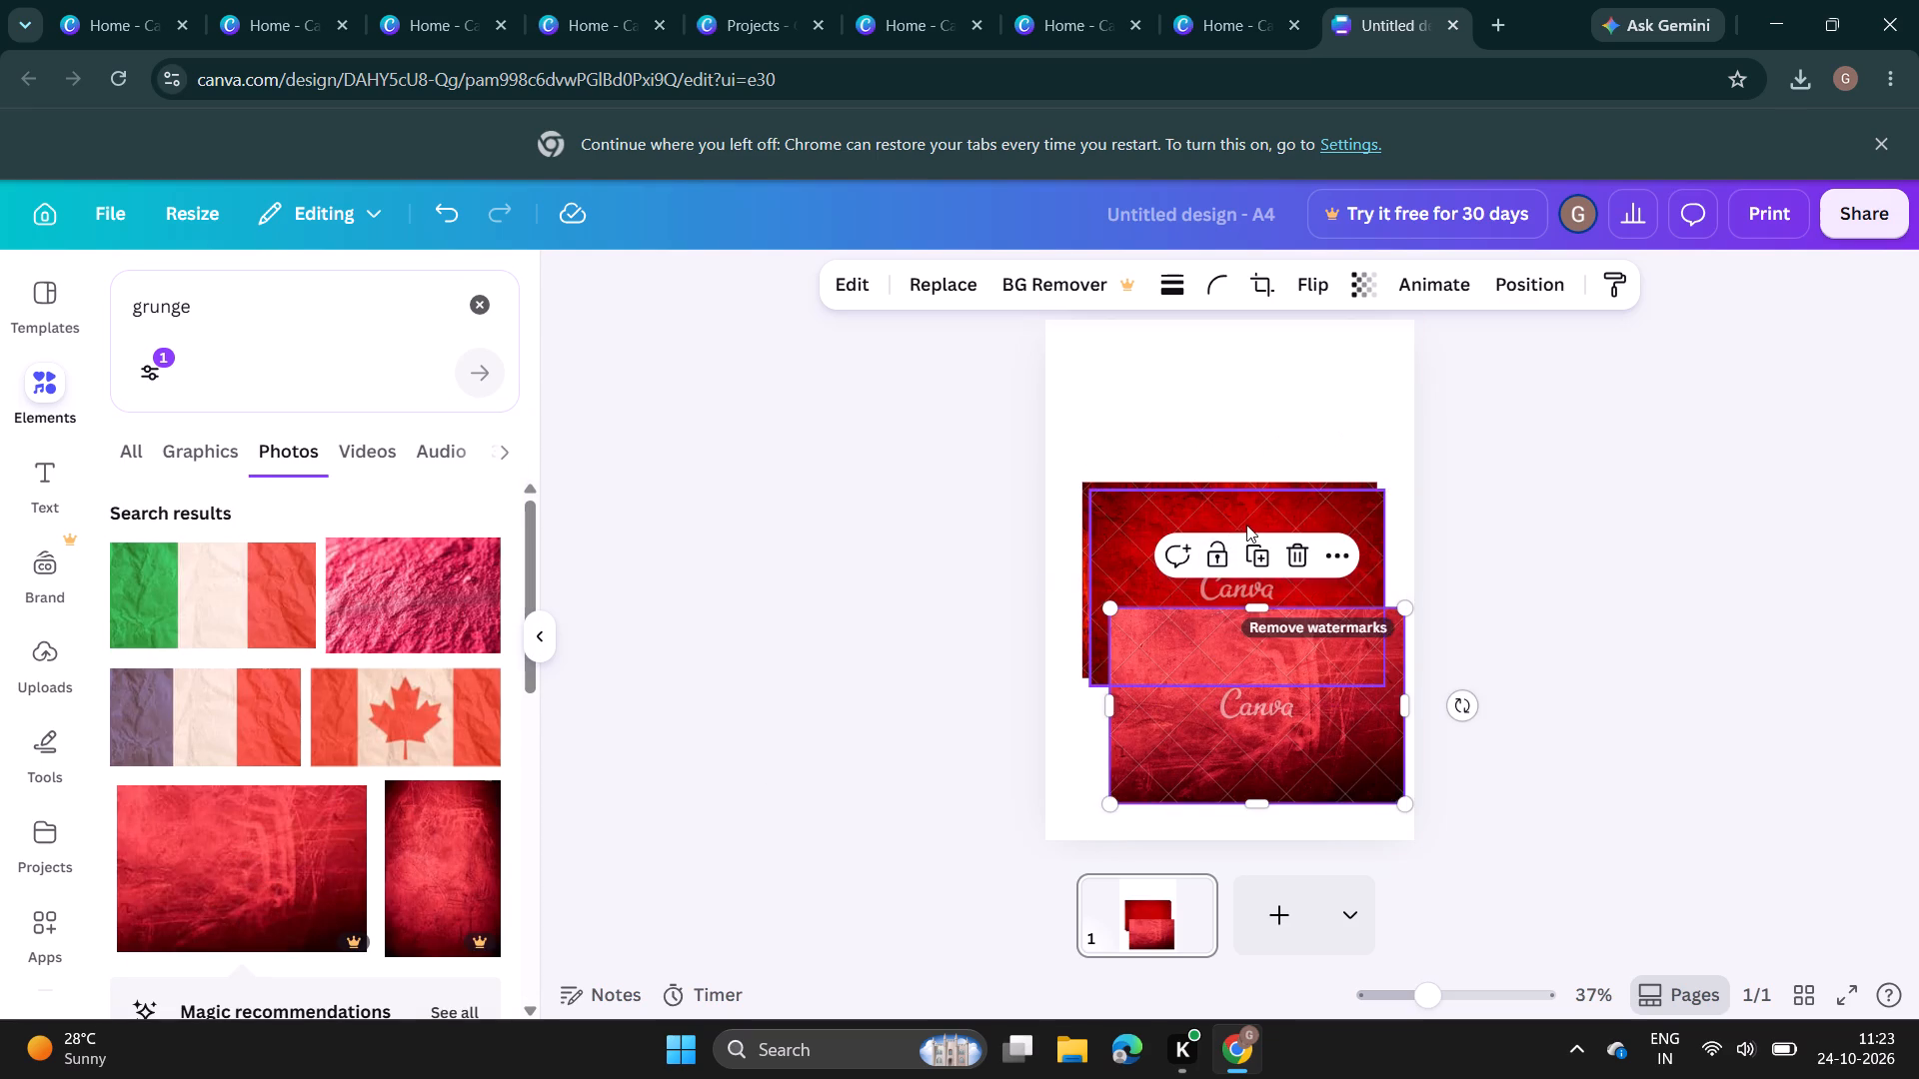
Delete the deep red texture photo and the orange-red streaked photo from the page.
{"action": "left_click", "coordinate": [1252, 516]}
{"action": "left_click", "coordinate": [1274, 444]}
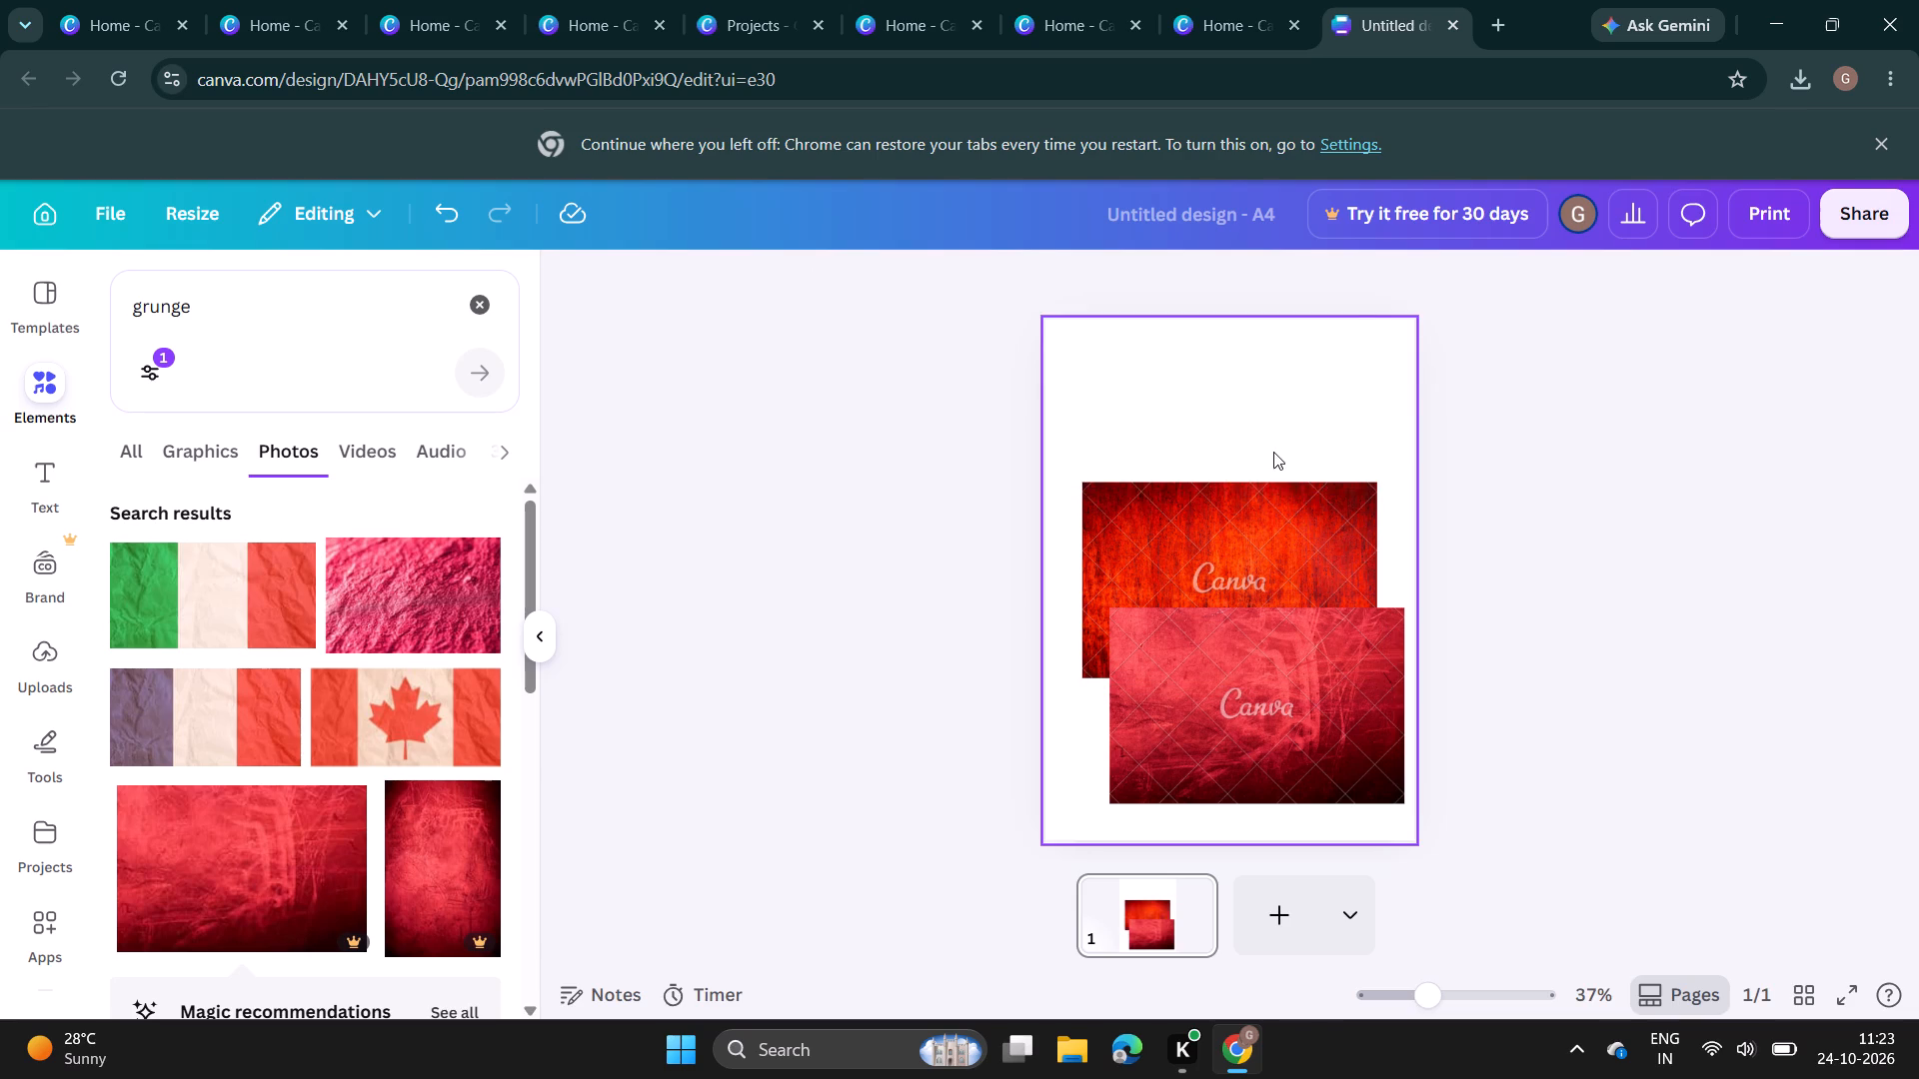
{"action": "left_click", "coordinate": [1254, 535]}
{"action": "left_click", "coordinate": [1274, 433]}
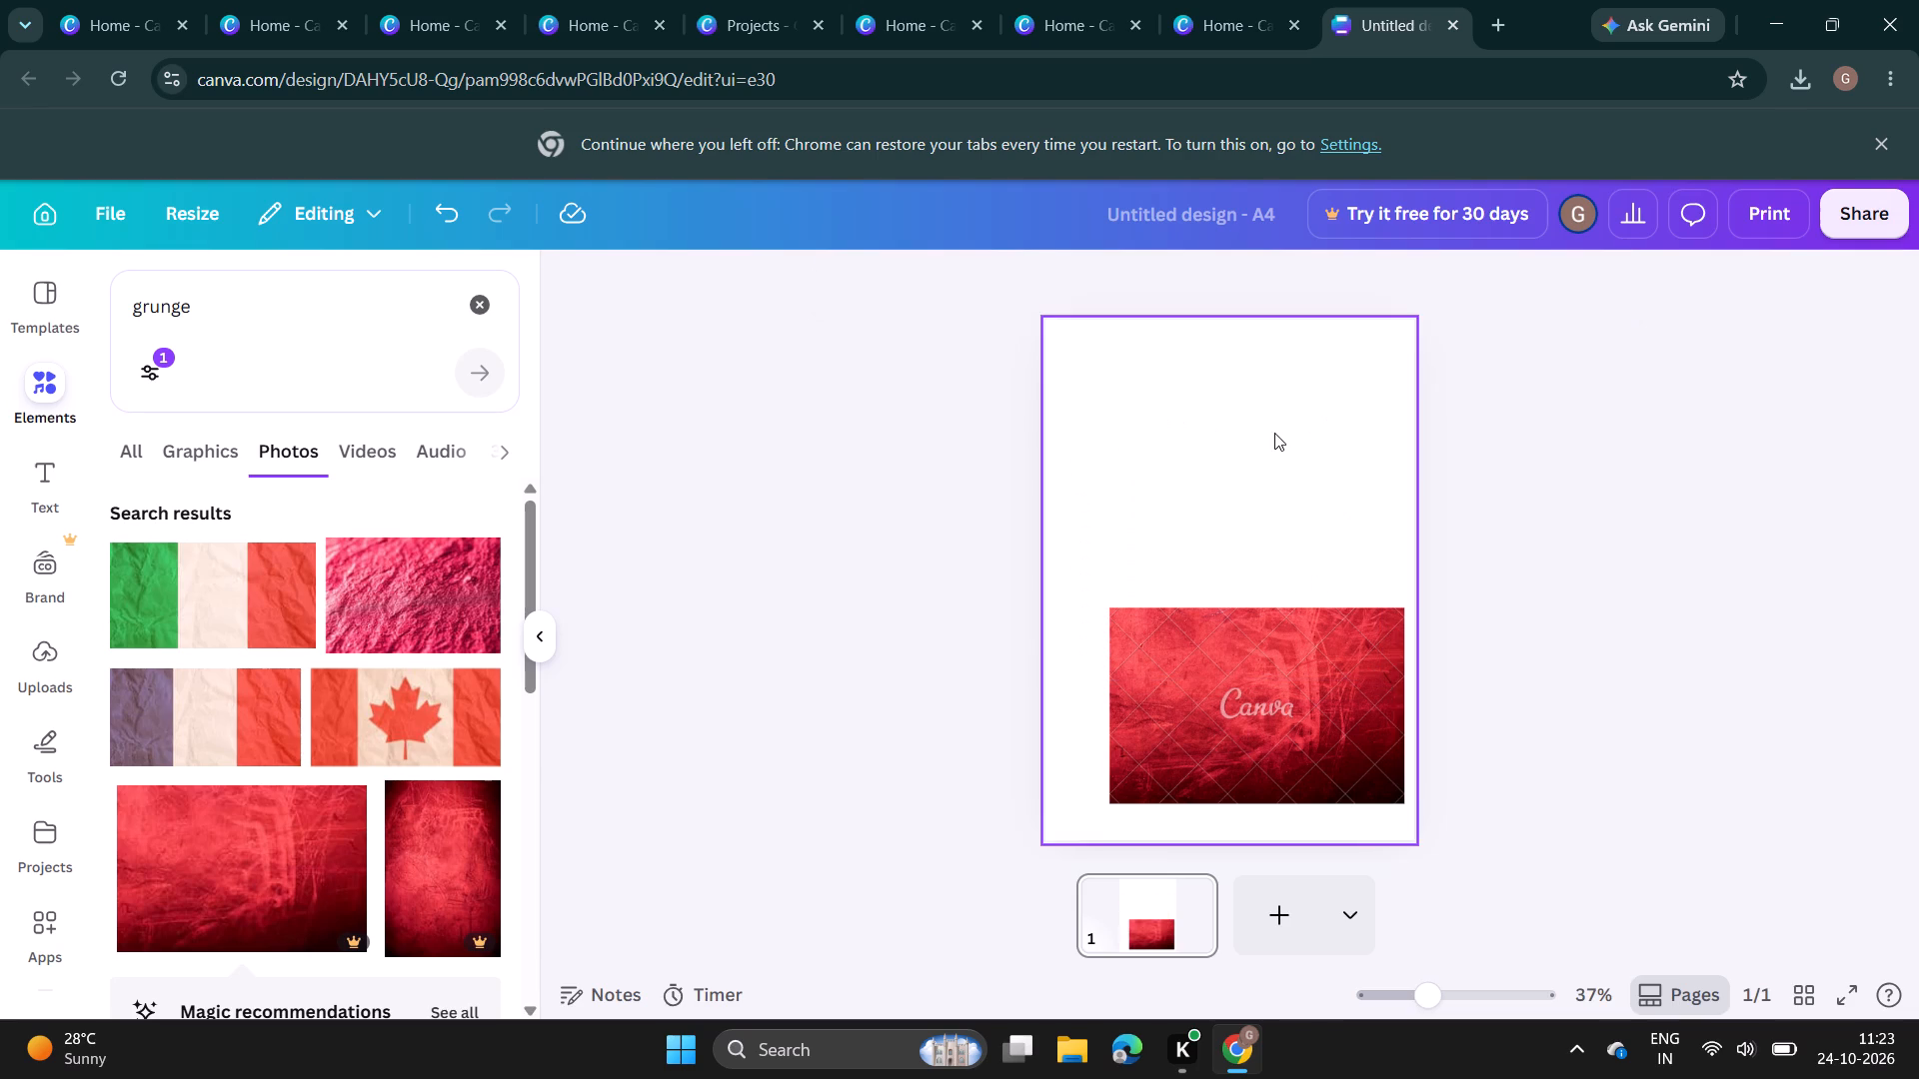
Move the scratched red grunge photo up to the upper middle of the page.
{"action": "left_click_drag", "start_coordinate": [1260, 703], "coordinate": [1244, 539]}
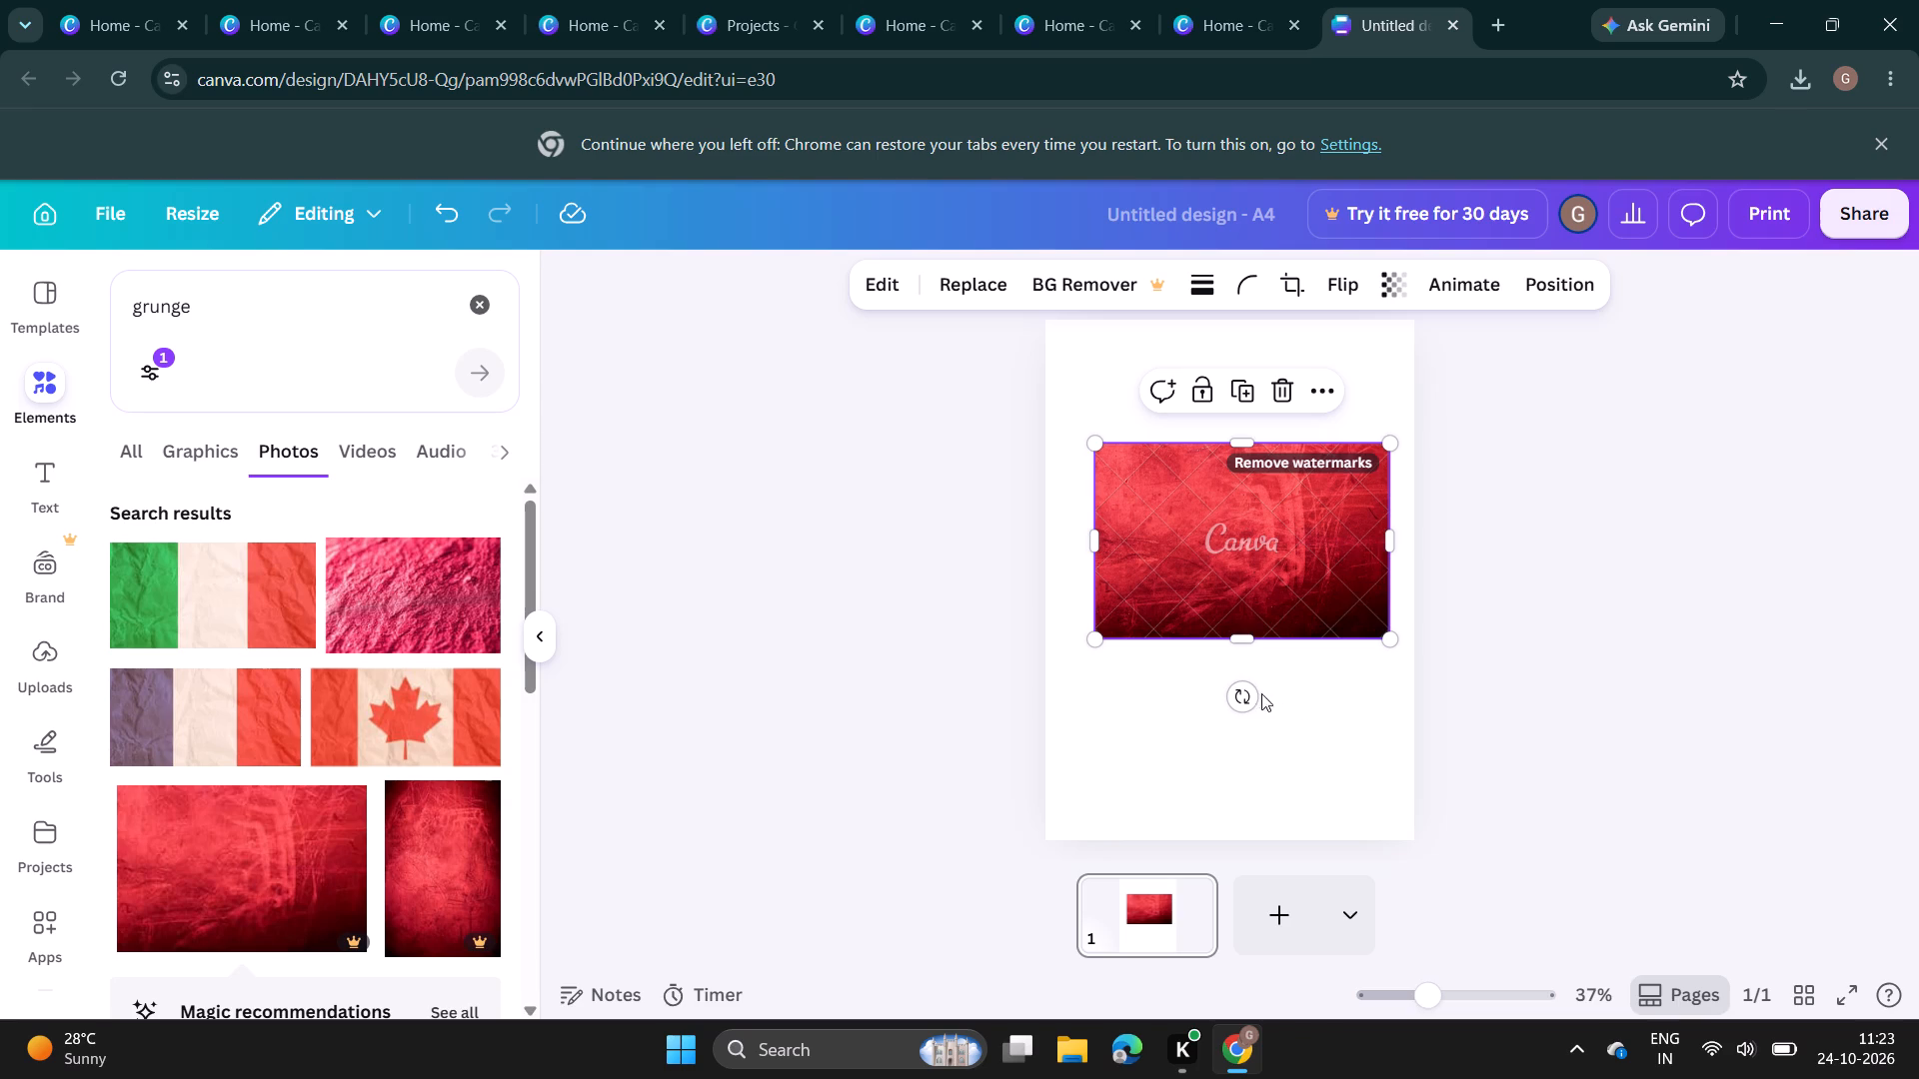
Rotate the scratched red grunge photo a quarter turn clockwise and enlarge it to cover the whole page.
{"action": "left_click_drag", "start_coordinate": [1236, 698], "coordinate": [911, 546]}
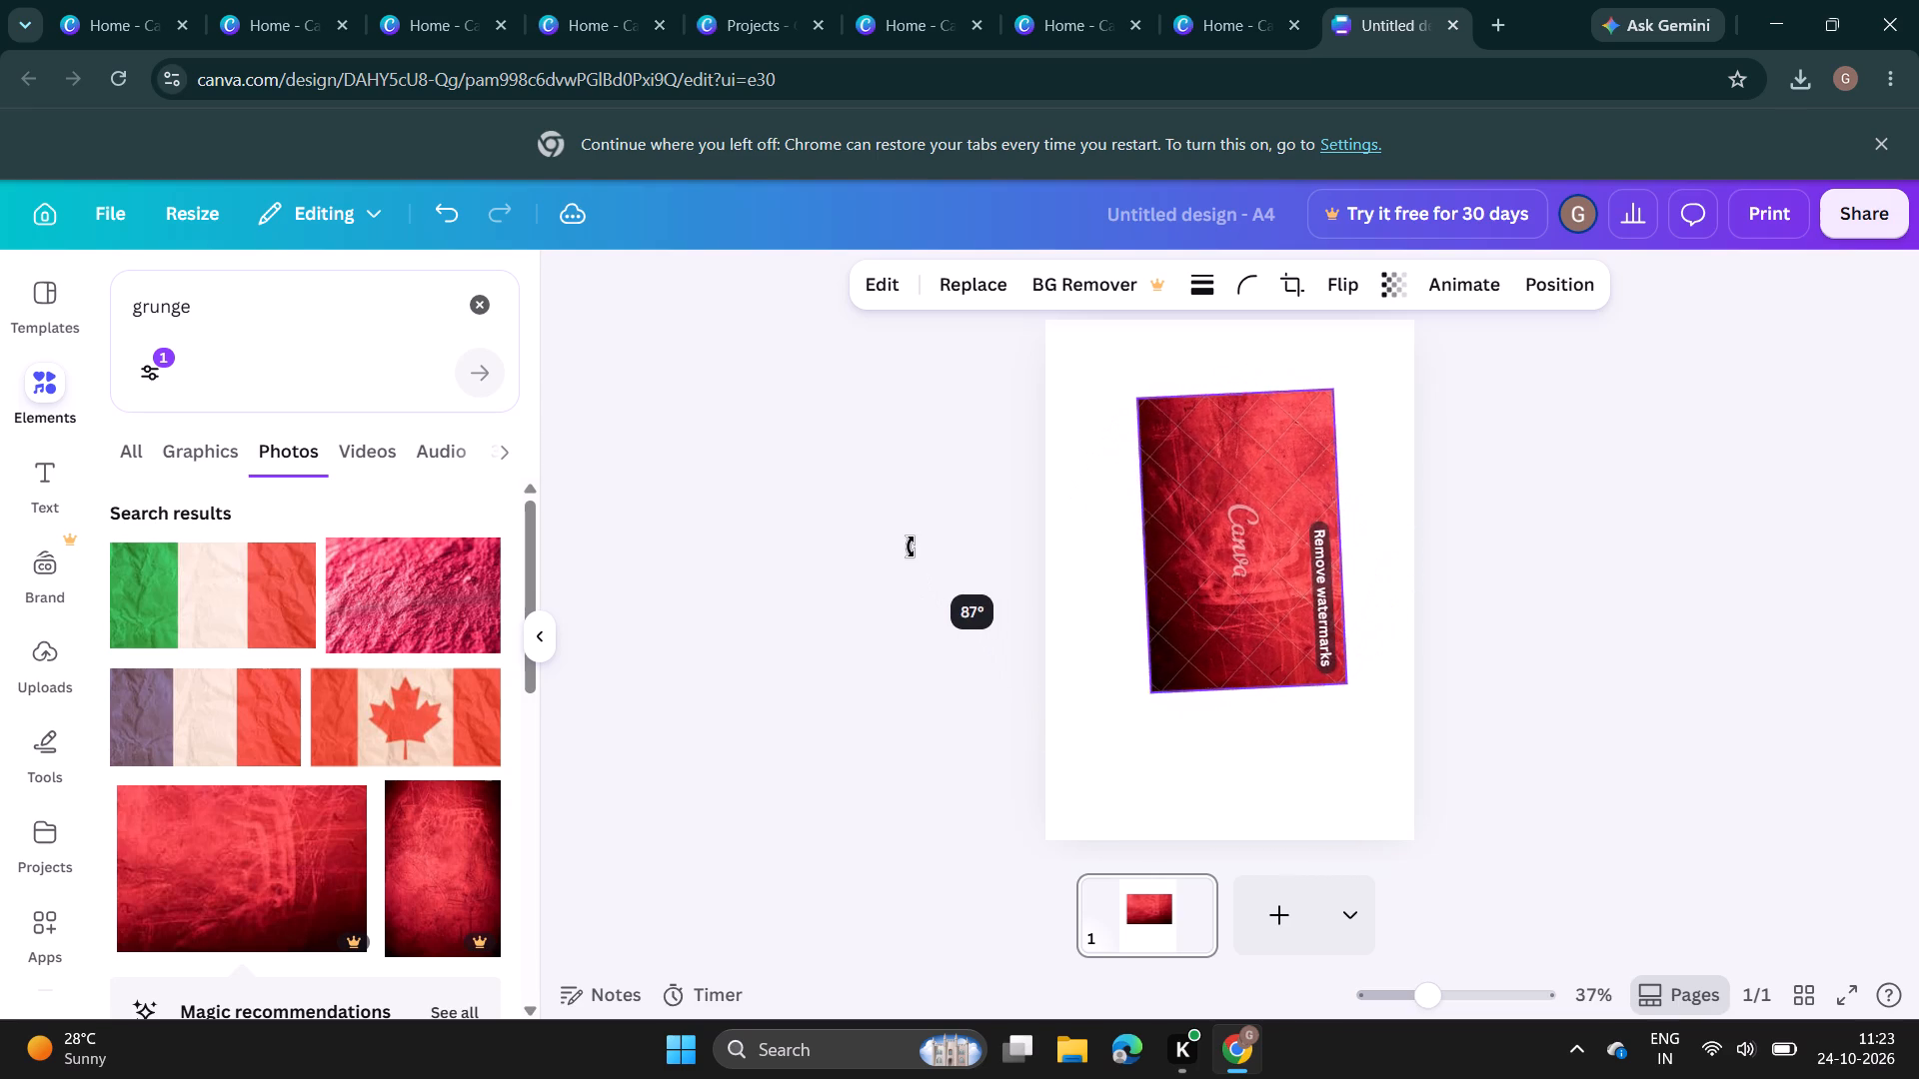
{"action": "left_click_drag", "start_coordinate": [911, 546], "coordinate": [908, 532]}
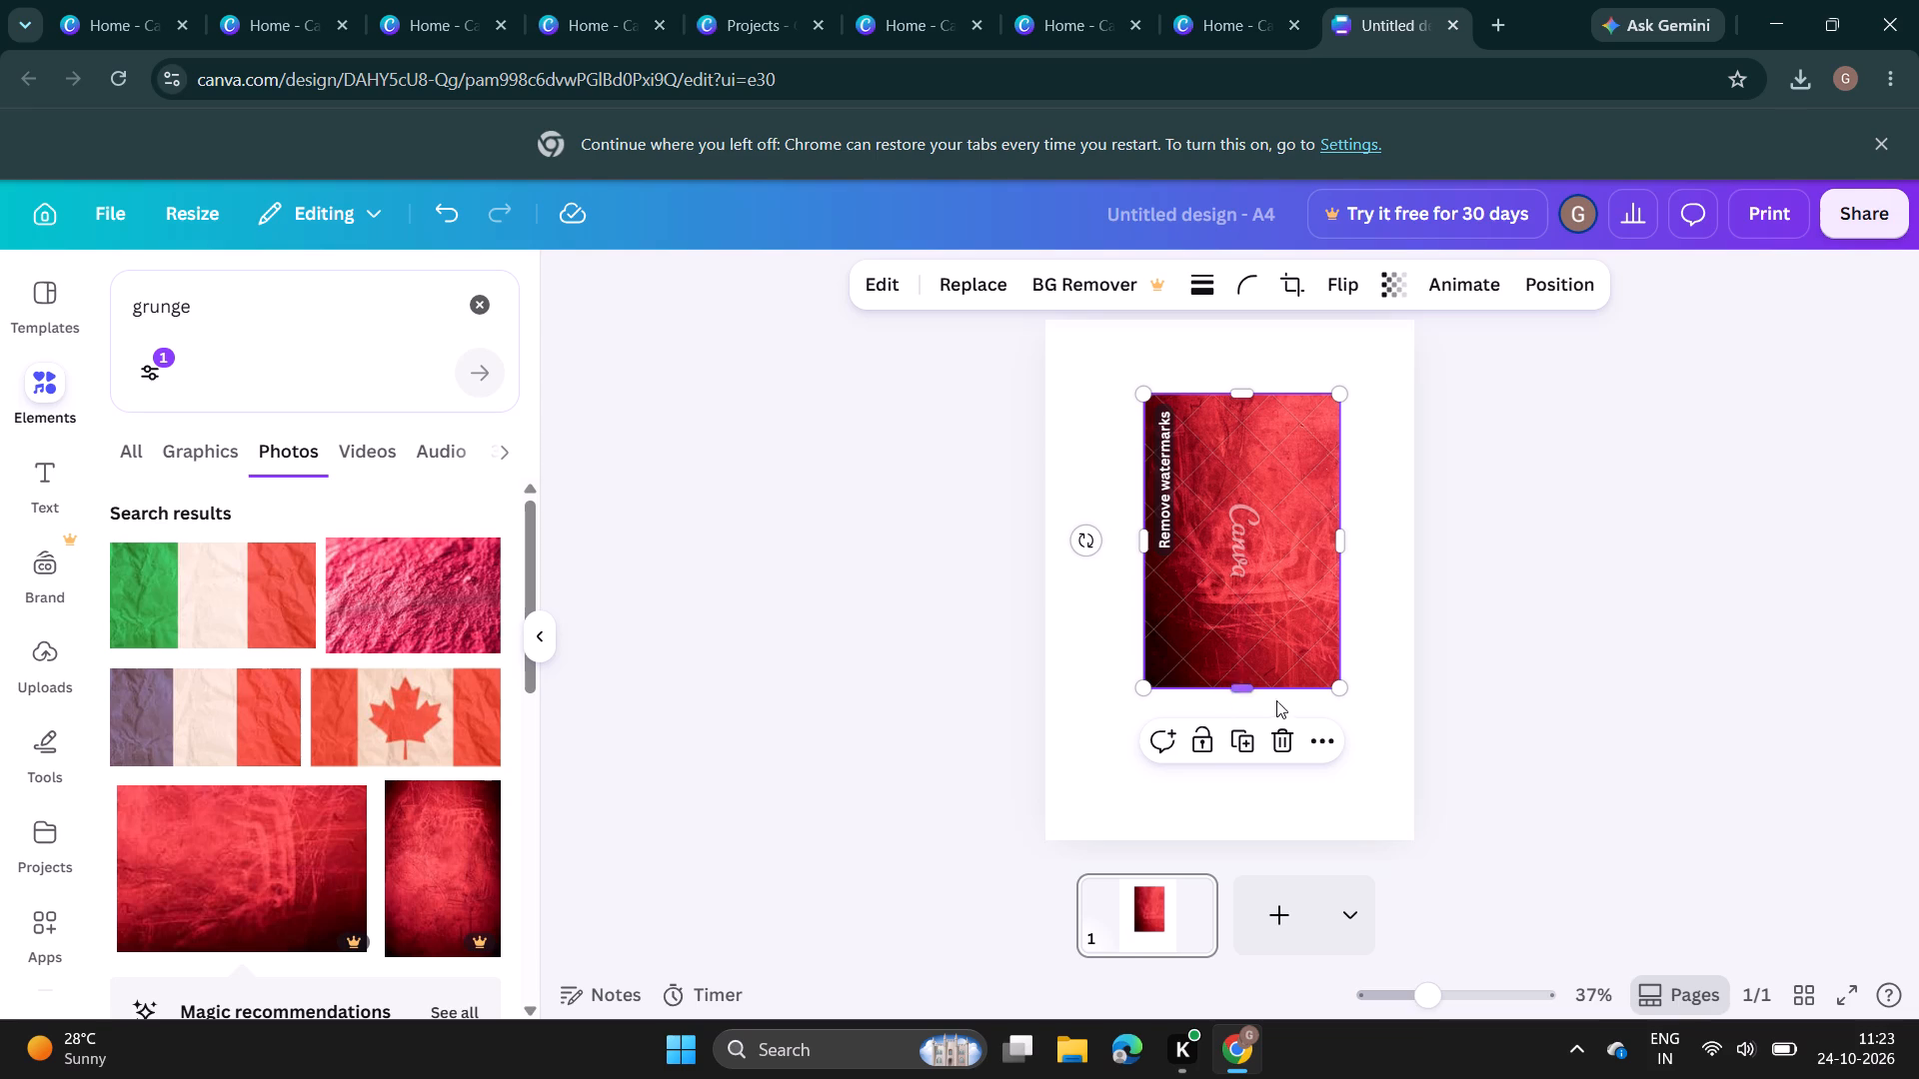
{"action": "left_click_drag", "start_coordinate": [1142, 689], "coordinate": [1062, 862]}
{"action": "left_click_drag", "start_coordinate": [1338, 395], "coordinate": [1413, 299]}
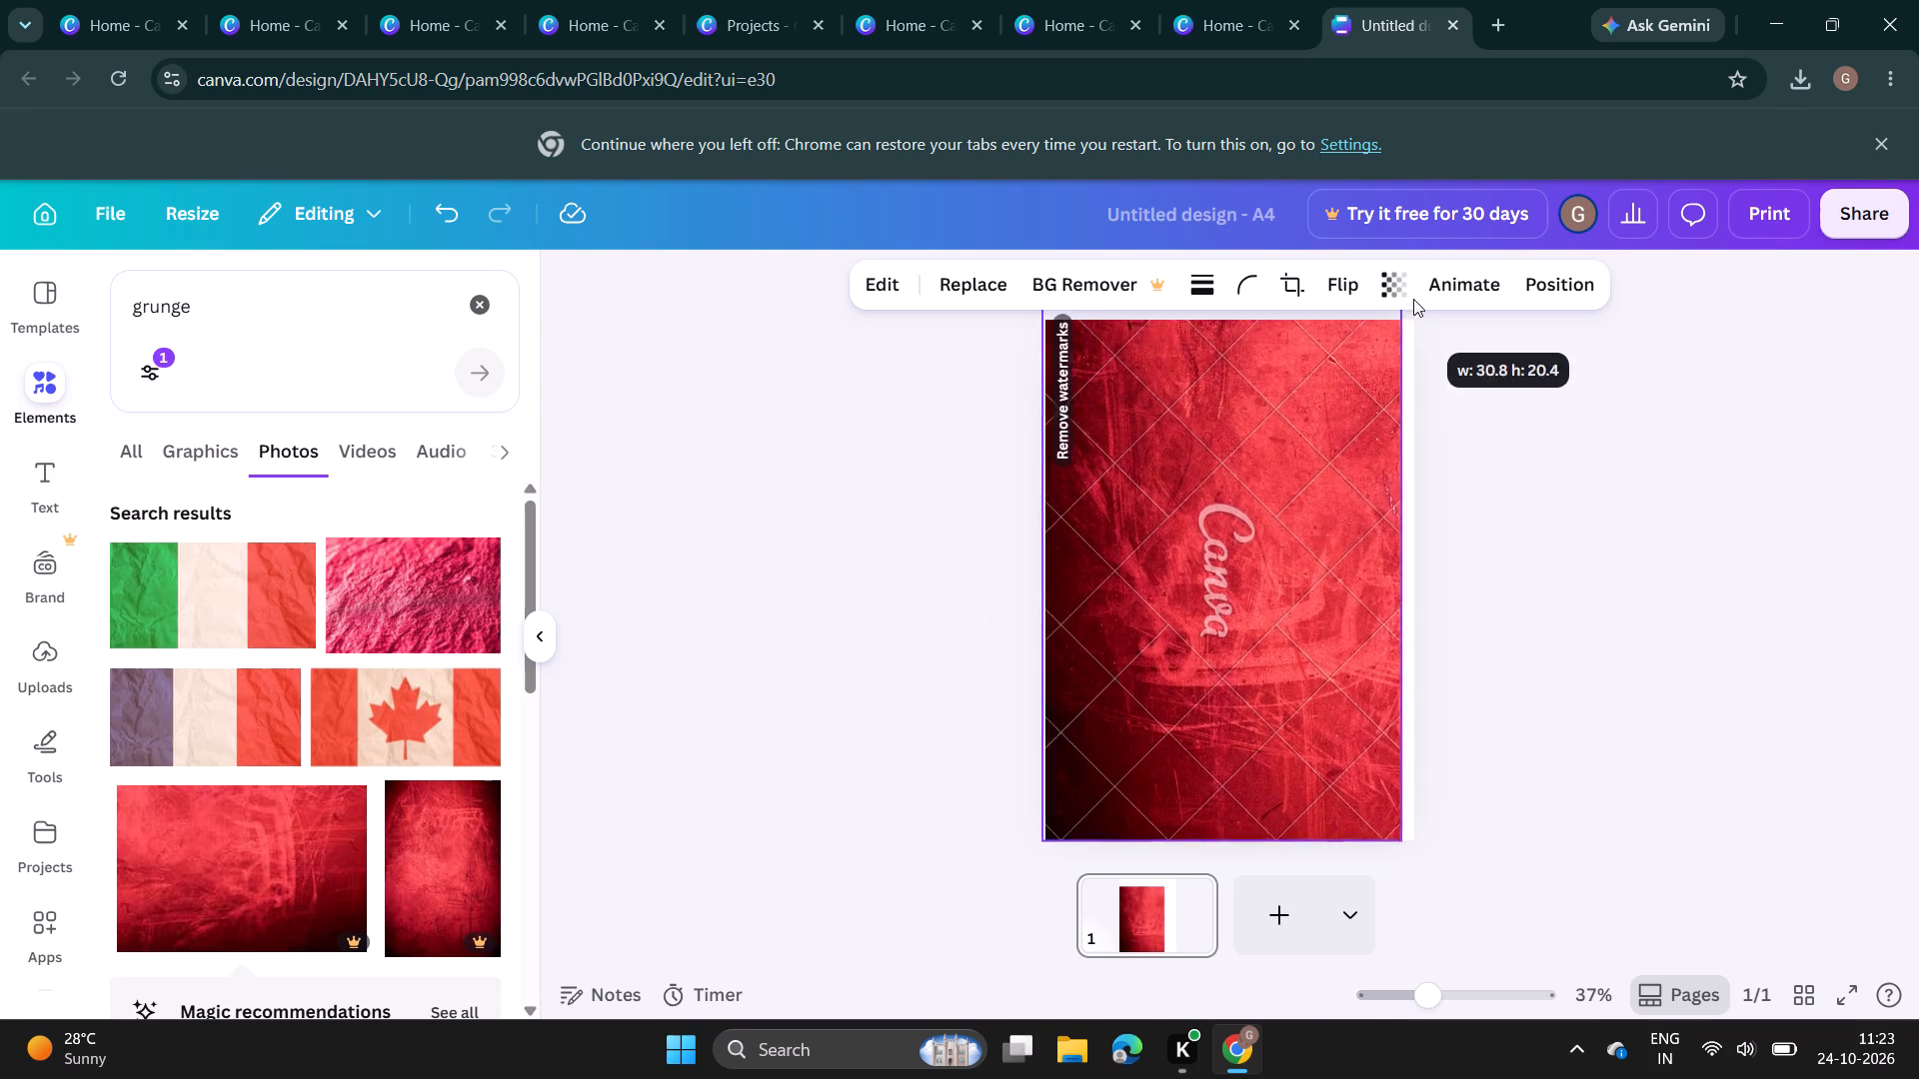
{"action": "left_click_drag", "start_coordinate": [1413, 299], "coordinate": [1450, 266]}
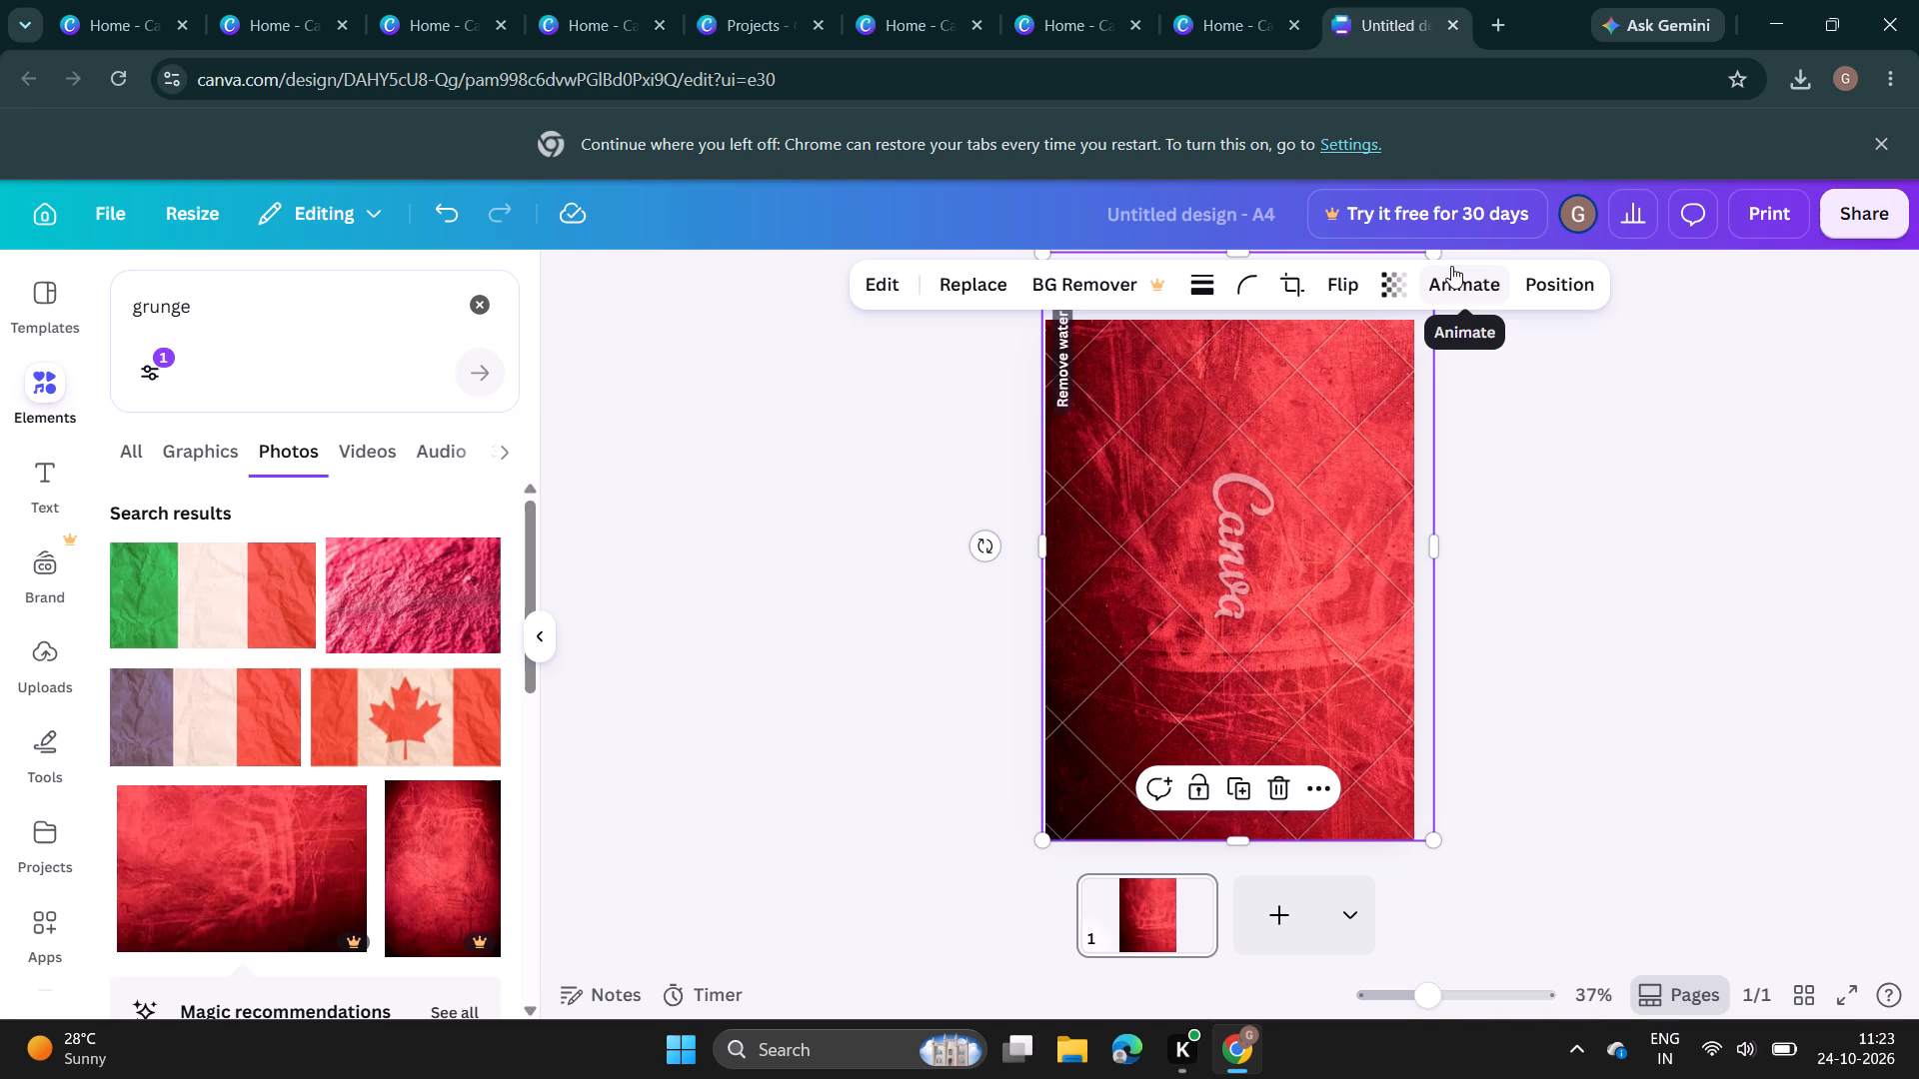
Search the elements library for black gradient and show only the graphics results.
{"action": "left_click", "coordinate": [55, 386]}
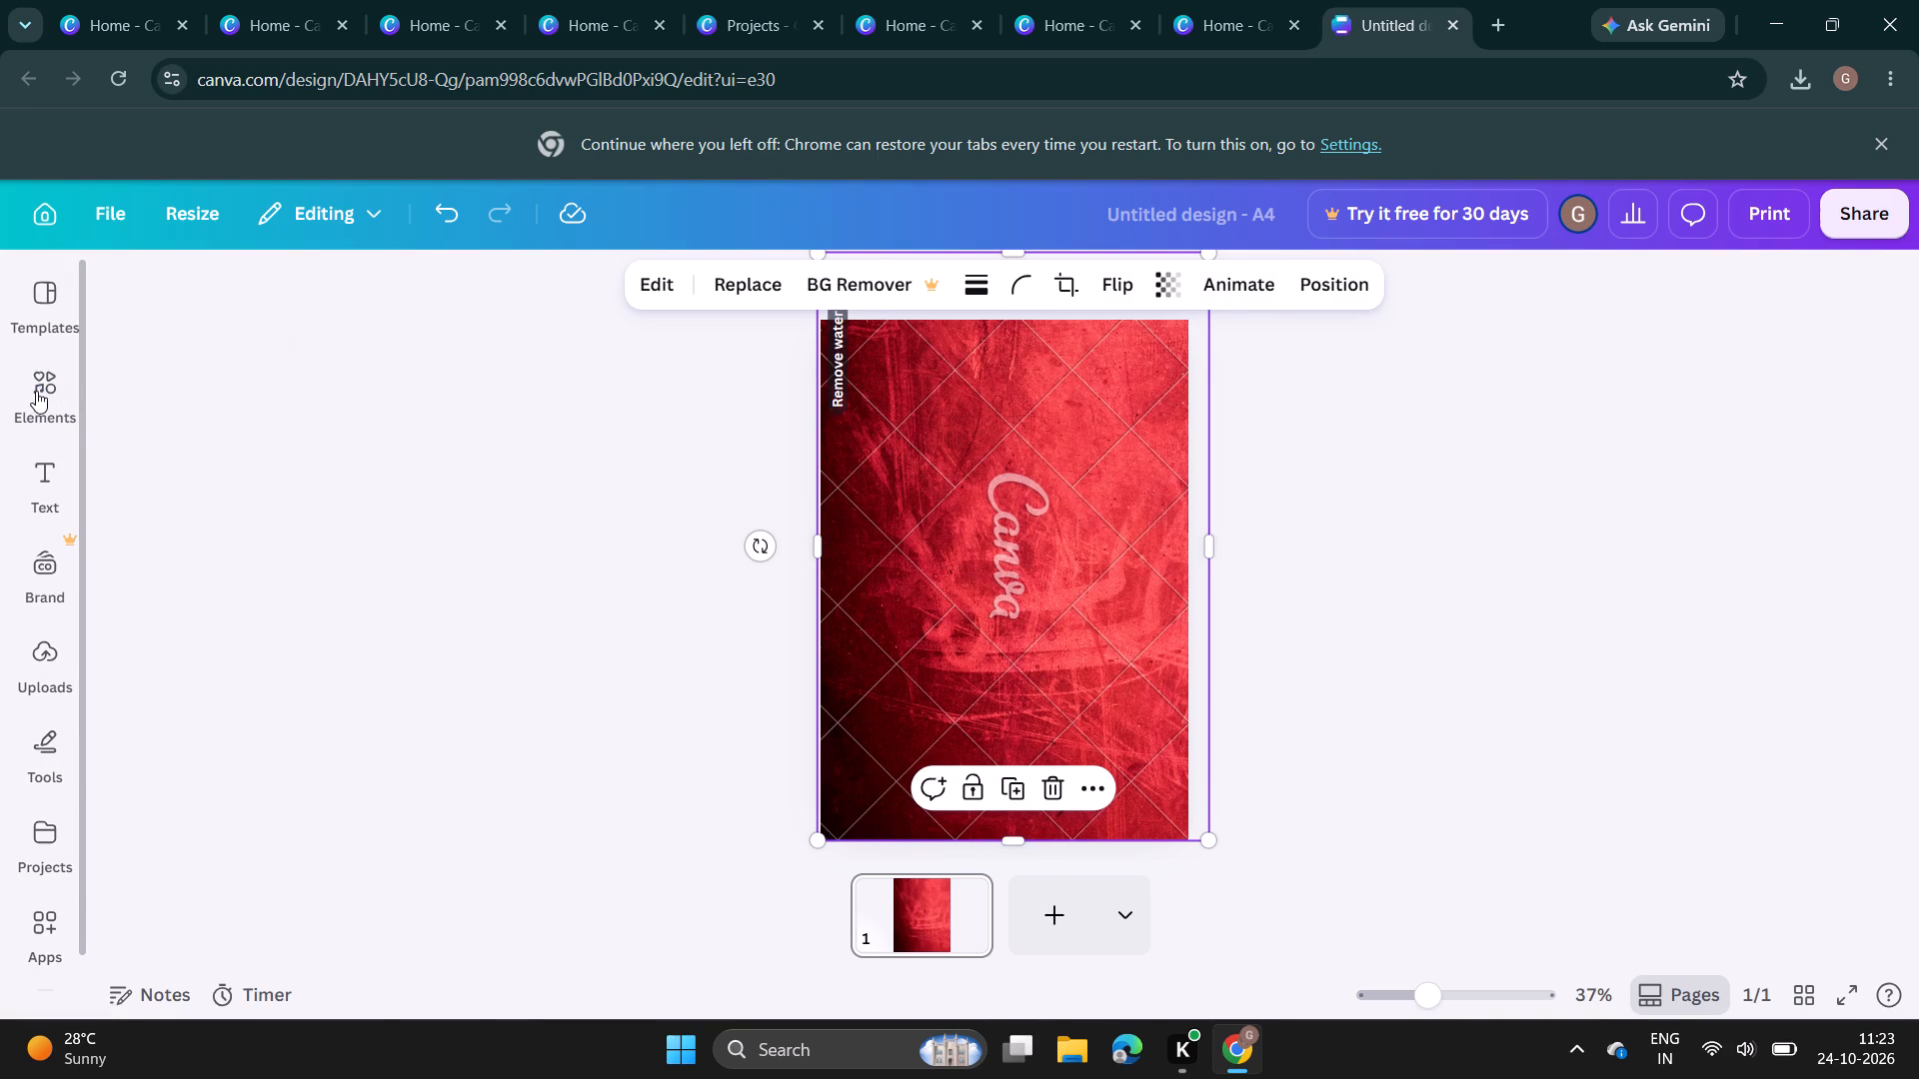
{"action": "left_click", "coordinate": [38, 388]}
{"action": "left_click", "coordinate": [488, 303]}
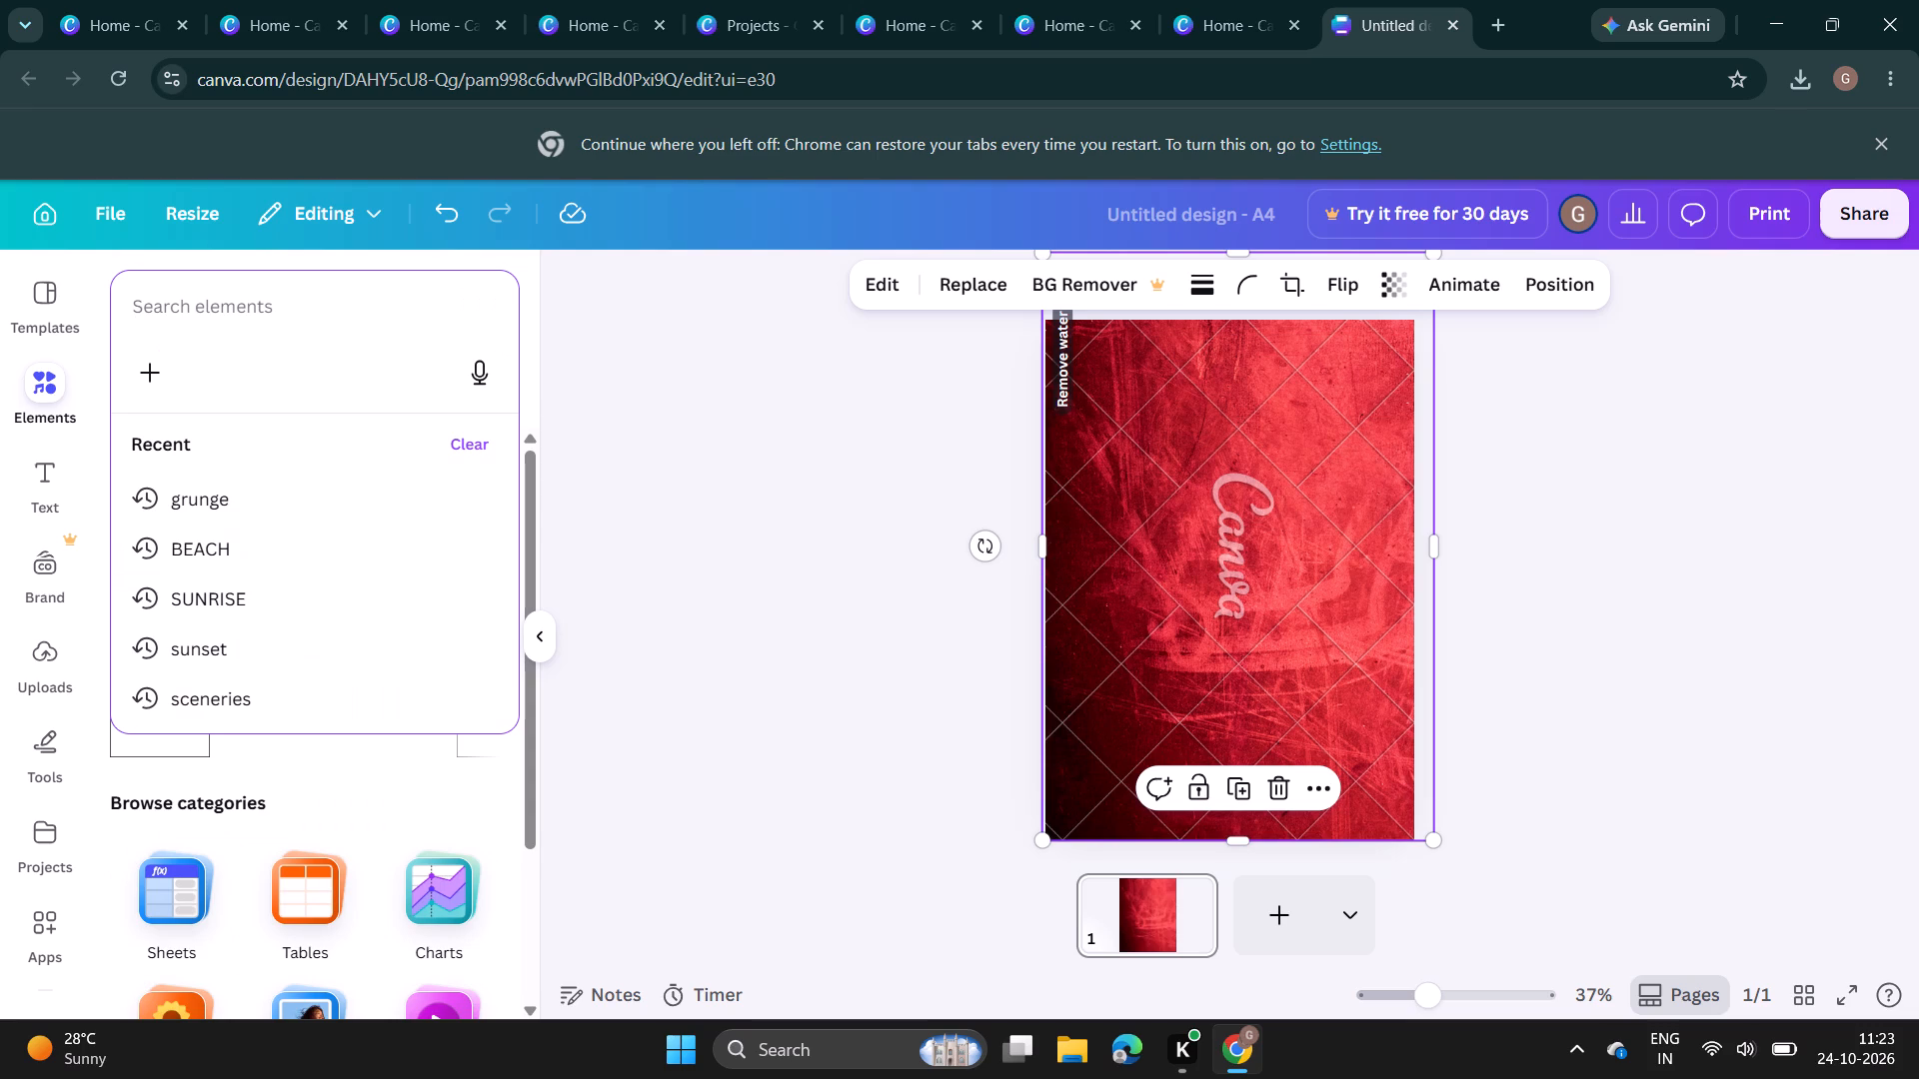
{"action": "type", "text": "black grdient"}
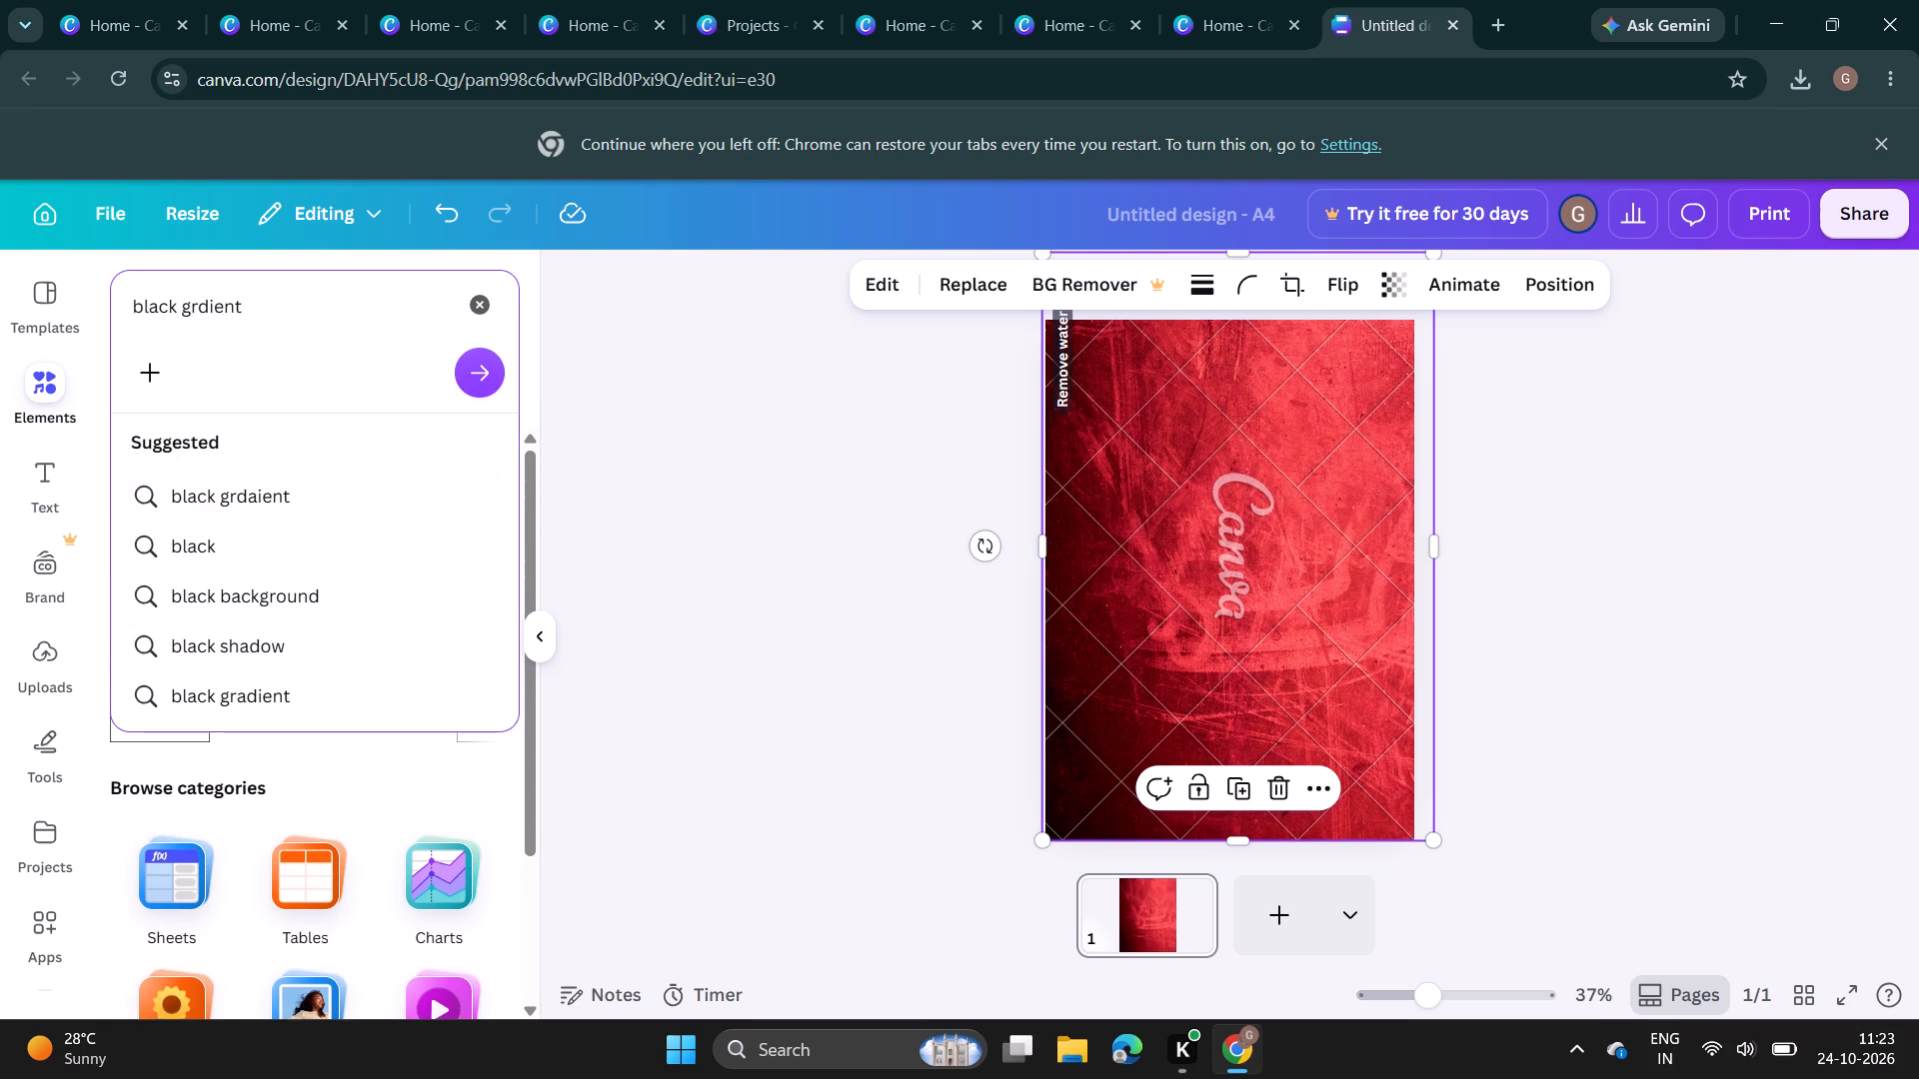
{"action": "key", "text": "Return"}
{"action": "key", "text": "BackSpace"}
{"action": "key", "text": "BackSpace"}
{"action": "key", "text": "BackSpace"}
{"action": "key", "text": "BackSpace"}
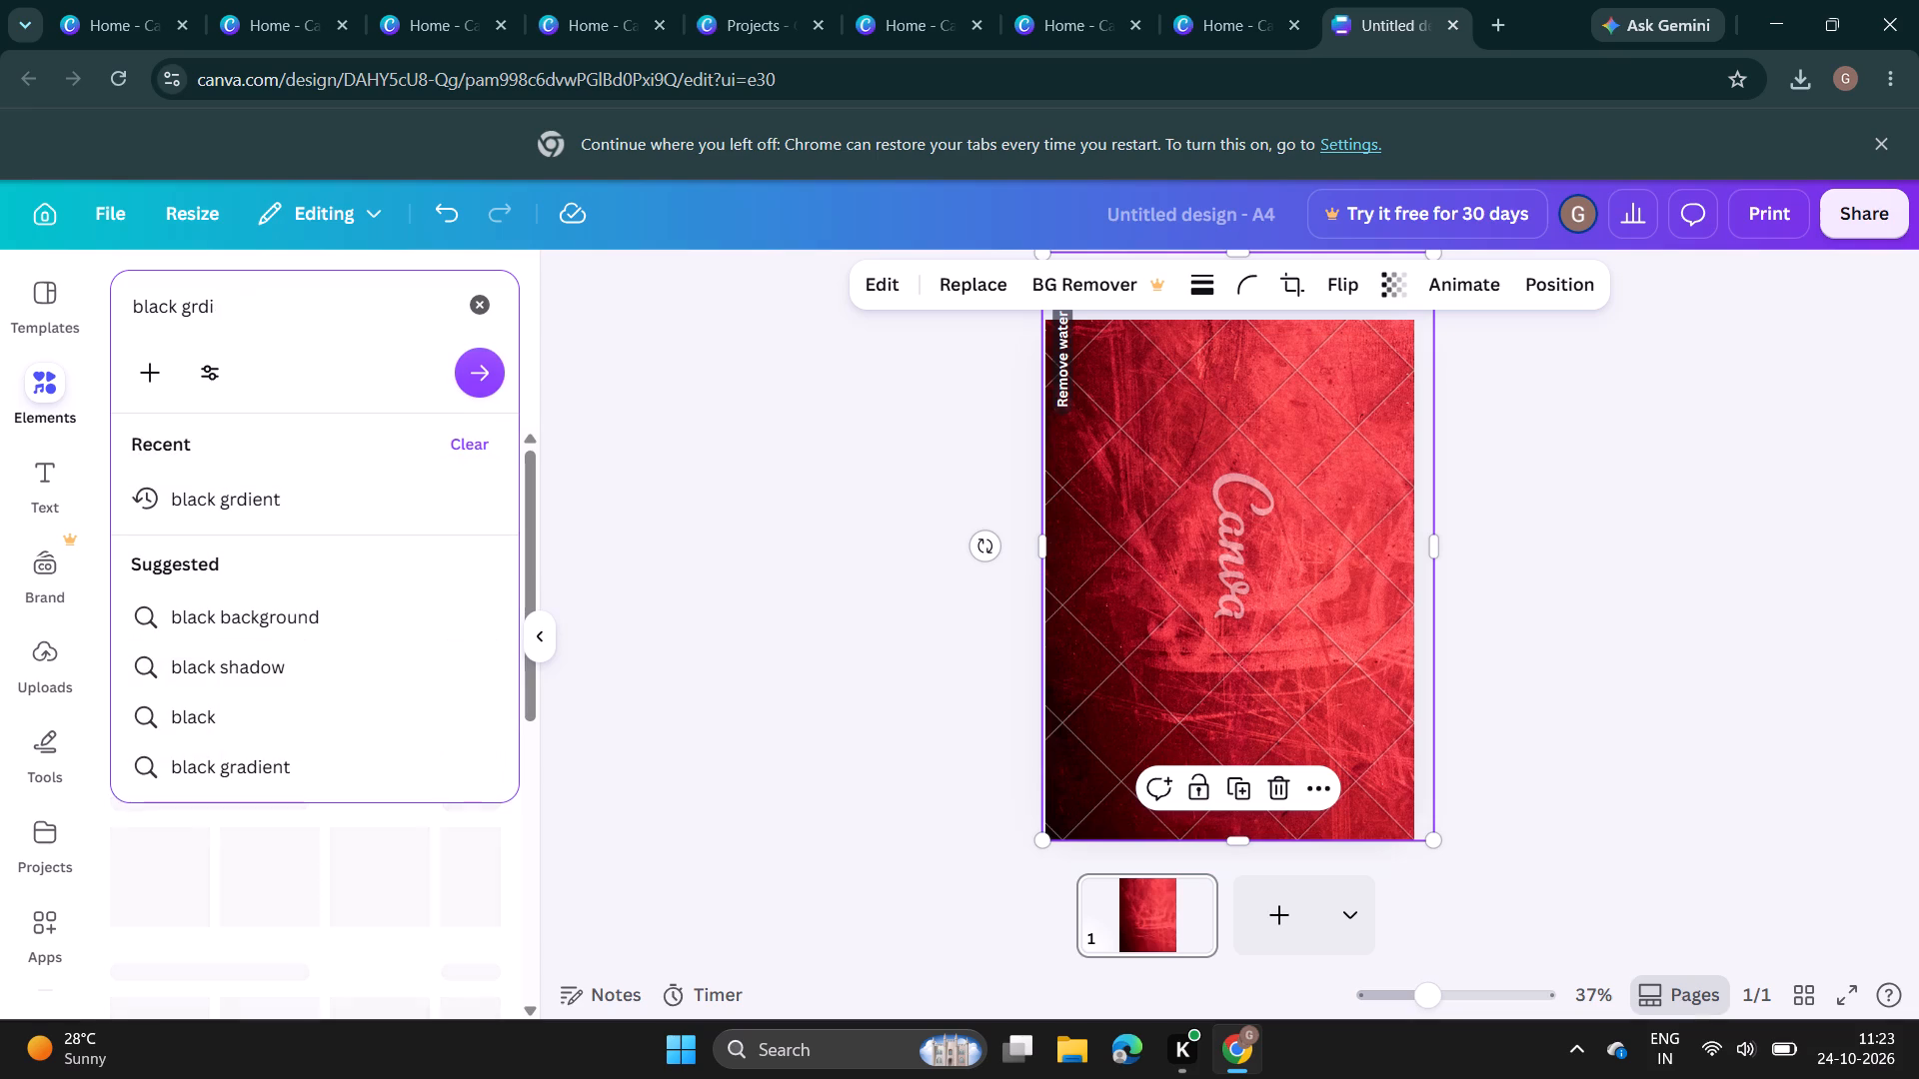
{"action": "key", "text": "BackSpace"}
{"action": "type", "text": "adient"}
{"action": "key", "text": "Return"}
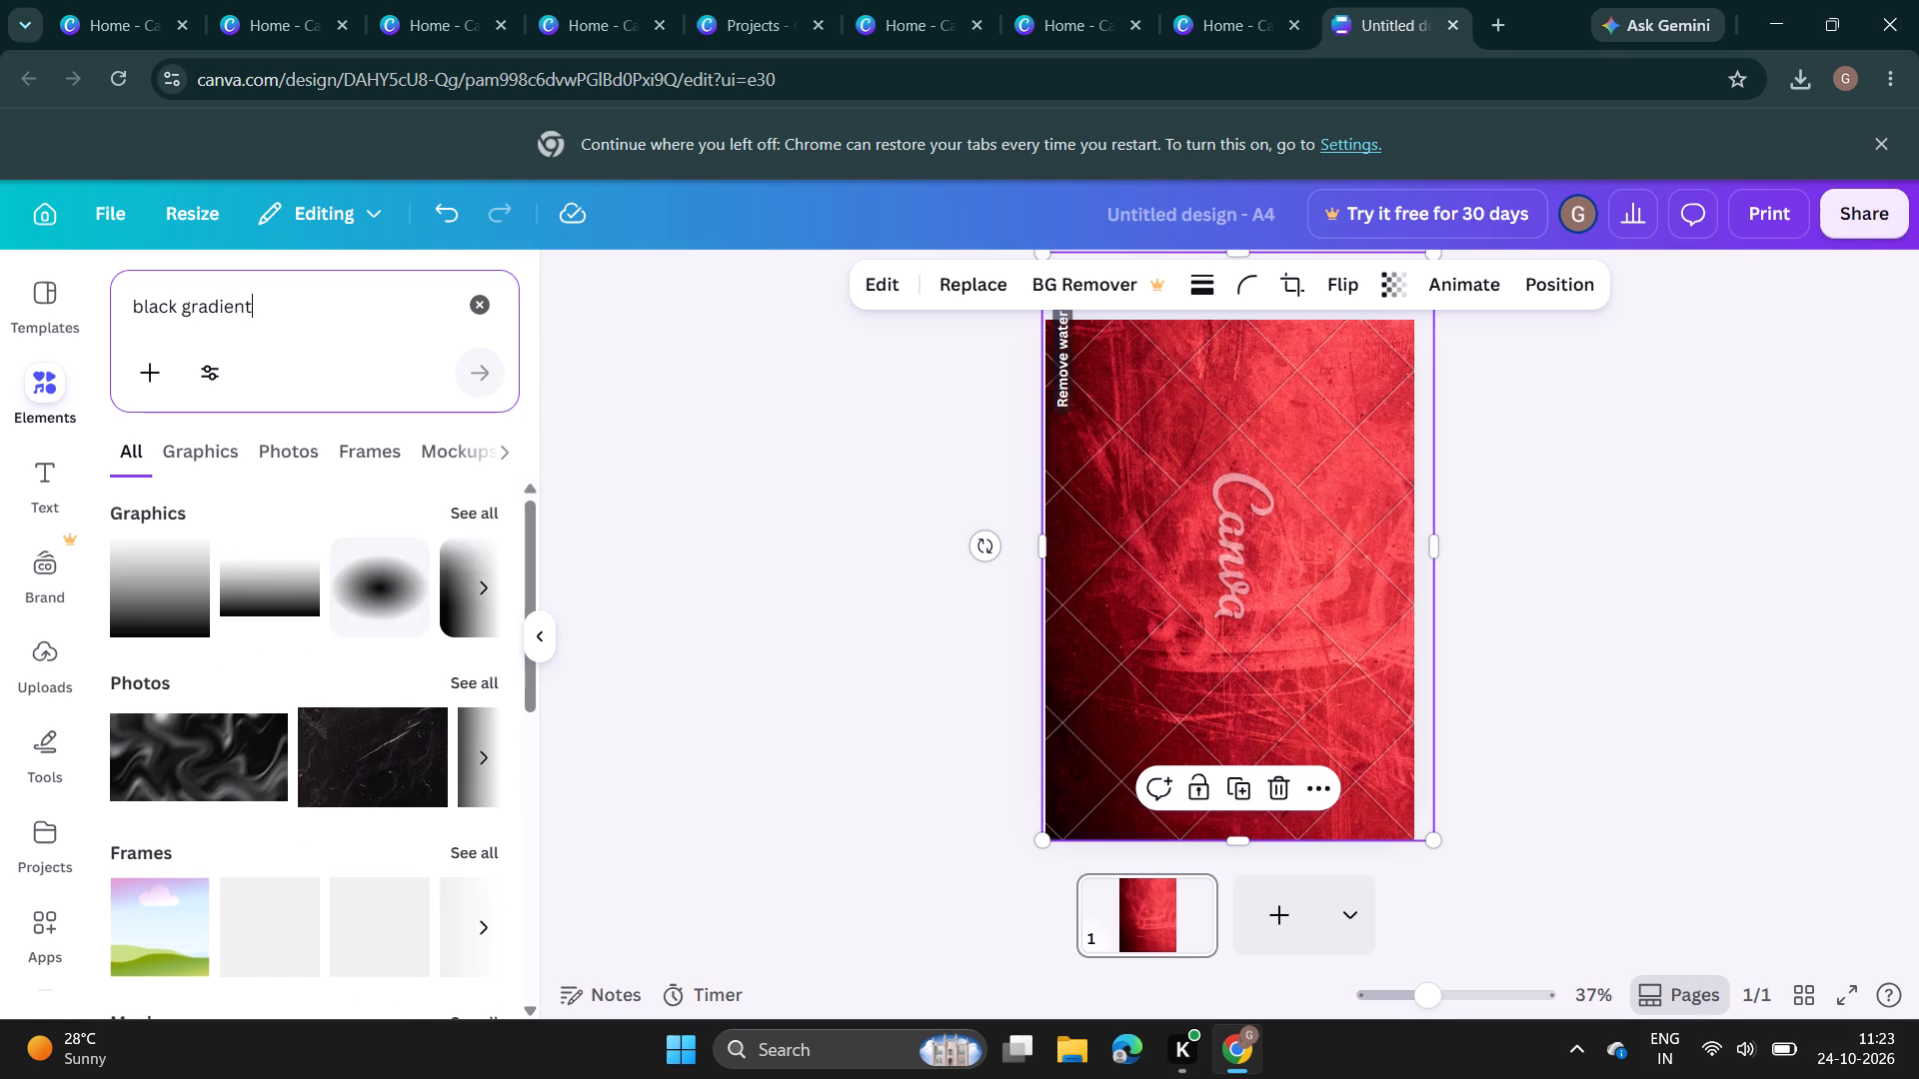
{"action": "left_click", "coordinate": [286, 458]}
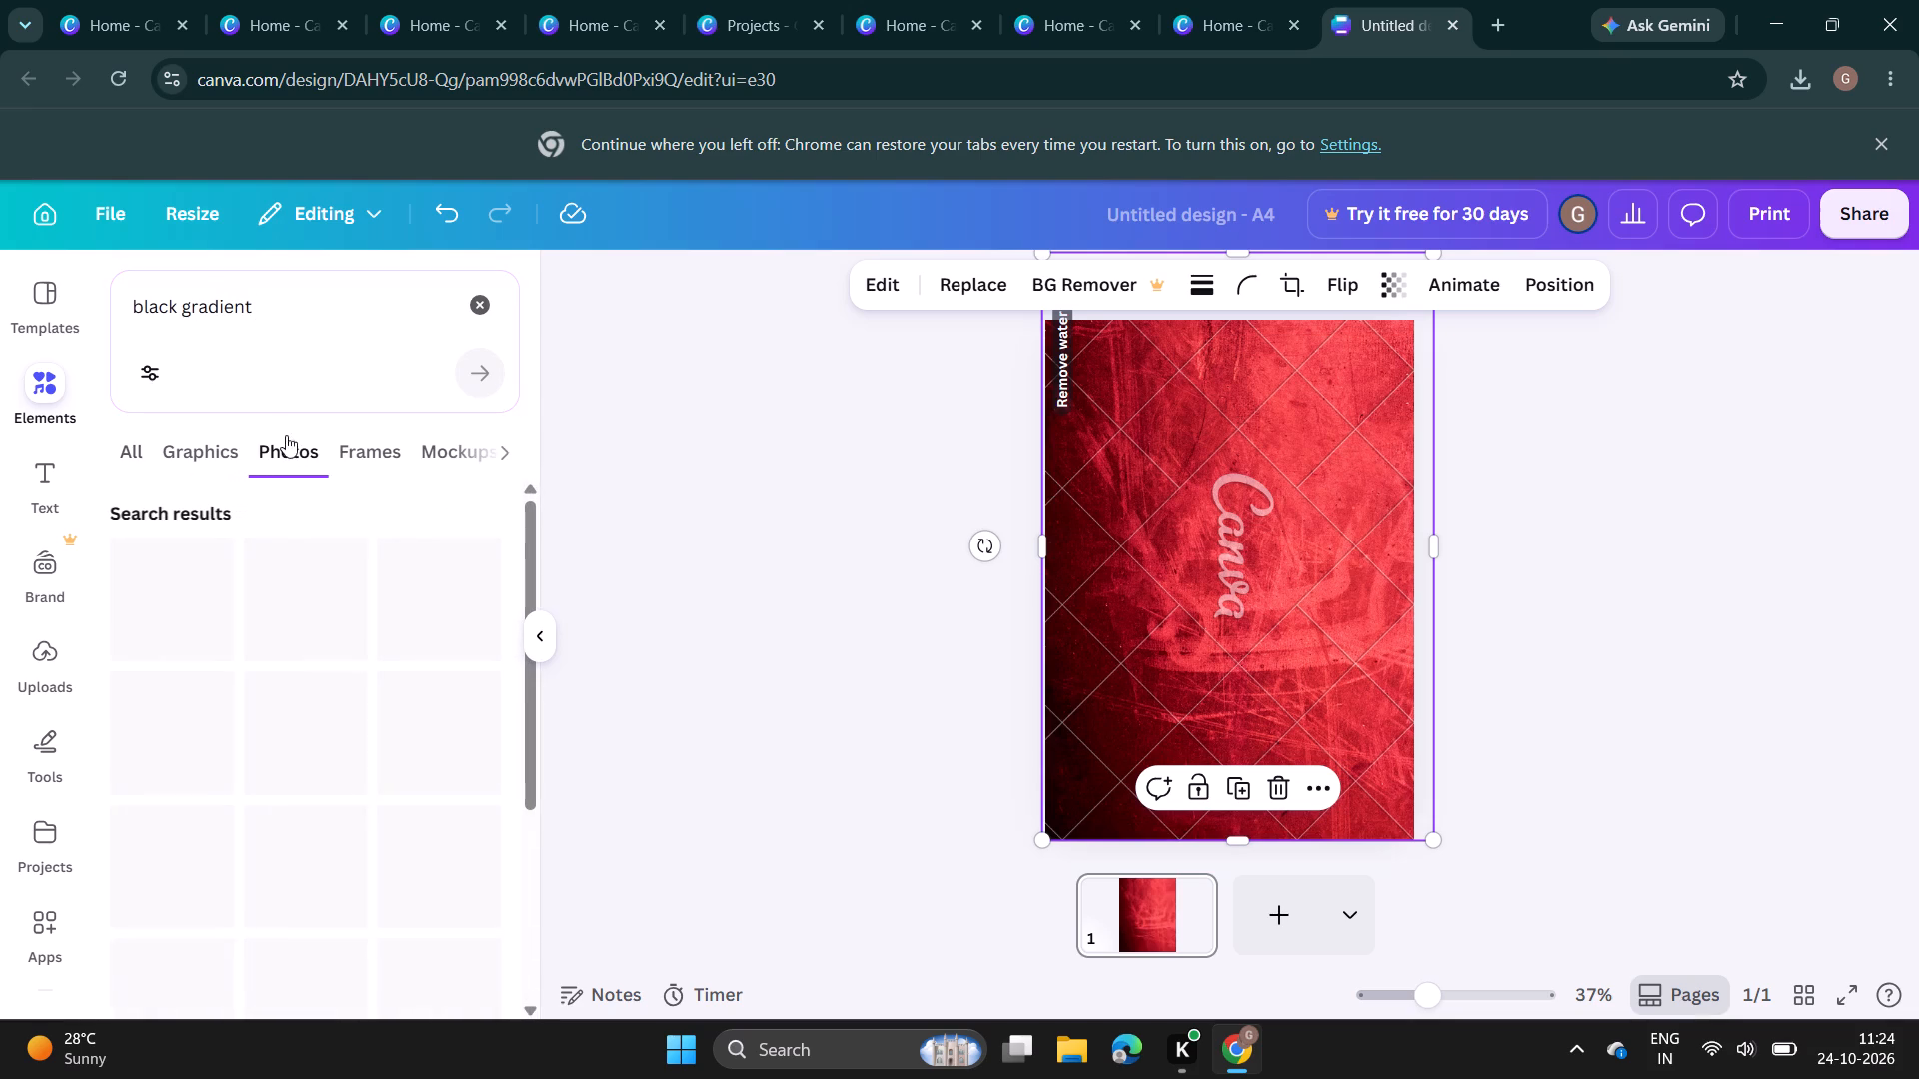
{"action": "left_click", "coordinate": [196, 446]}
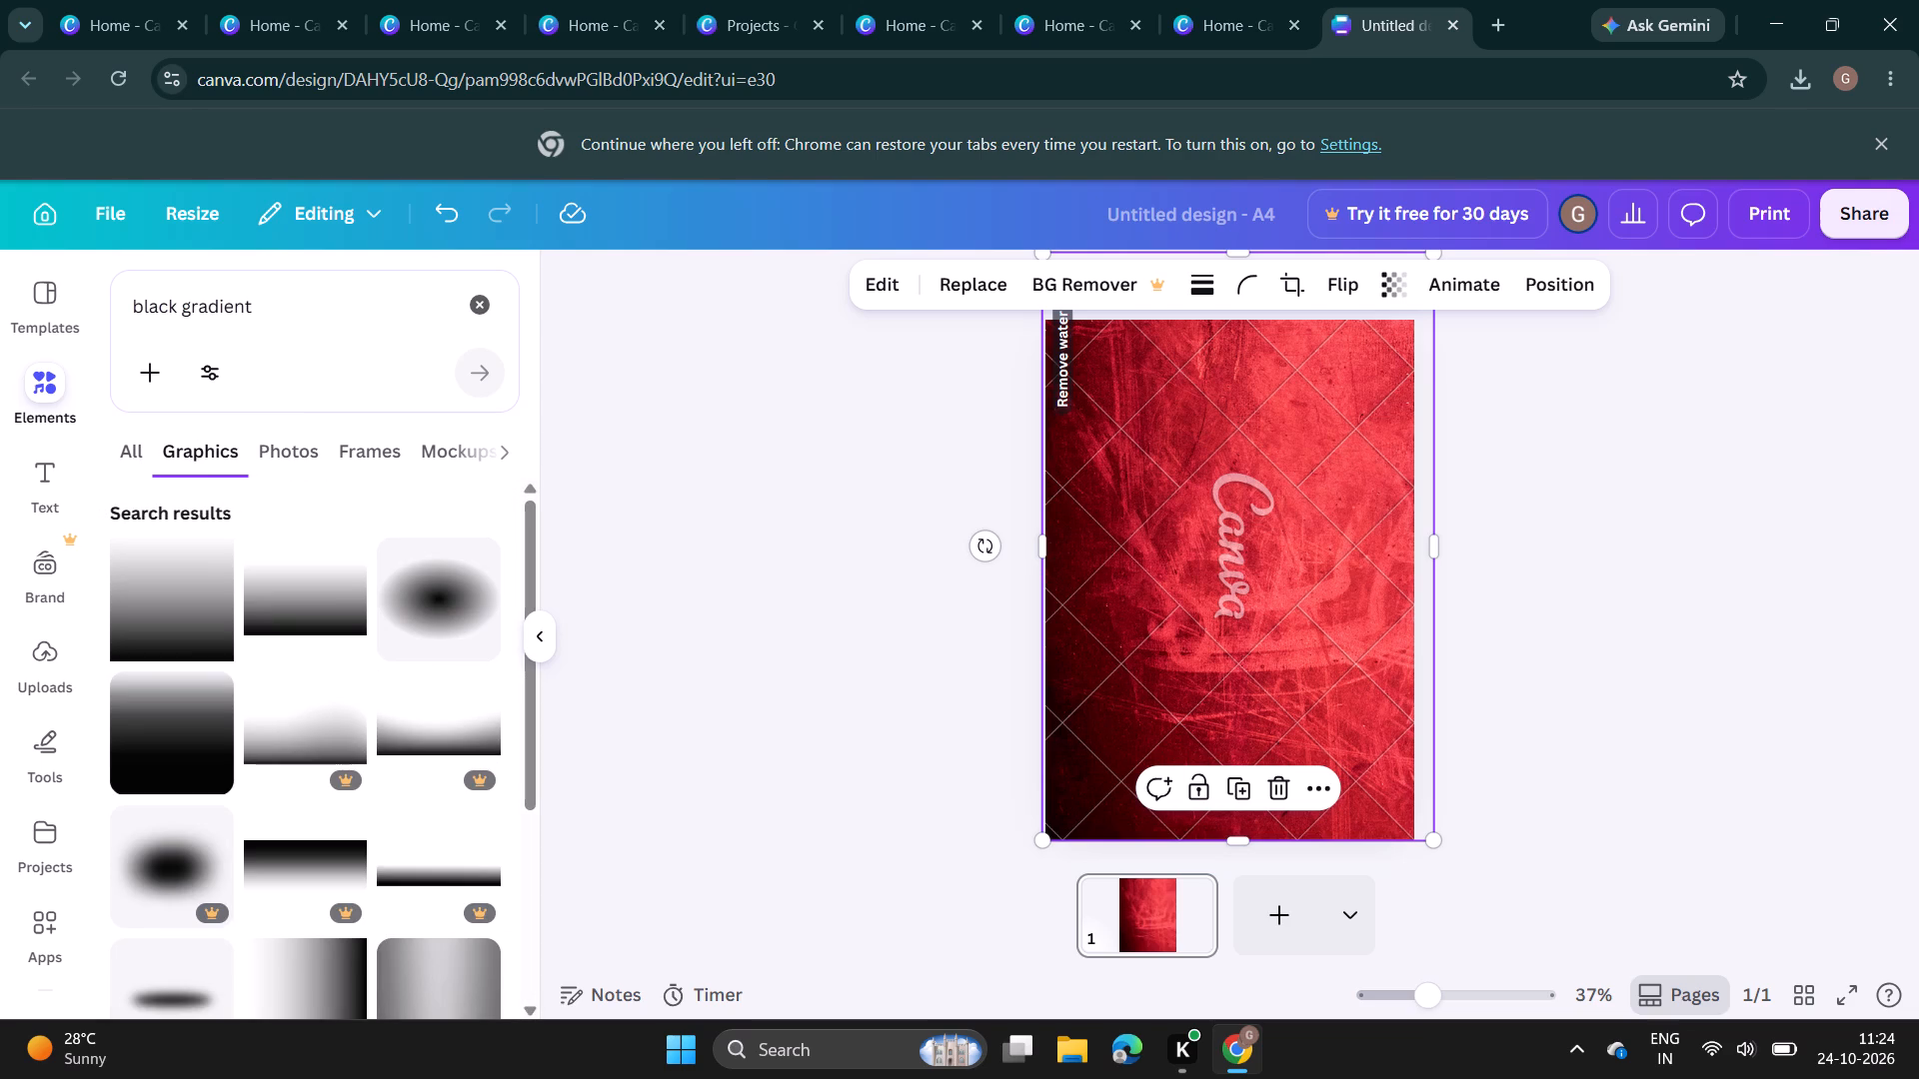
Browse the black gradient graphics and check the available search filters.
{"action": "scroll", "coordinate": [174, 485], "scroll_direction": "down", "scroll_amount": 4}
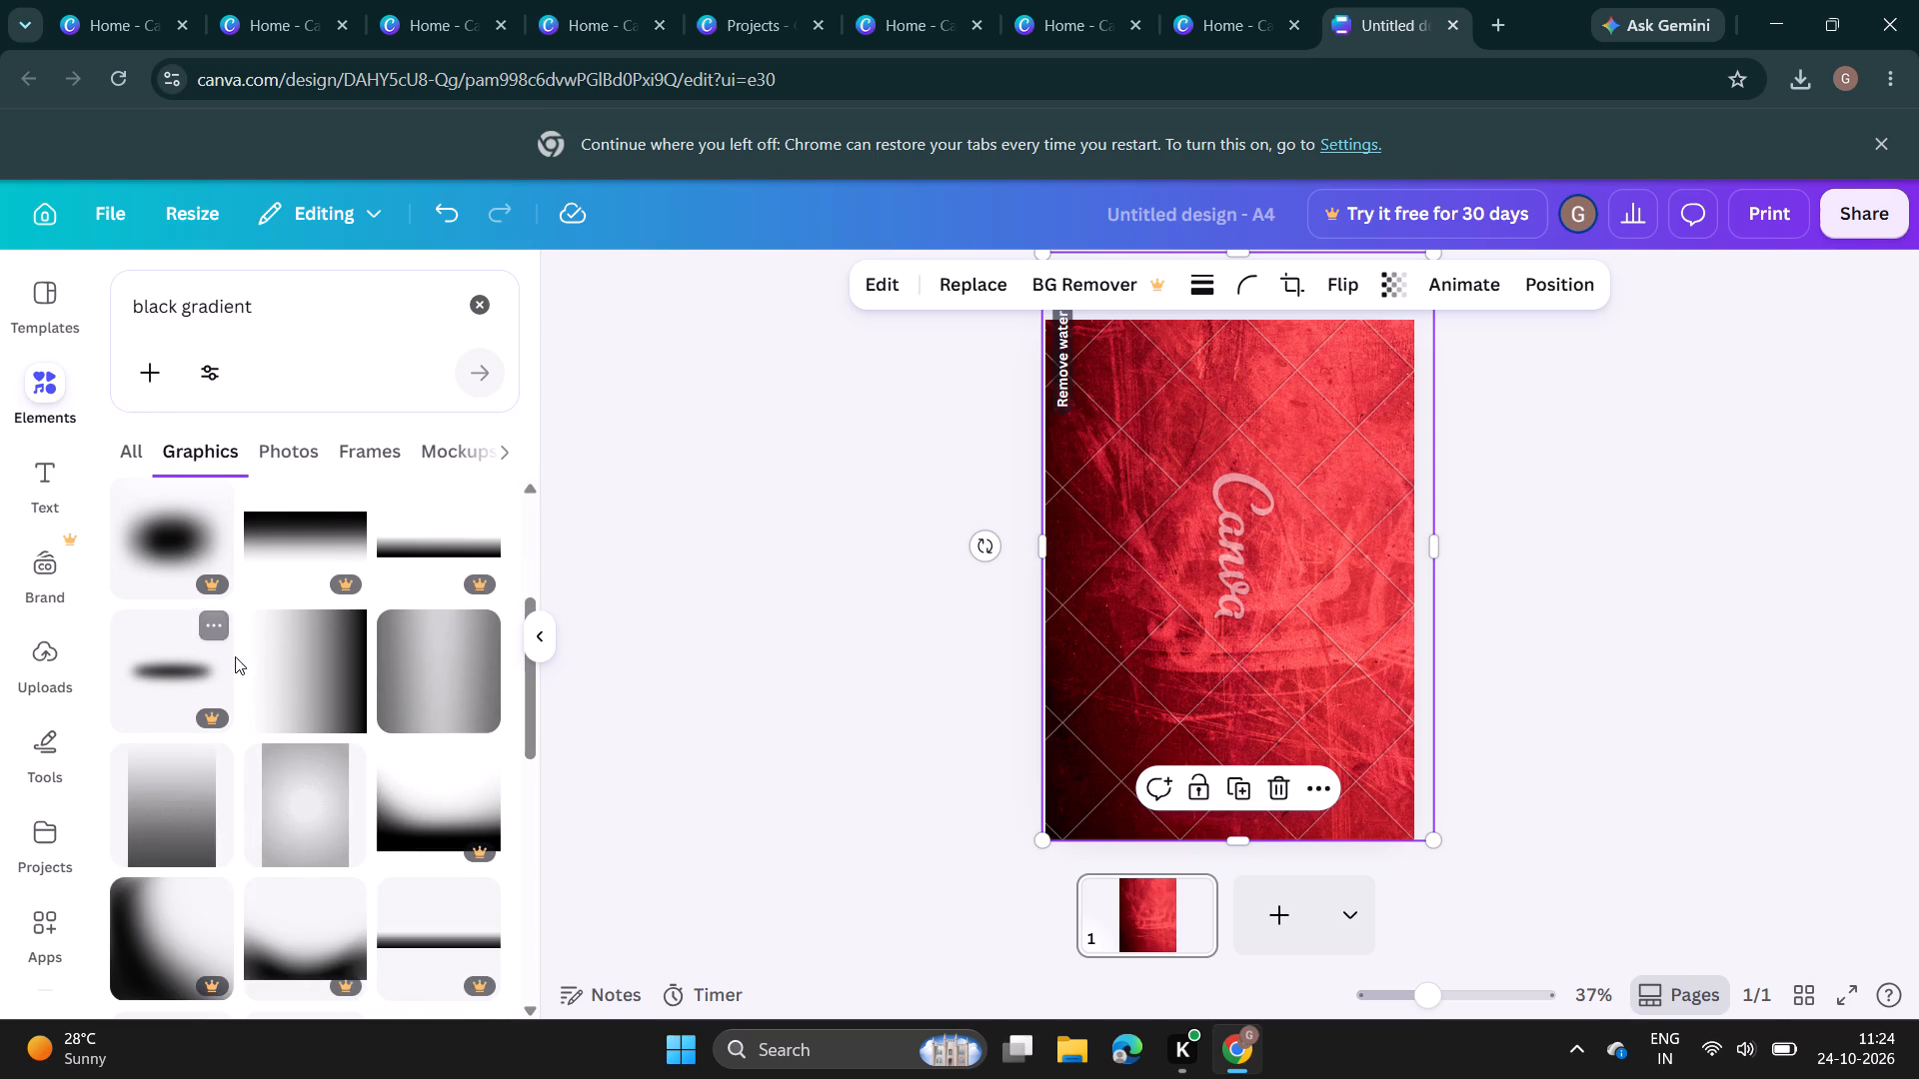
{"action": "scroll", "coordinate": [251, 692], "scroll_direction": "down", "scroll_amount": 4}
{"action": "scroll", "coordinate": [251, 692], "scroll_direction": "up", "scroll_amount": 9}
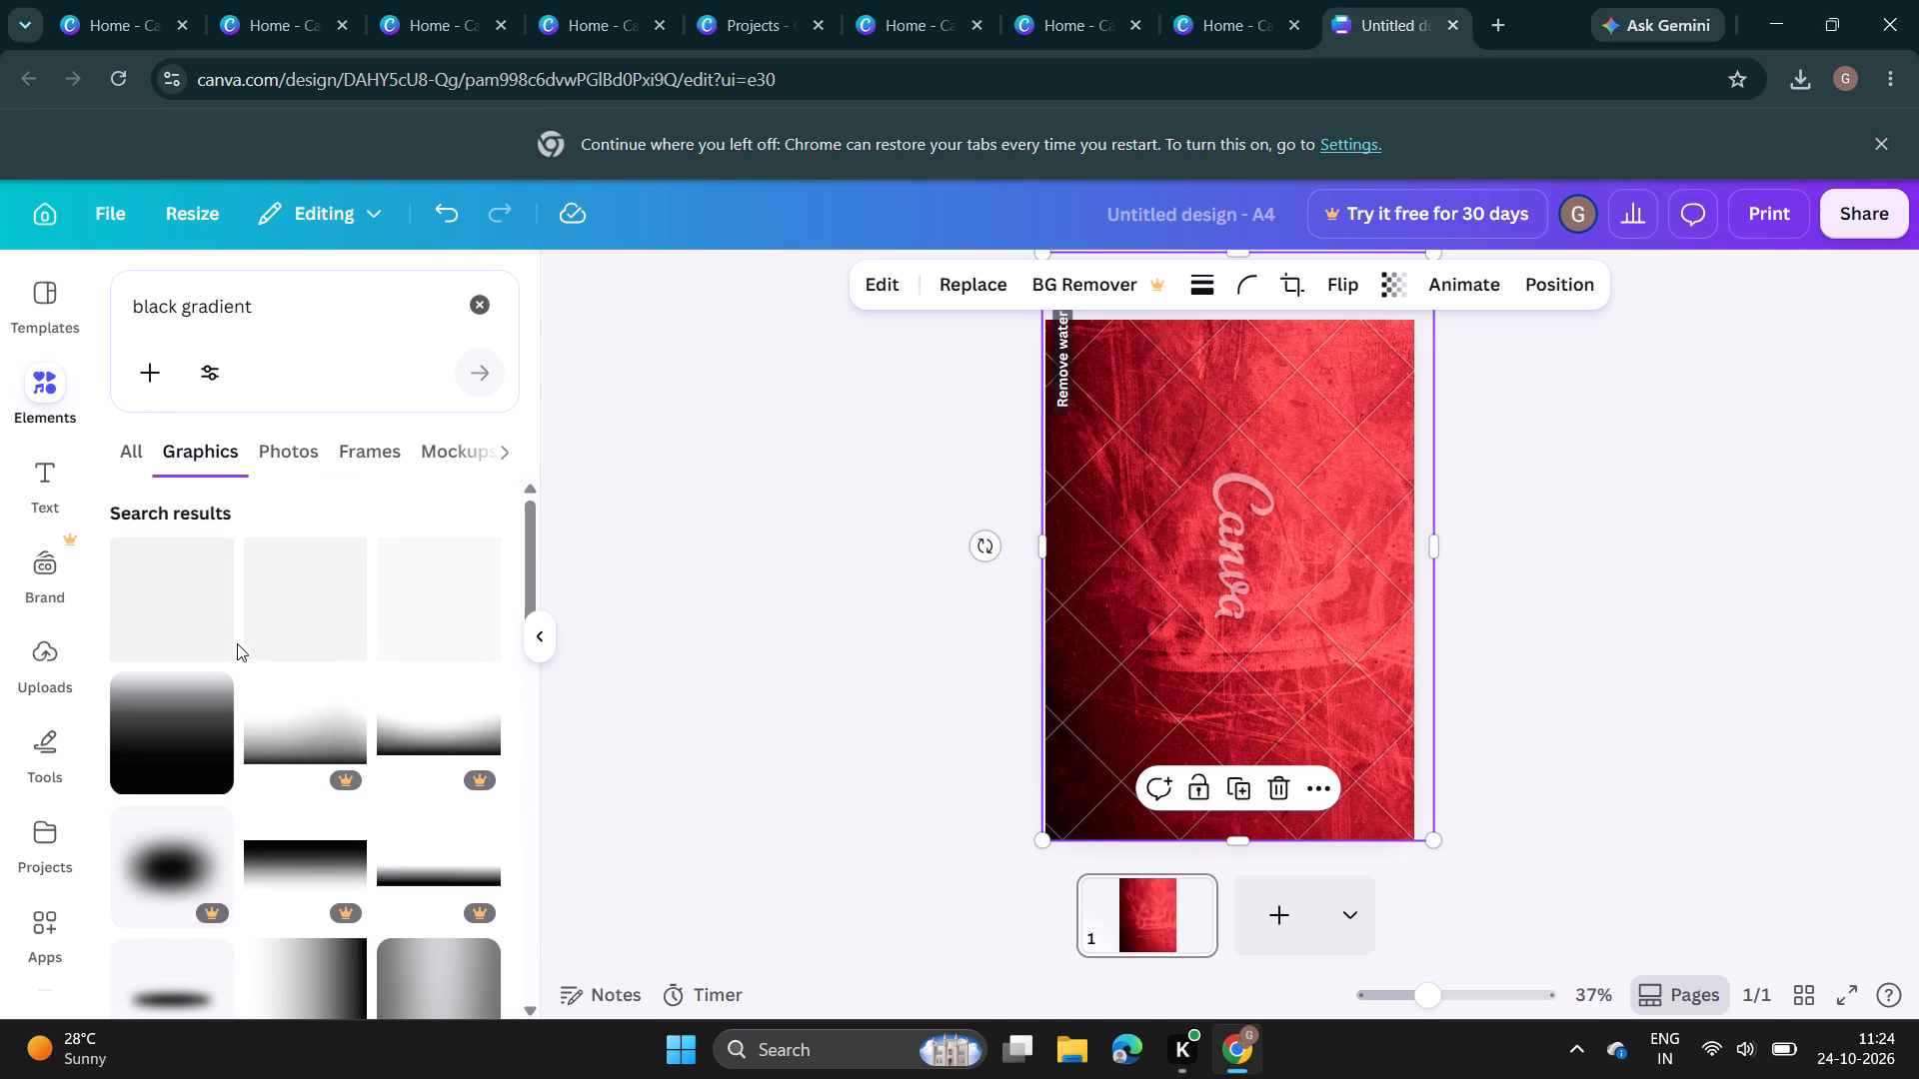
{"action": "scroll", "coordinate": [237, 645], "scroll_direction": "up", "scroll_amount": 4}
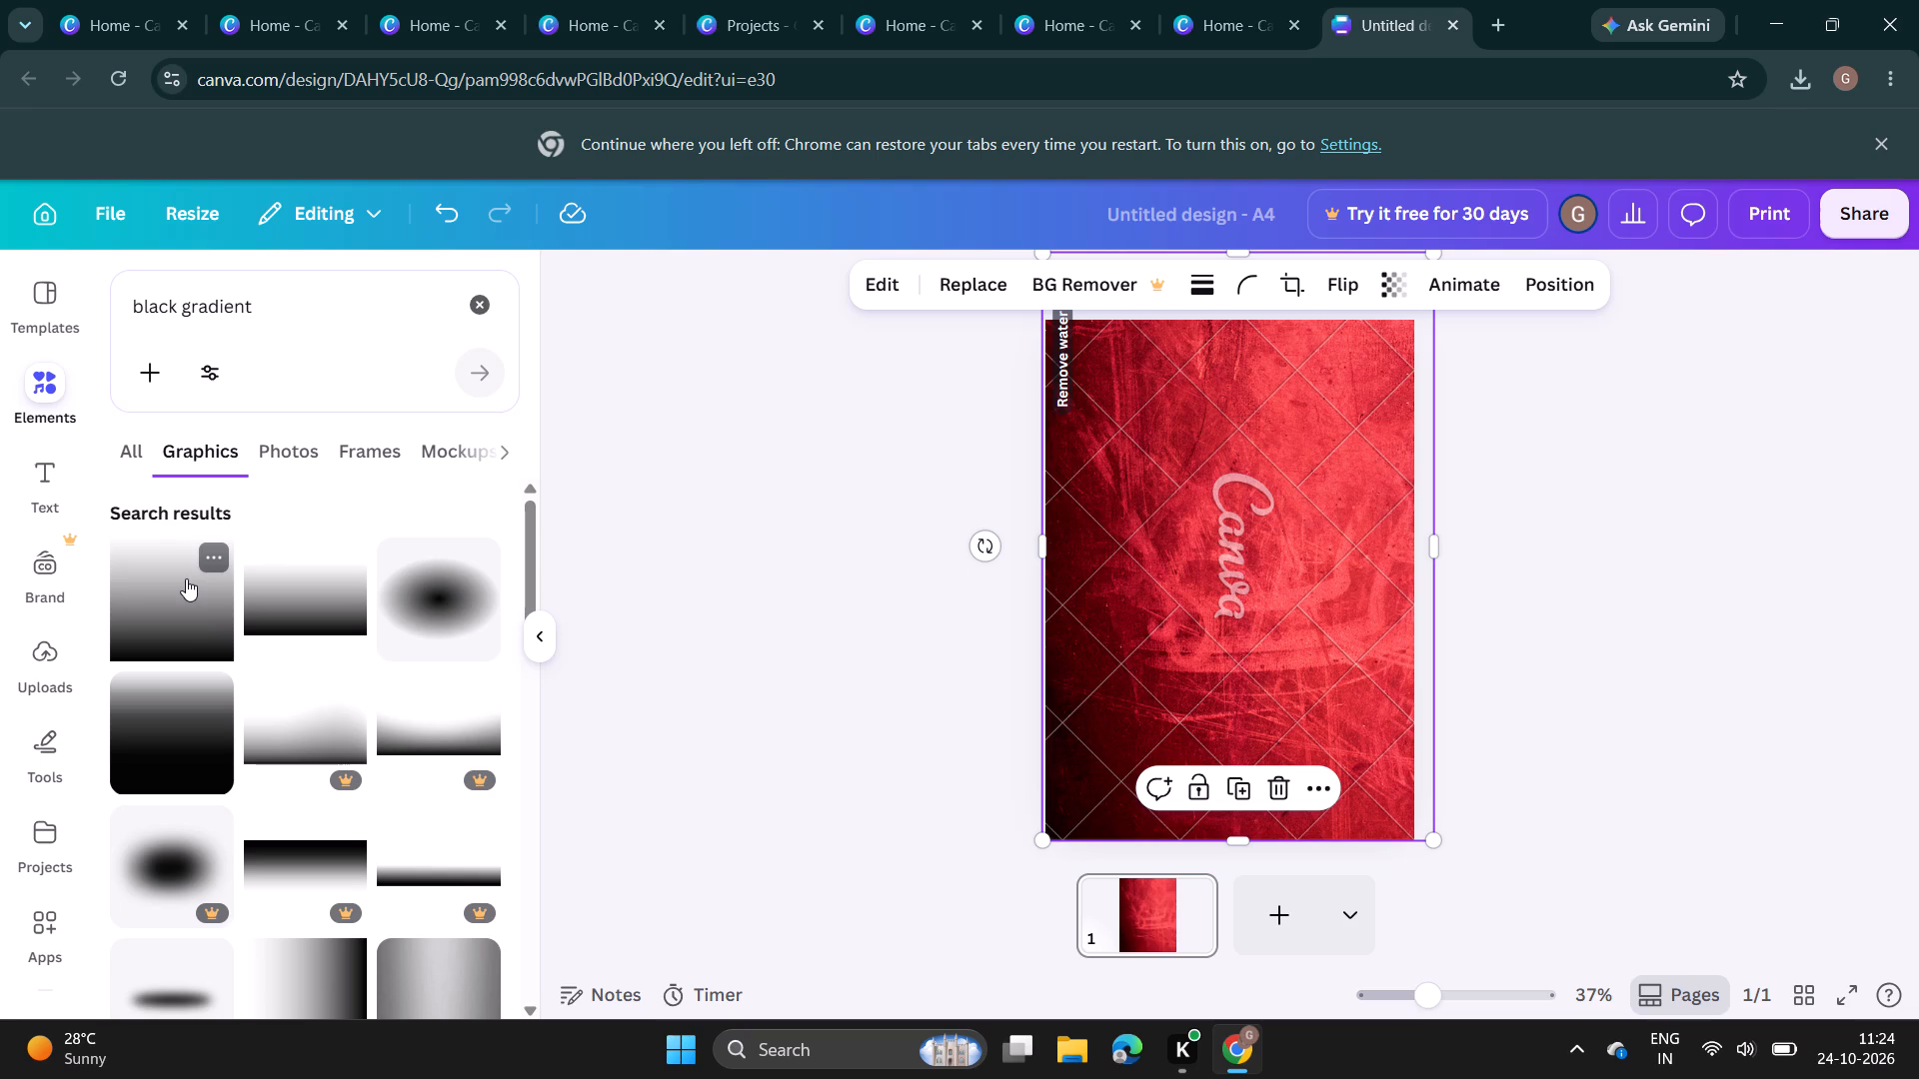
{"action": "left_click", "coordinate": [214, 367]}
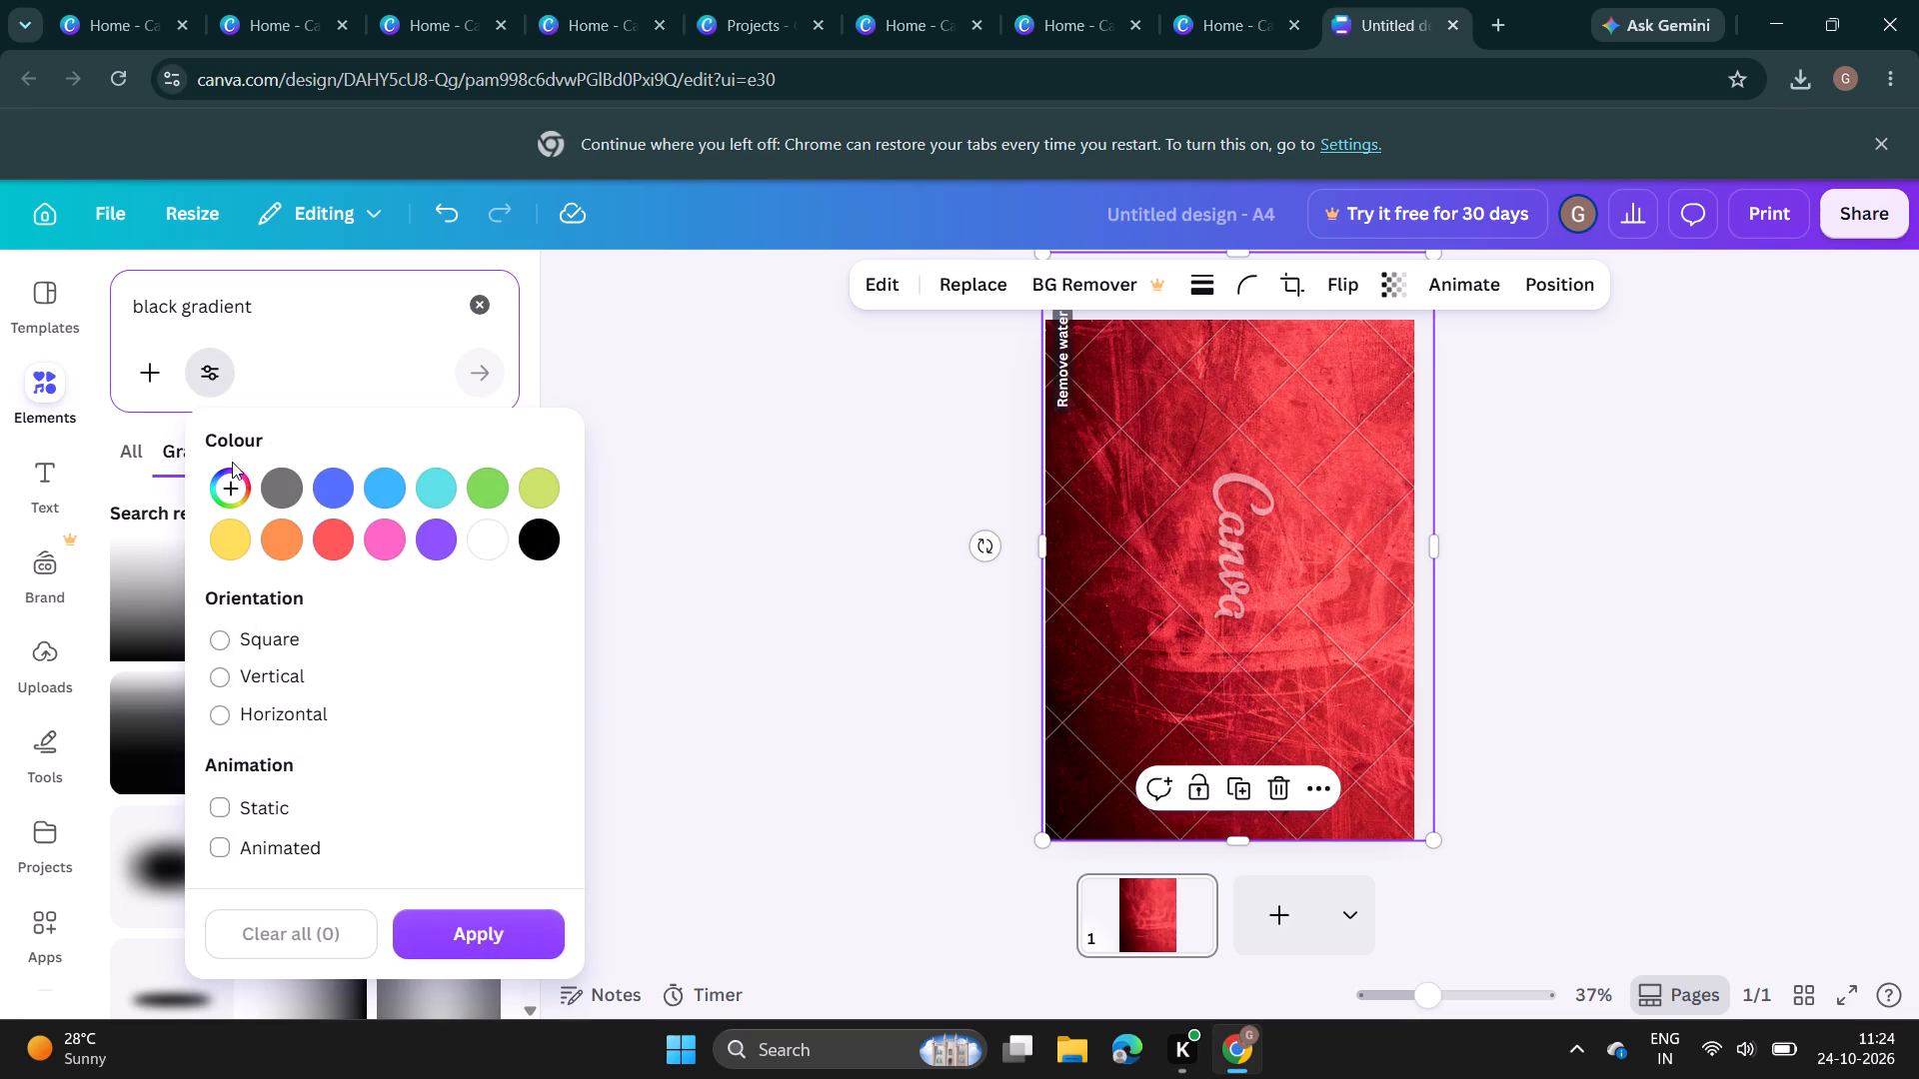
{"action": "left_click", "coordinate": [282, 945]}
{"action": "left_click", "coordinate": [716, 369]}
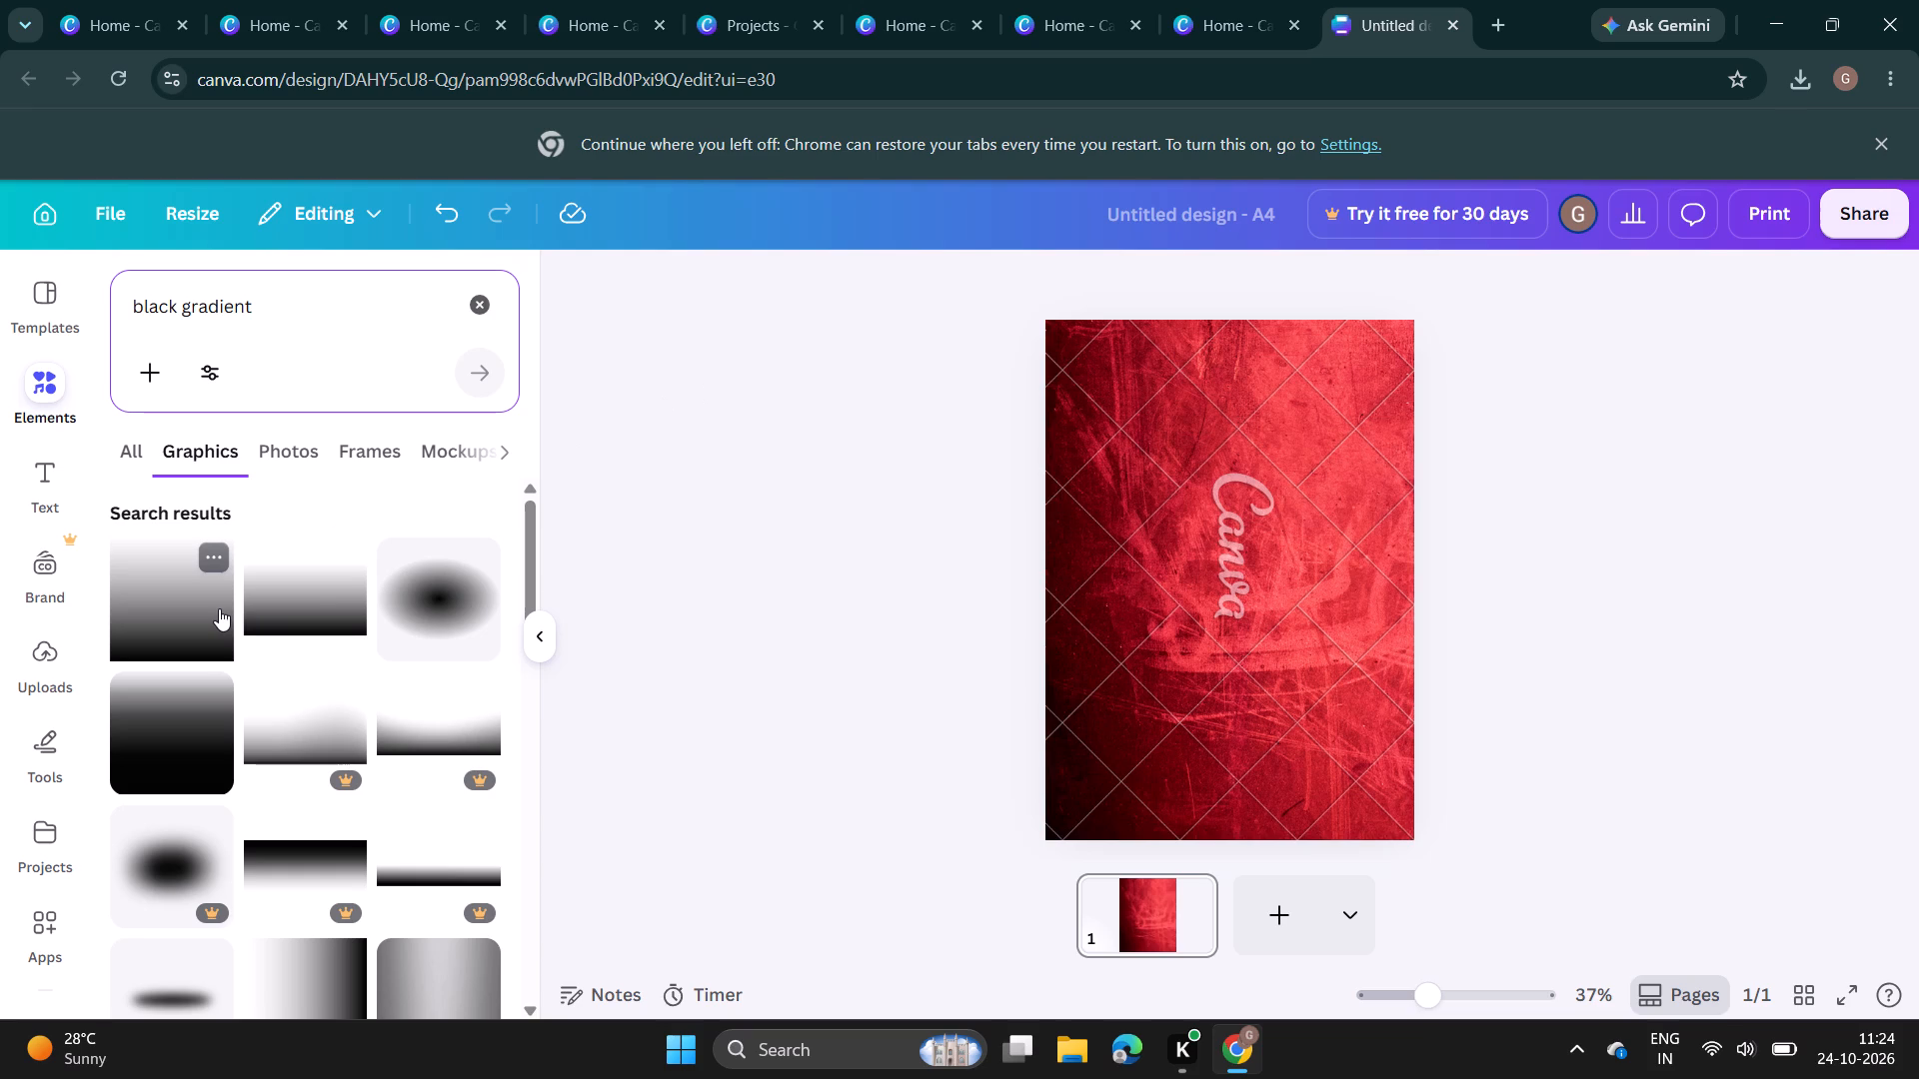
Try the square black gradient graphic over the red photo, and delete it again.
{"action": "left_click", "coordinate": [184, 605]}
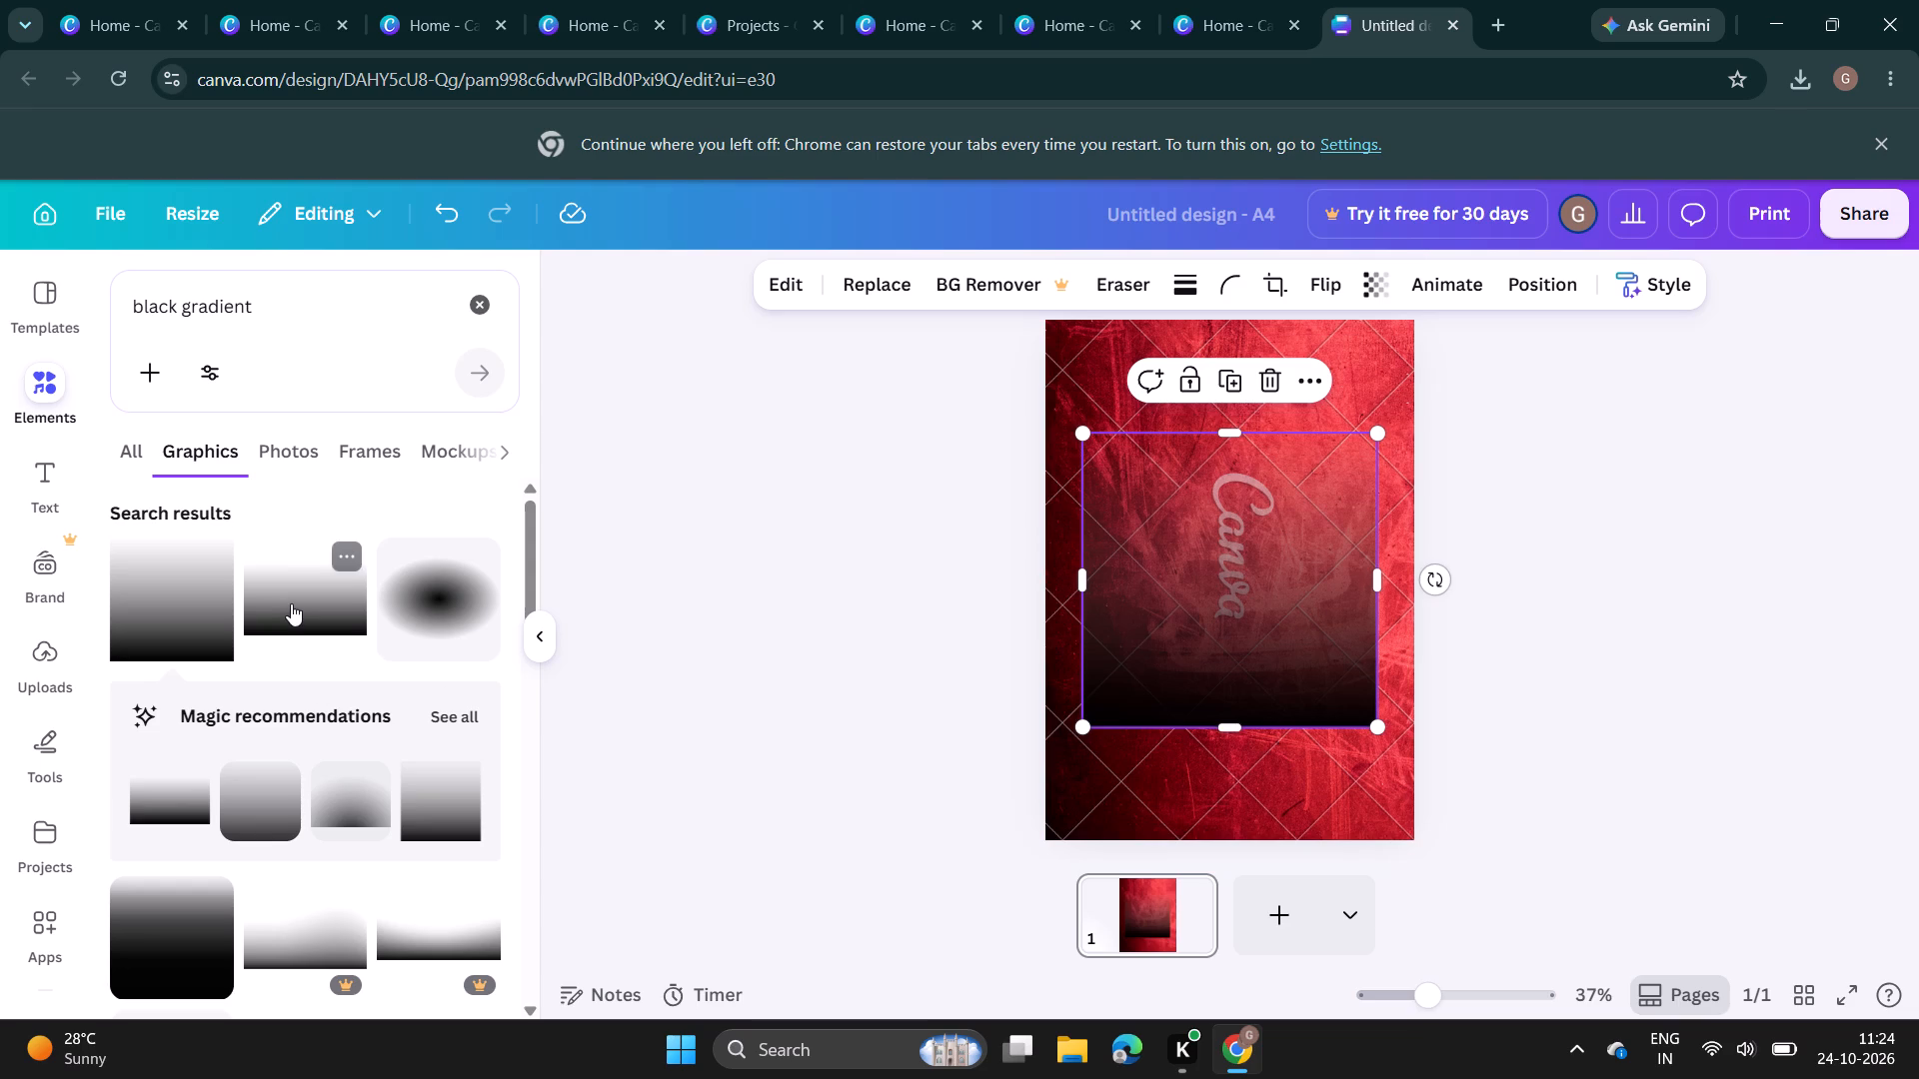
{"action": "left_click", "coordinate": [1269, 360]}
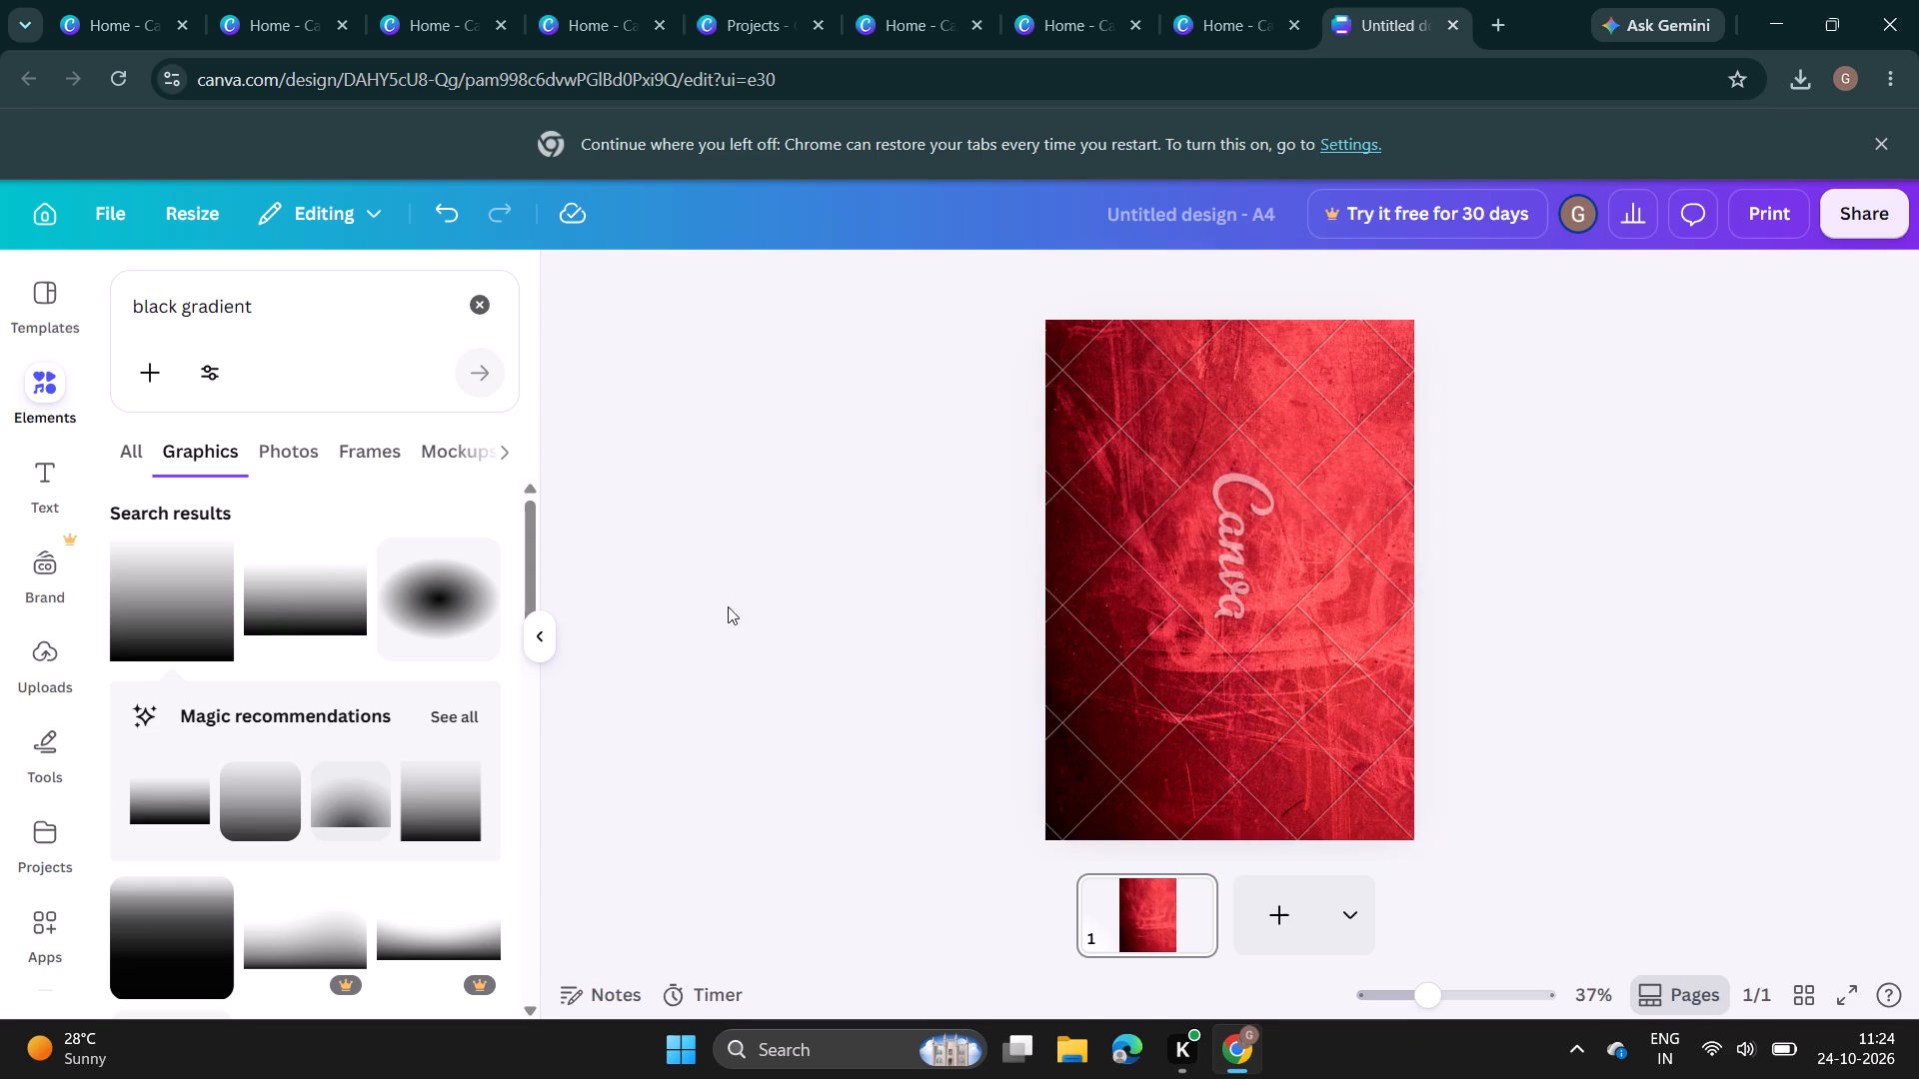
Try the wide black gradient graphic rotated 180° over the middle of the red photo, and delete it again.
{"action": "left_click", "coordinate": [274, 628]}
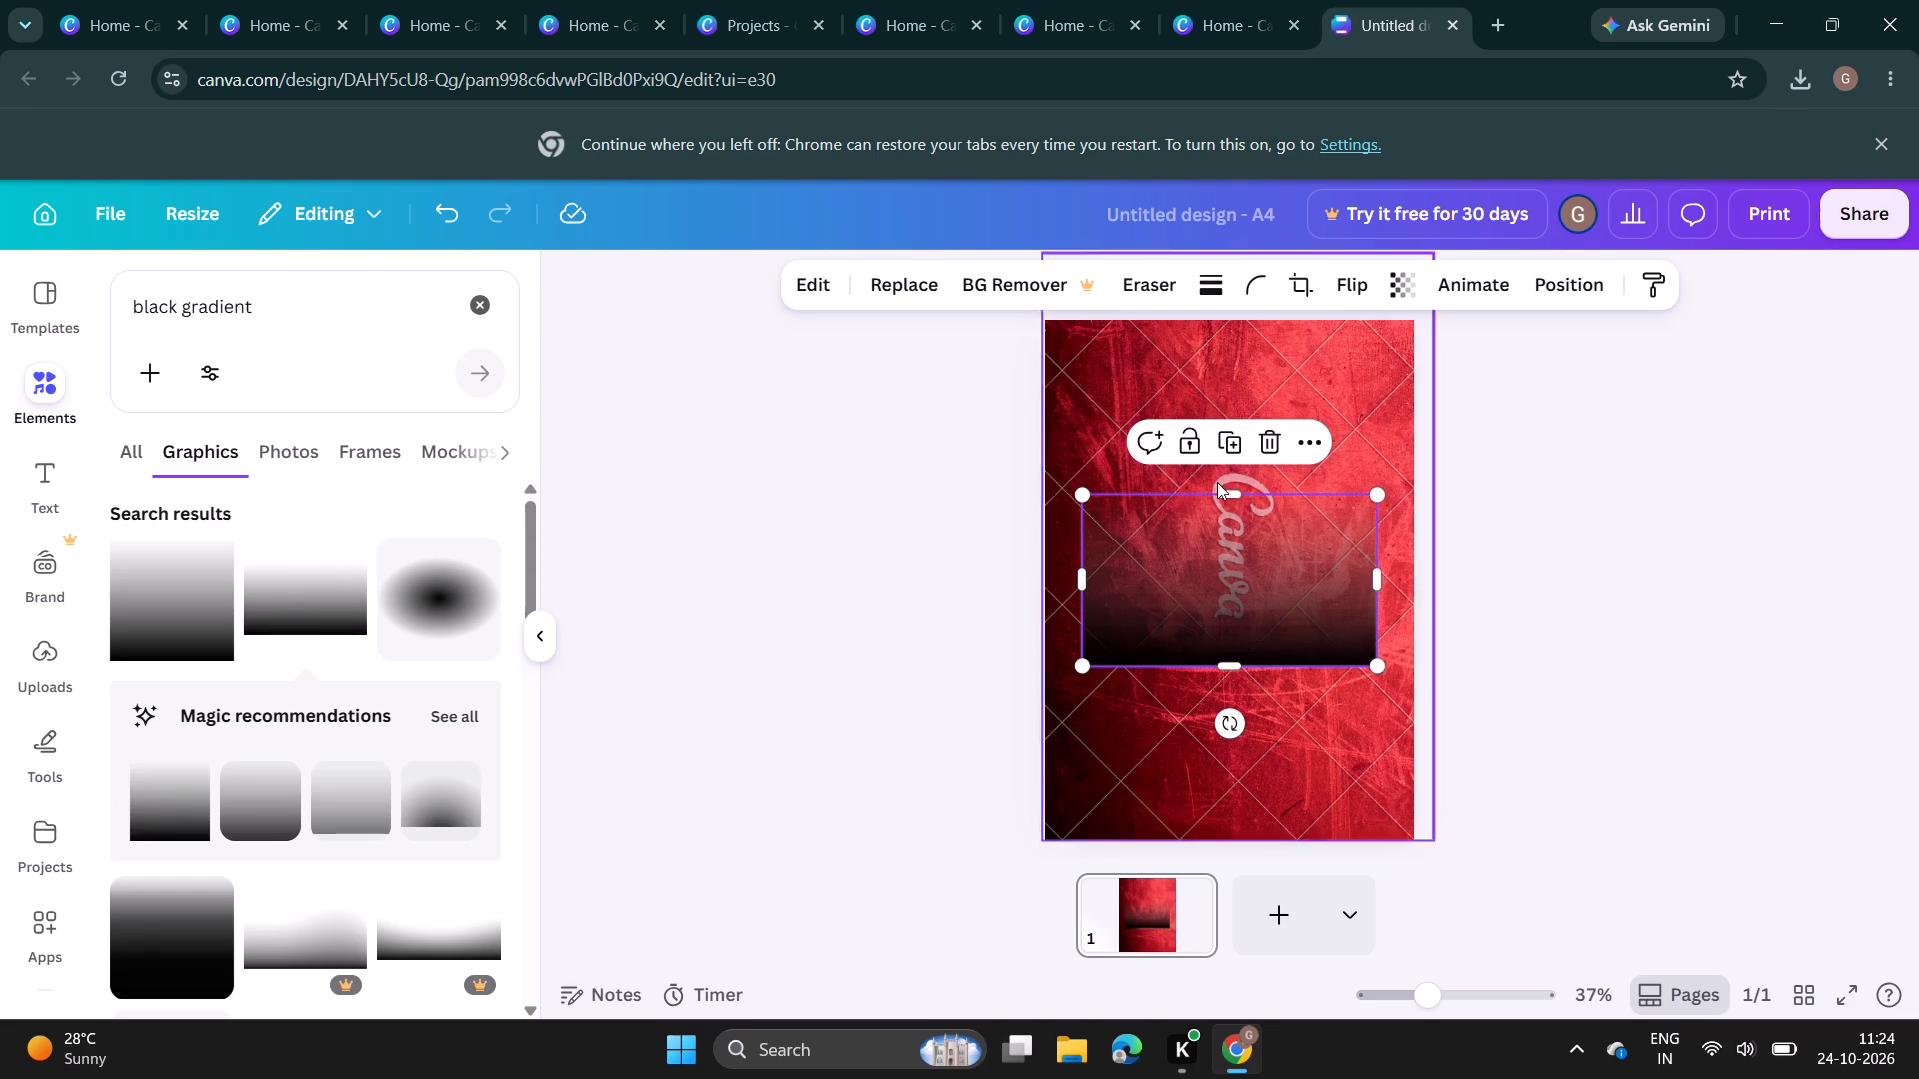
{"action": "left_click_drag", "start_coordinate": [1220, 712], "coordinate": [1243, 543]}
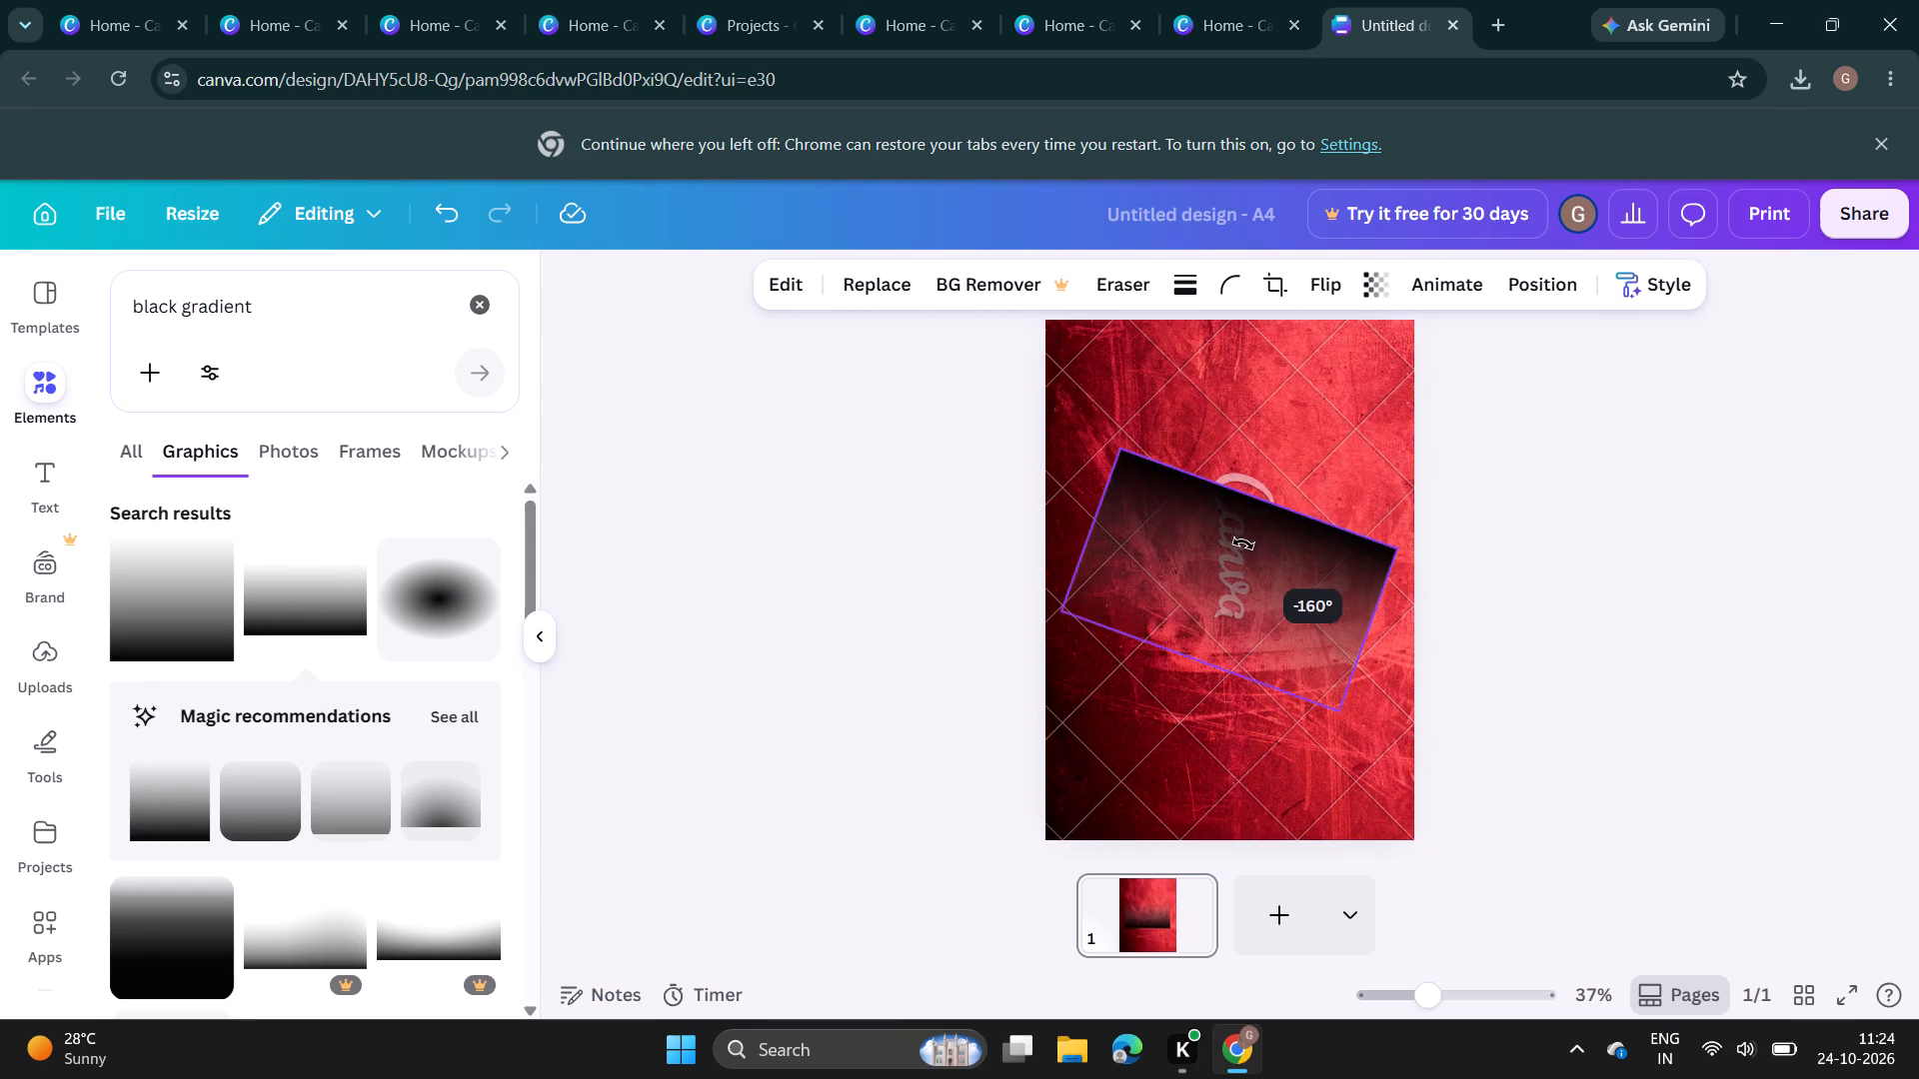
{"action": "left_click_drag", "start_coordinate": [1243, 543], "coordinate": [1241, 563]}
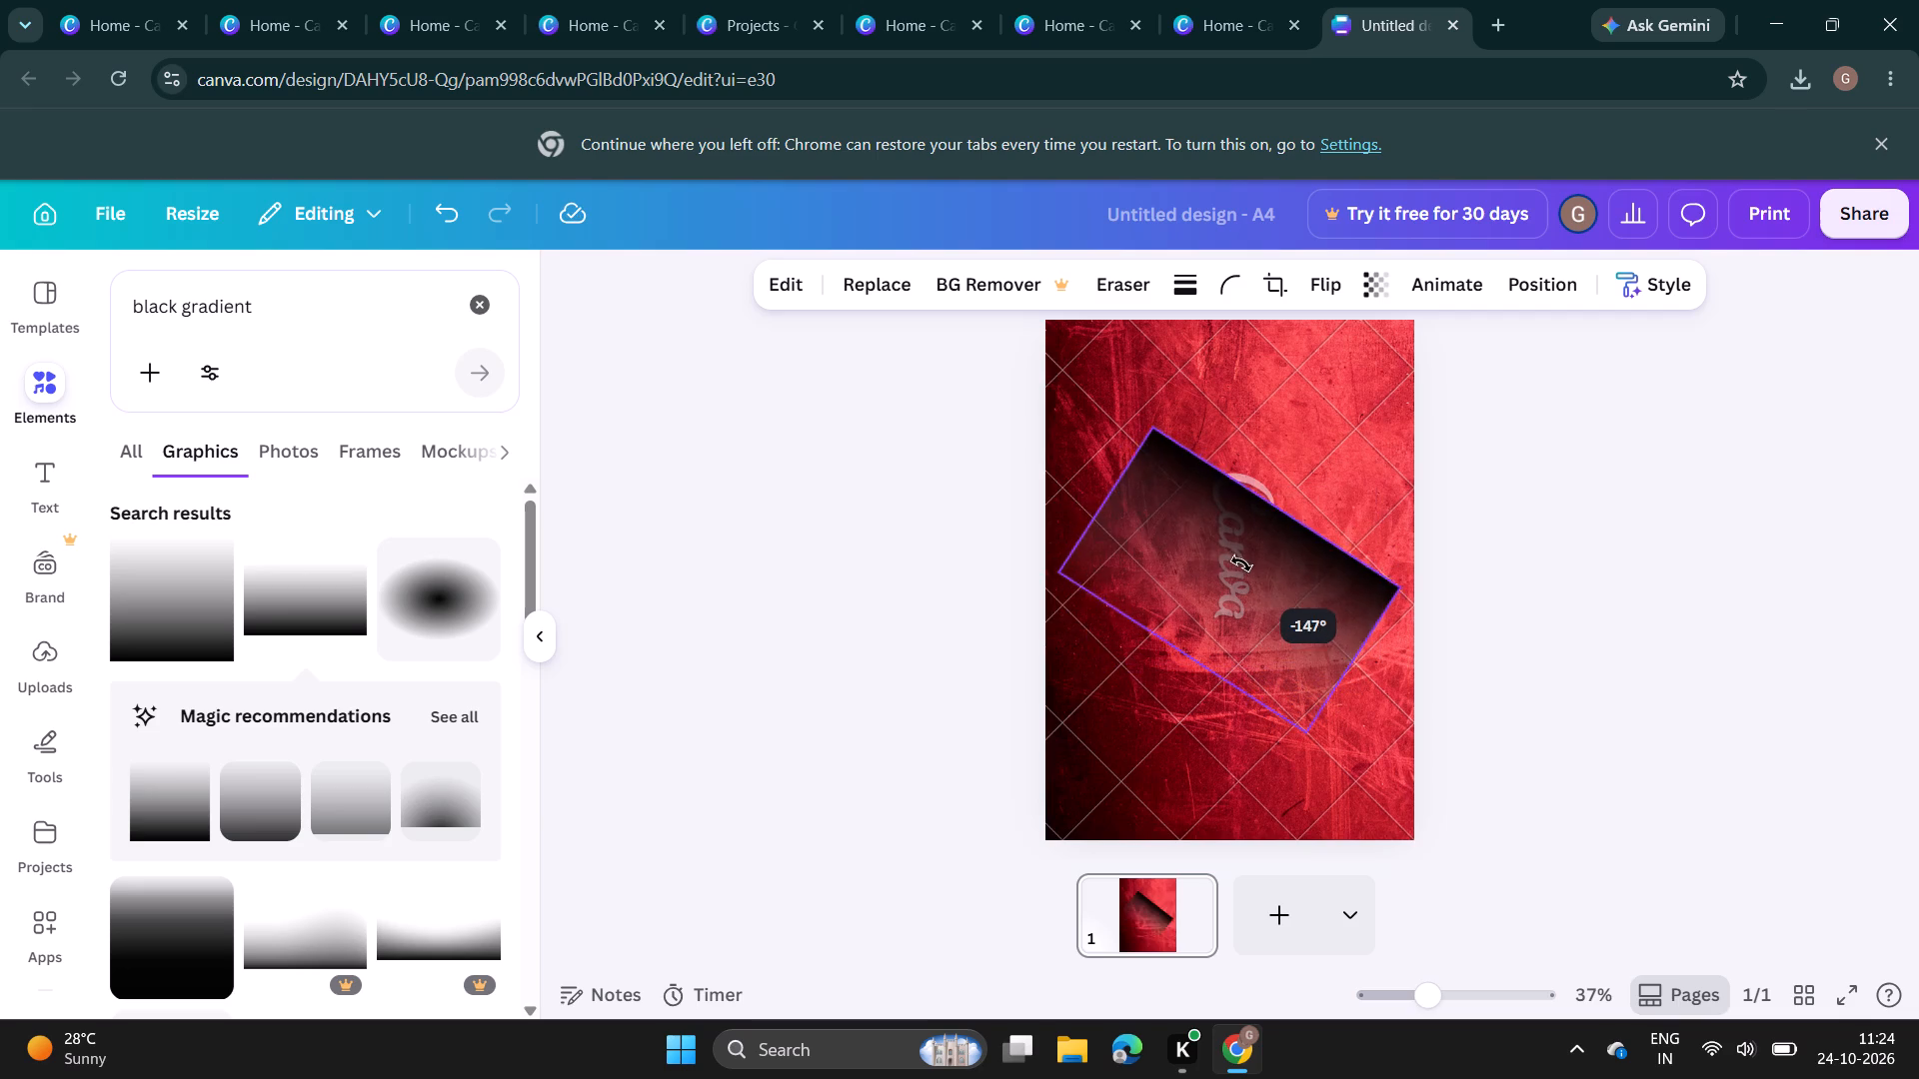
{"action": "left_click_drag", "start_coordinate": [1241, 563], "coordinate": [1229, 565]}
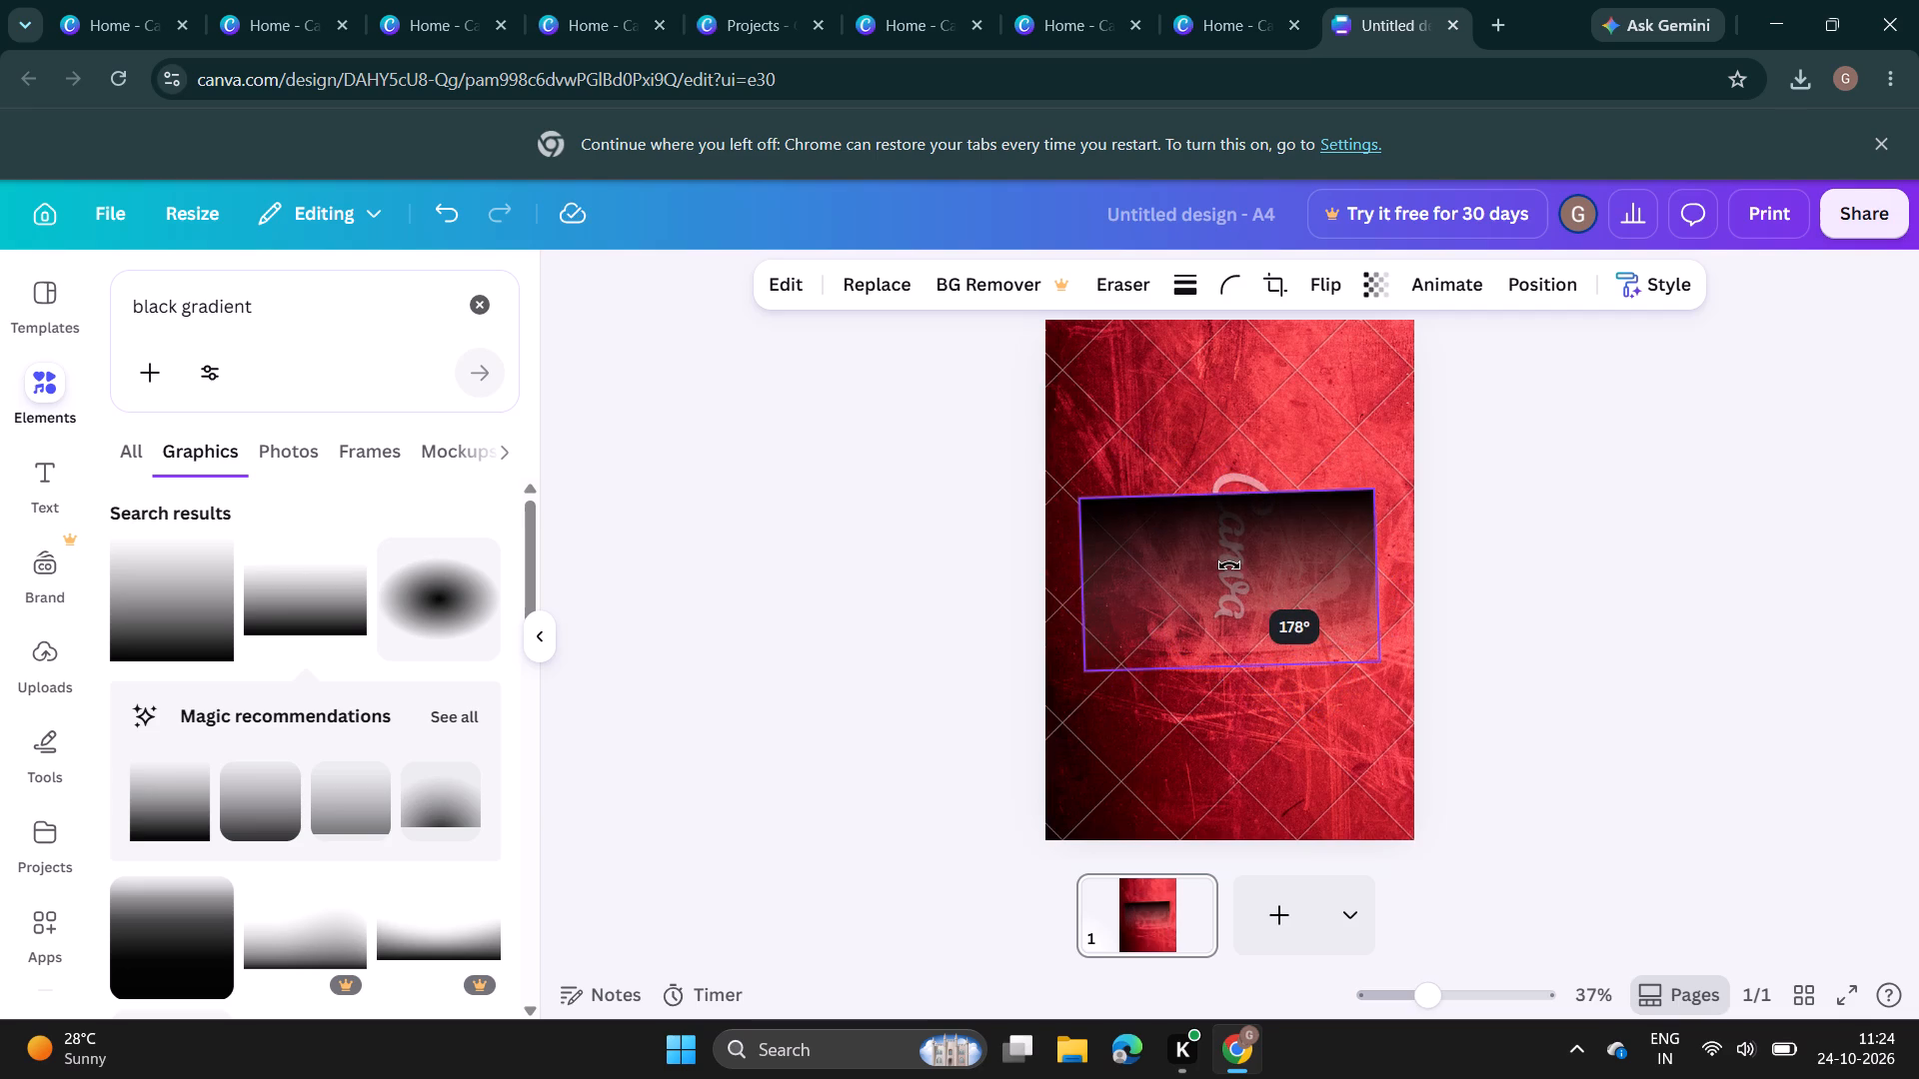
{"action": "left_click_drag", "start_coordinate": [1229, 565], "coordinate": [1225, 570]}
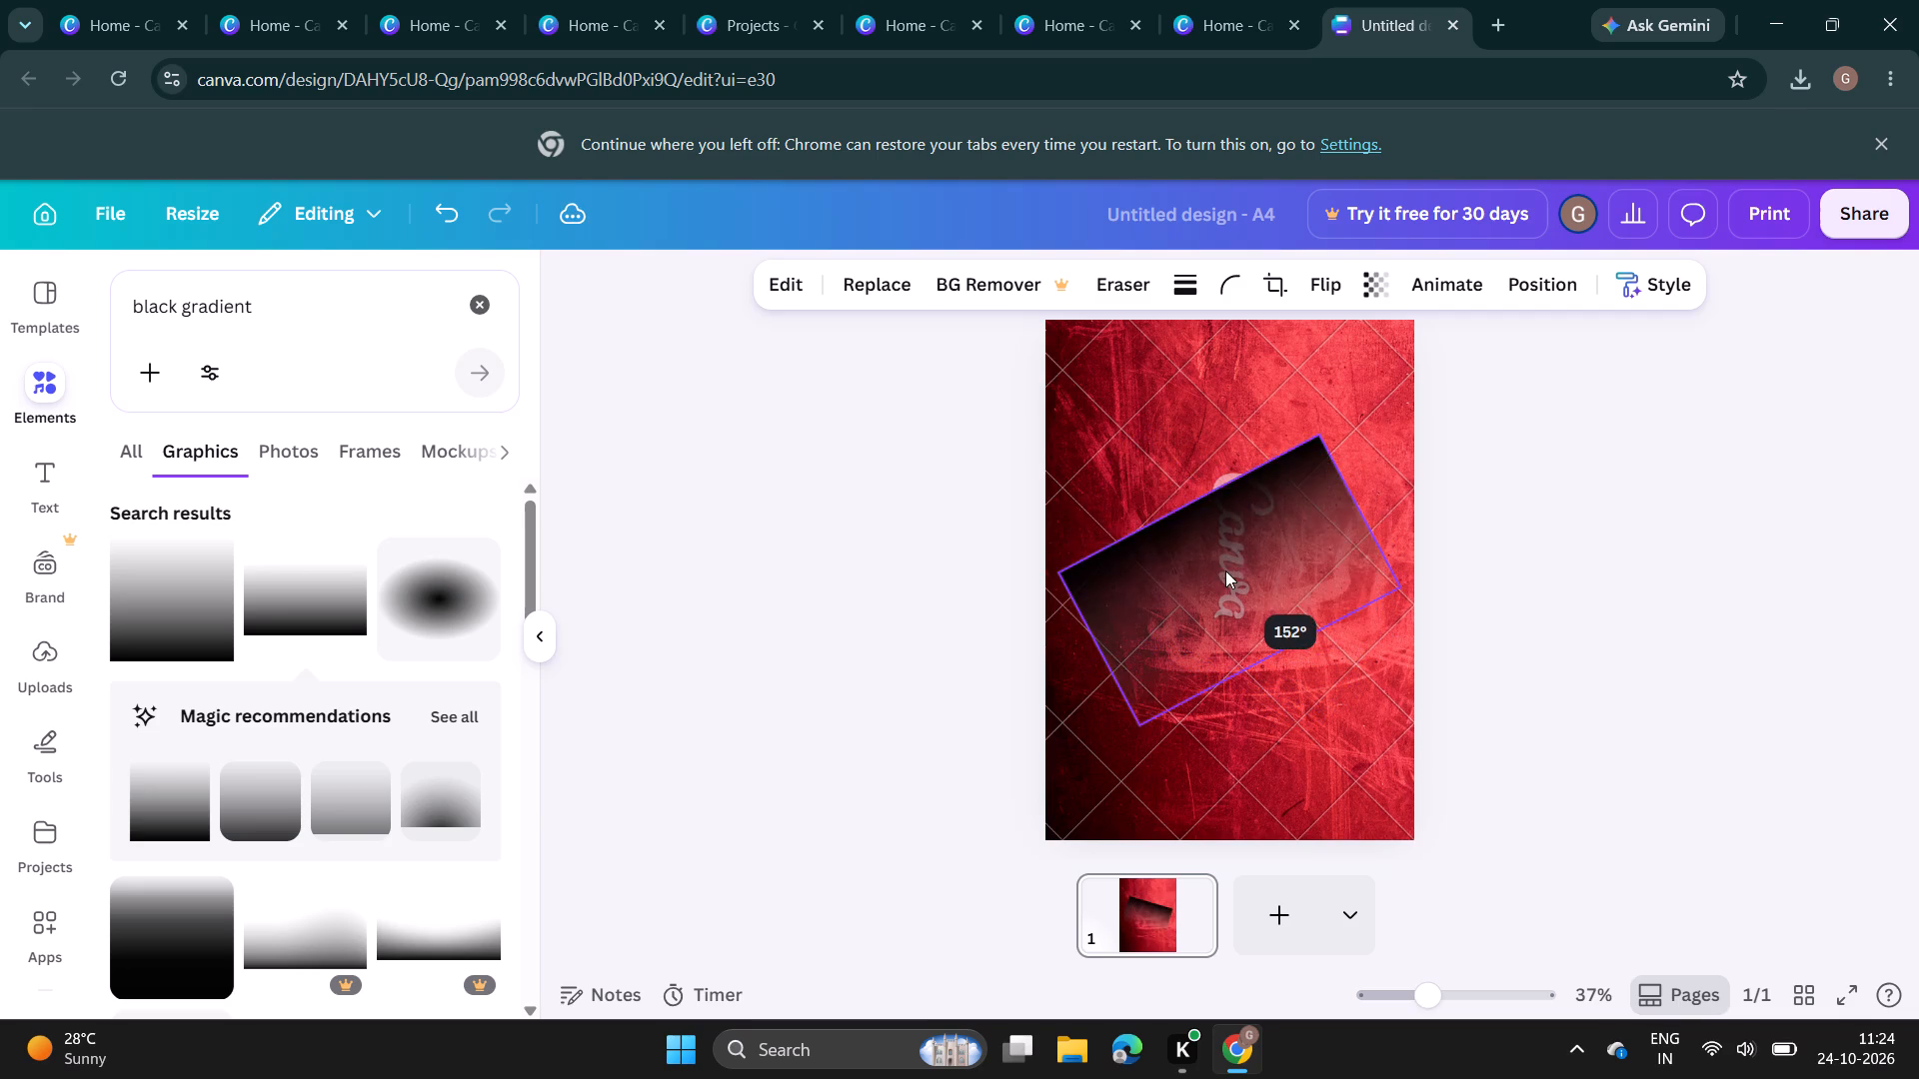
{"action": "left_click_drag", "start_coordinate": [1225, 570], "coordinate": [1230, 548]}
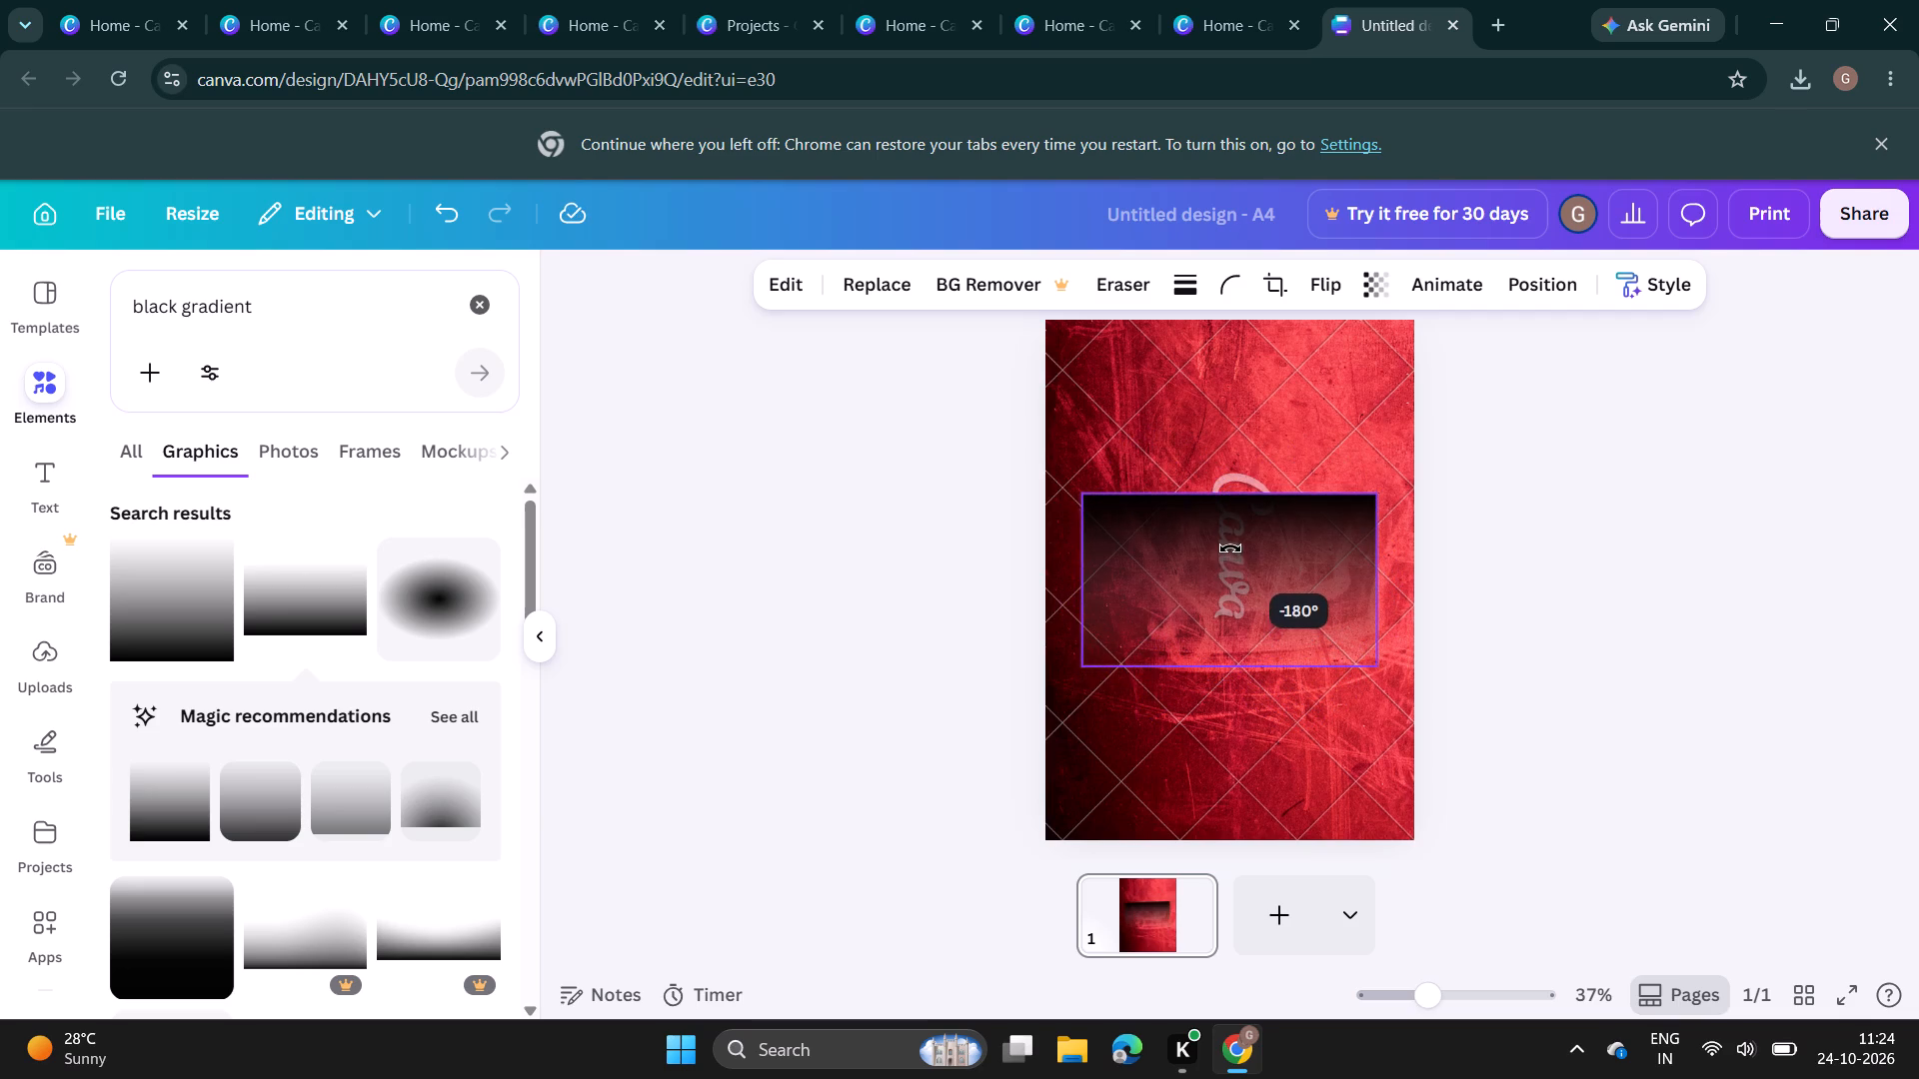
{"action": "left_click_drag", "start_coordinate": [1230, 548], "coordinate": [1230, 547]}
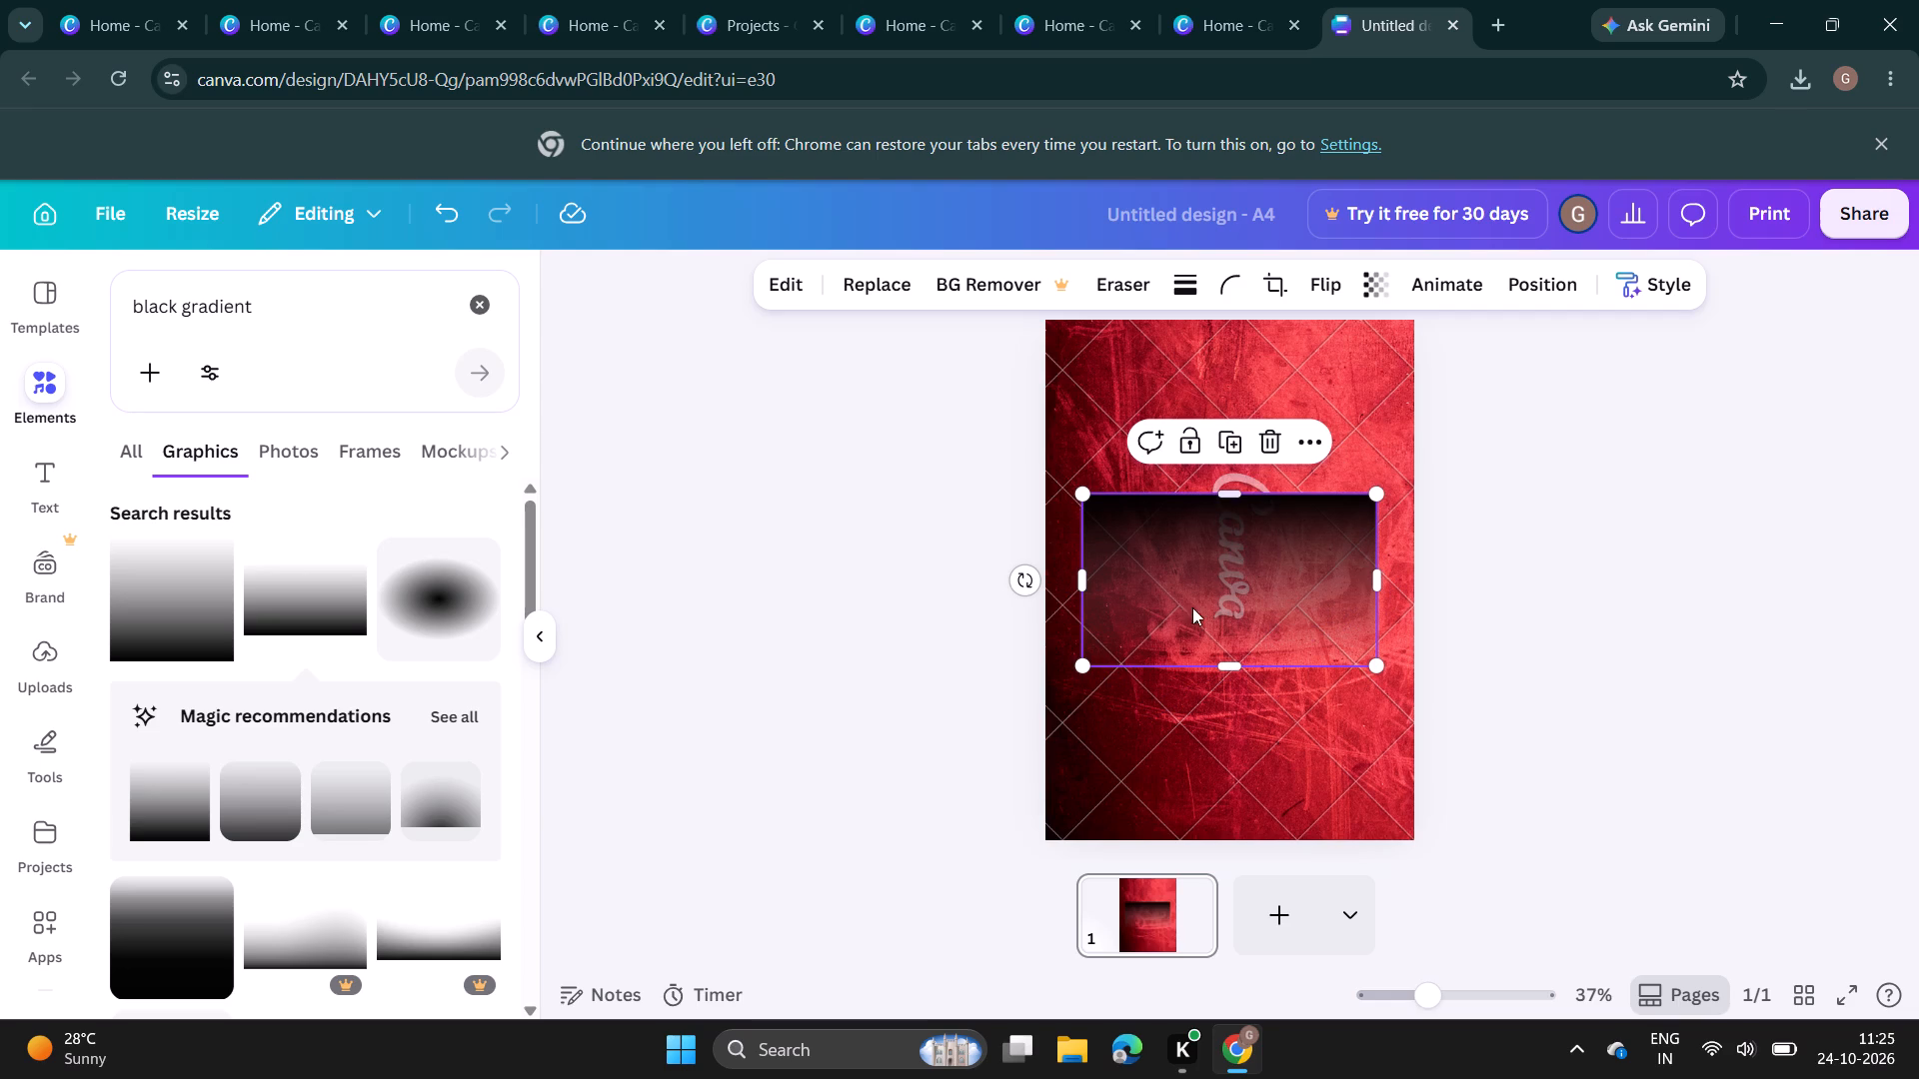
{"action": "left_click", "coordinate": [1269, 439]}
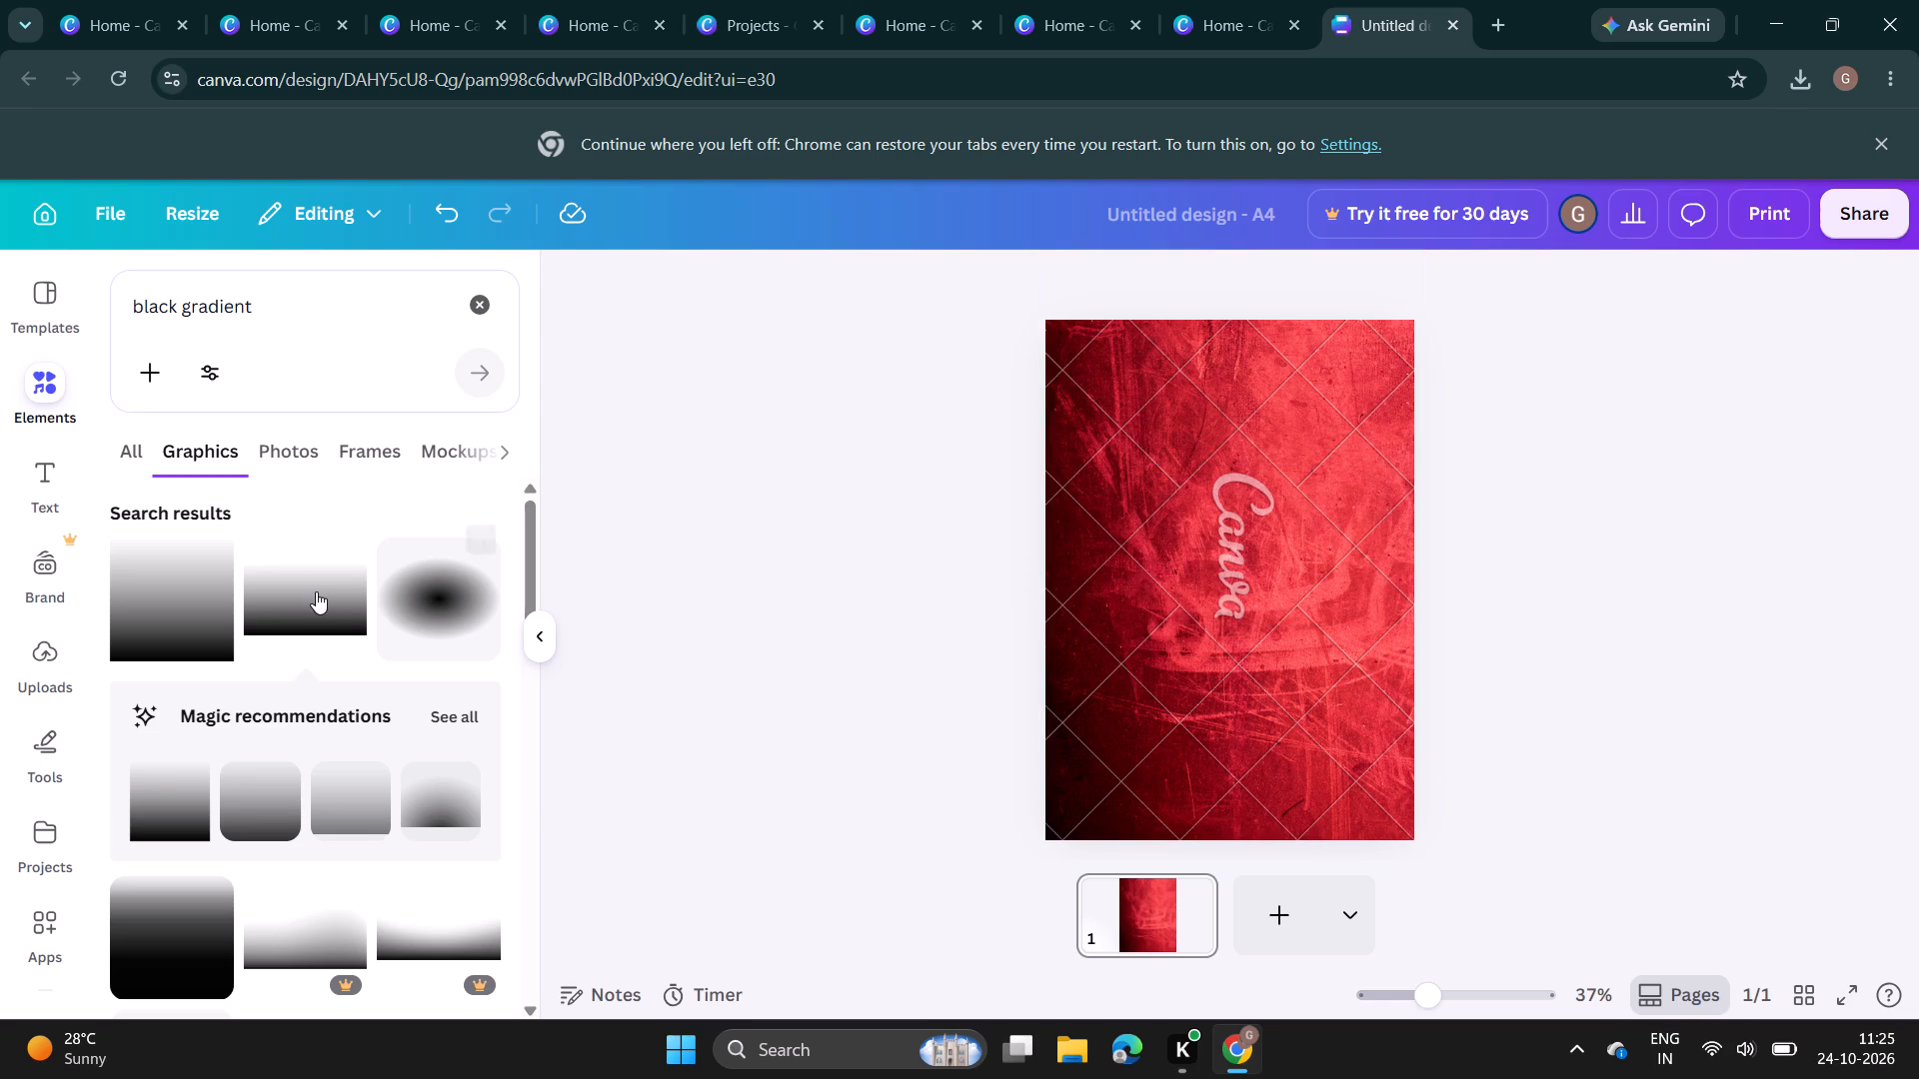
Add the wide black gradient along the page's bottom edge, widen it to the full page width, and trim its height from the top.
{"action": "left_click", "coordinate": [315, 585]}
{"action": "left_click_drag", "start_coordinate": [1243, 593], "coordinate": [1262, 634]}
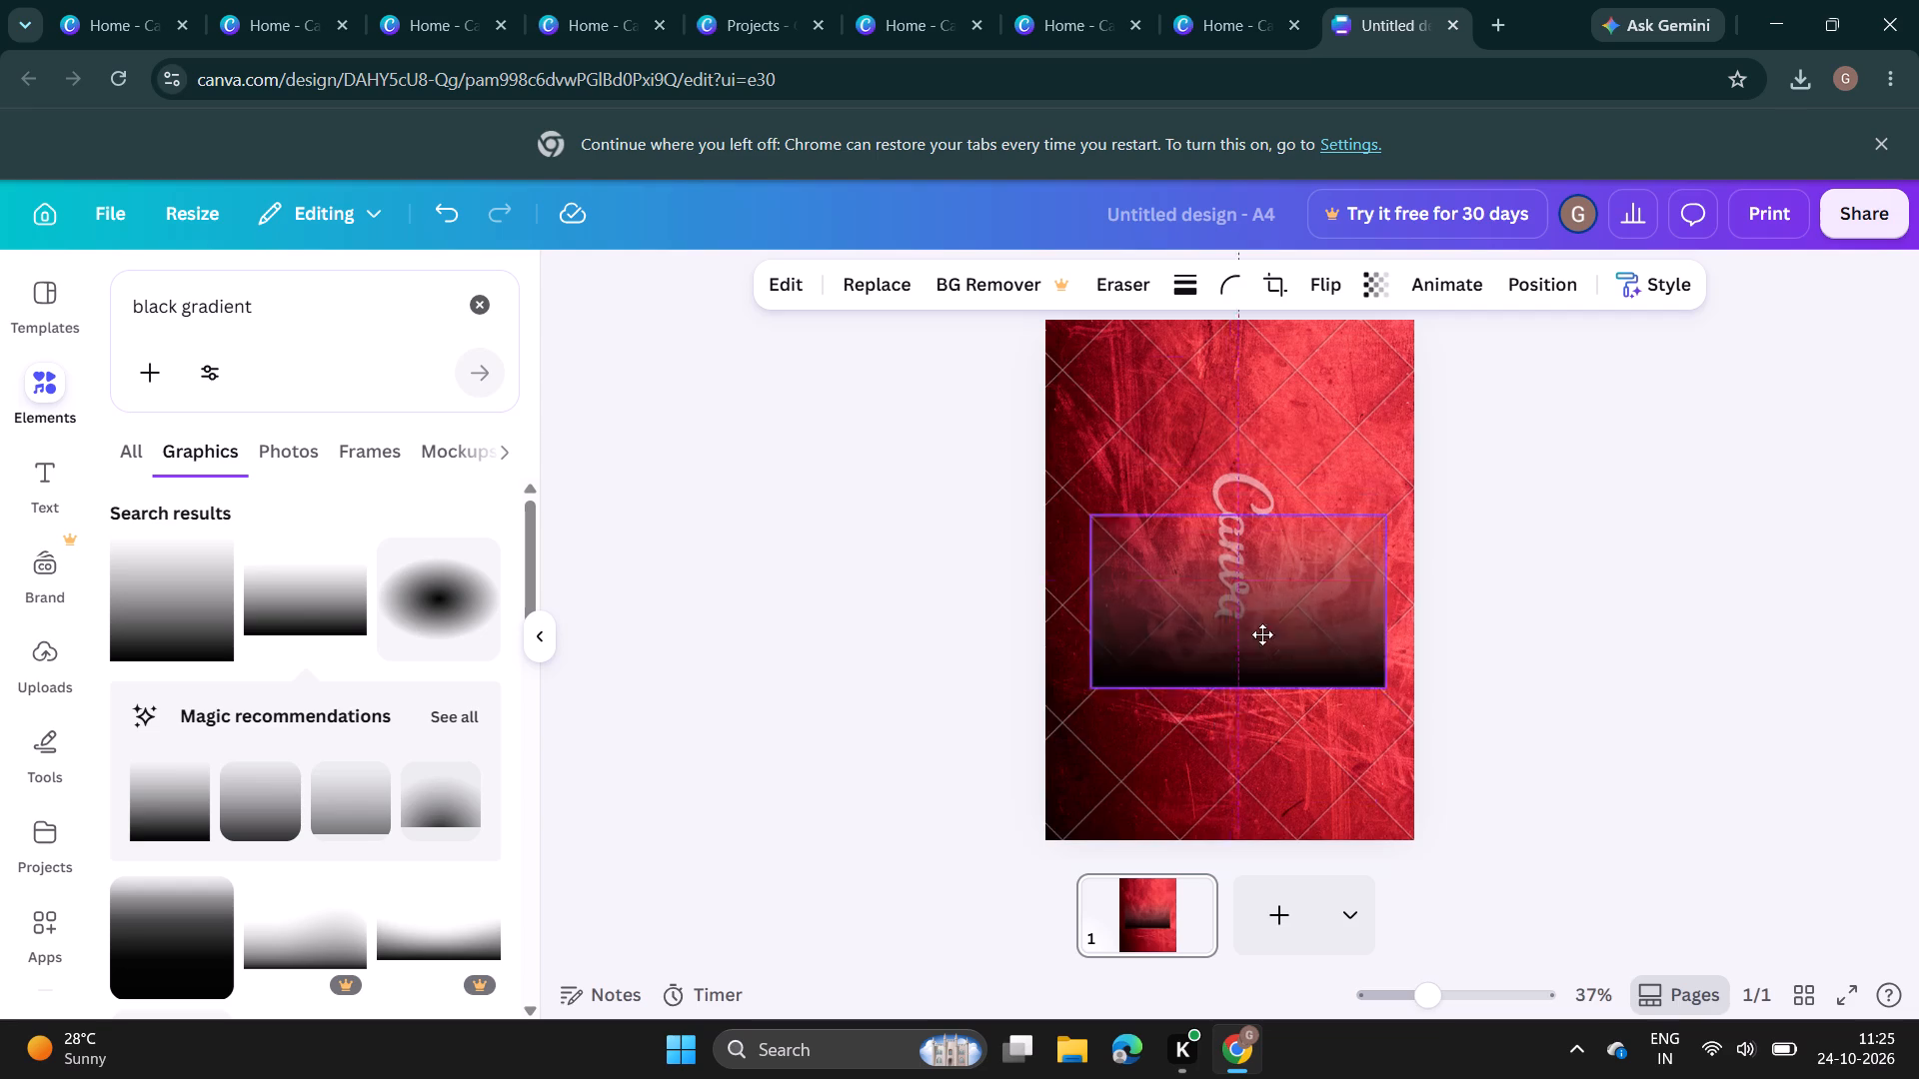
{"action": "left_click_drag", "start_coordinate": [1262, 634], "coordinate": [1268, 764]}
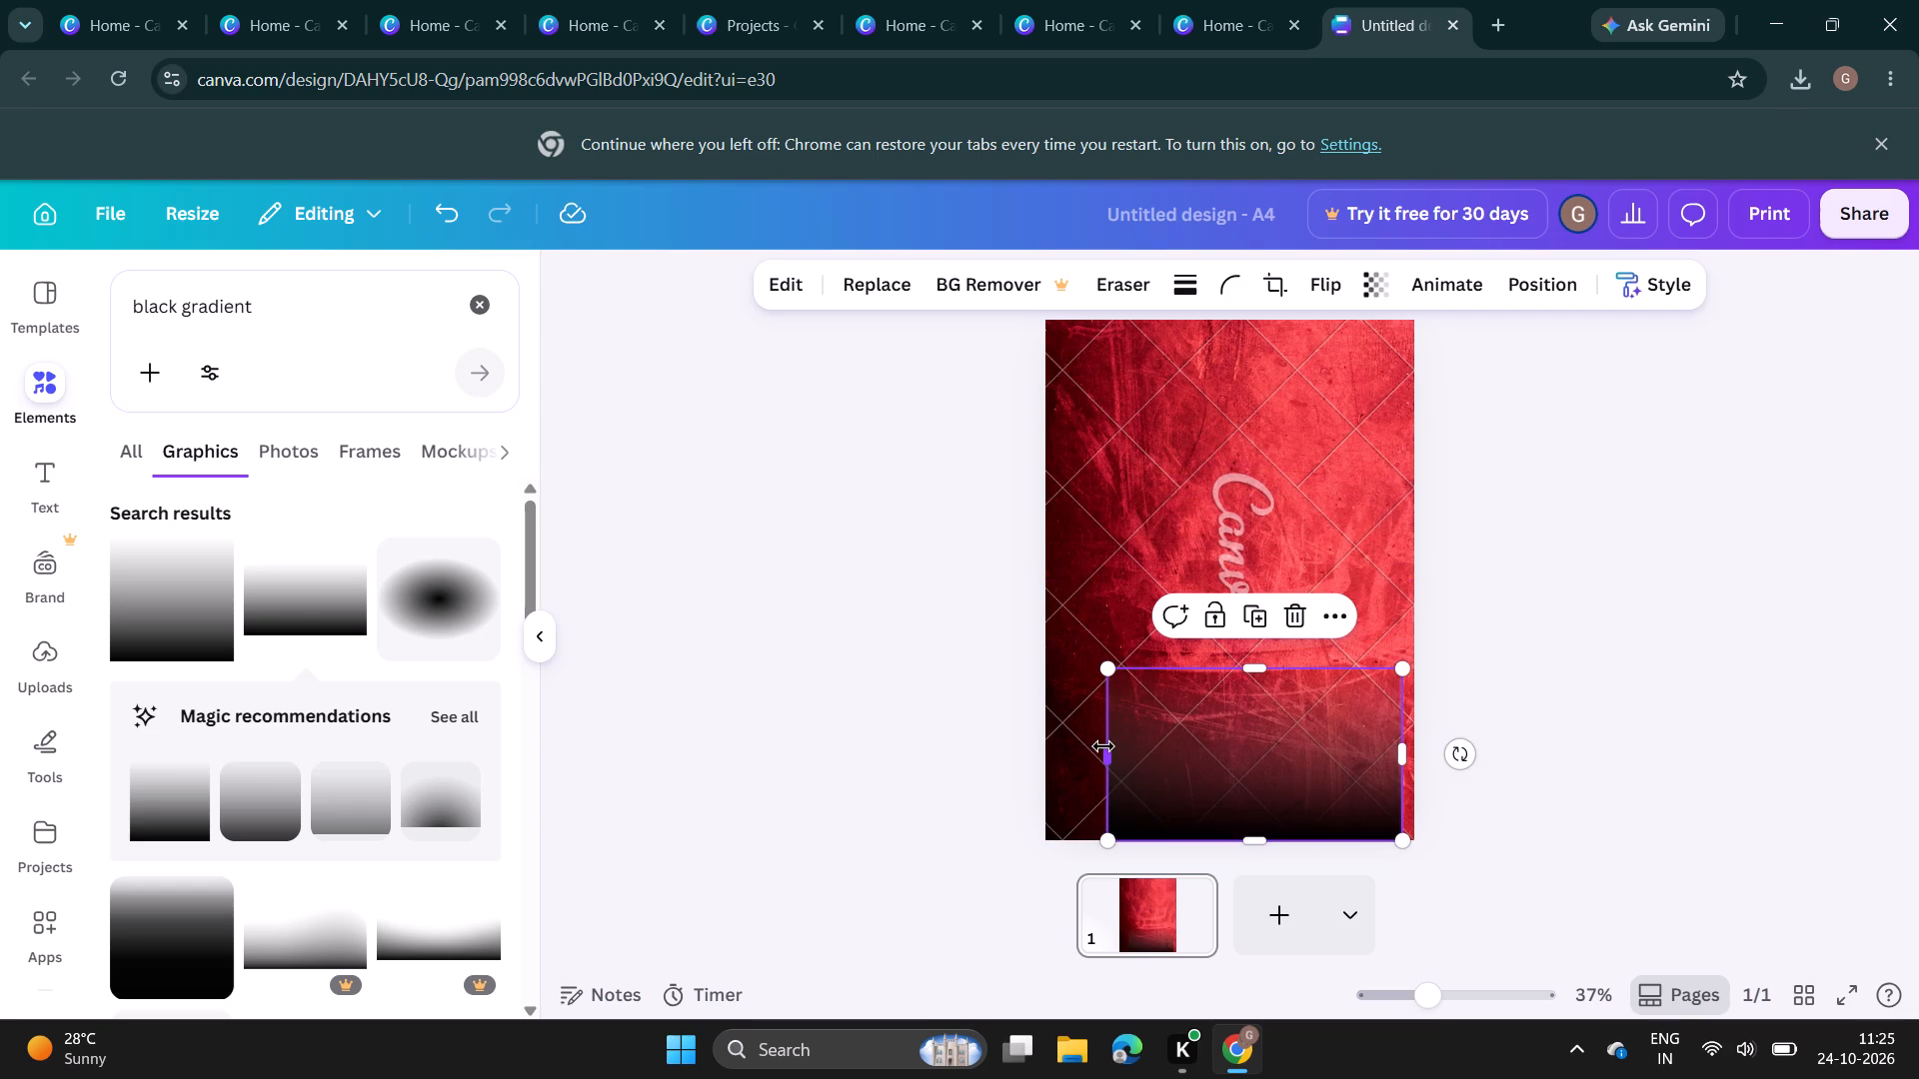
{"action": "left_click_drag", "start_coordinate": [1103, 746], "coordinate": [1023, 726]}
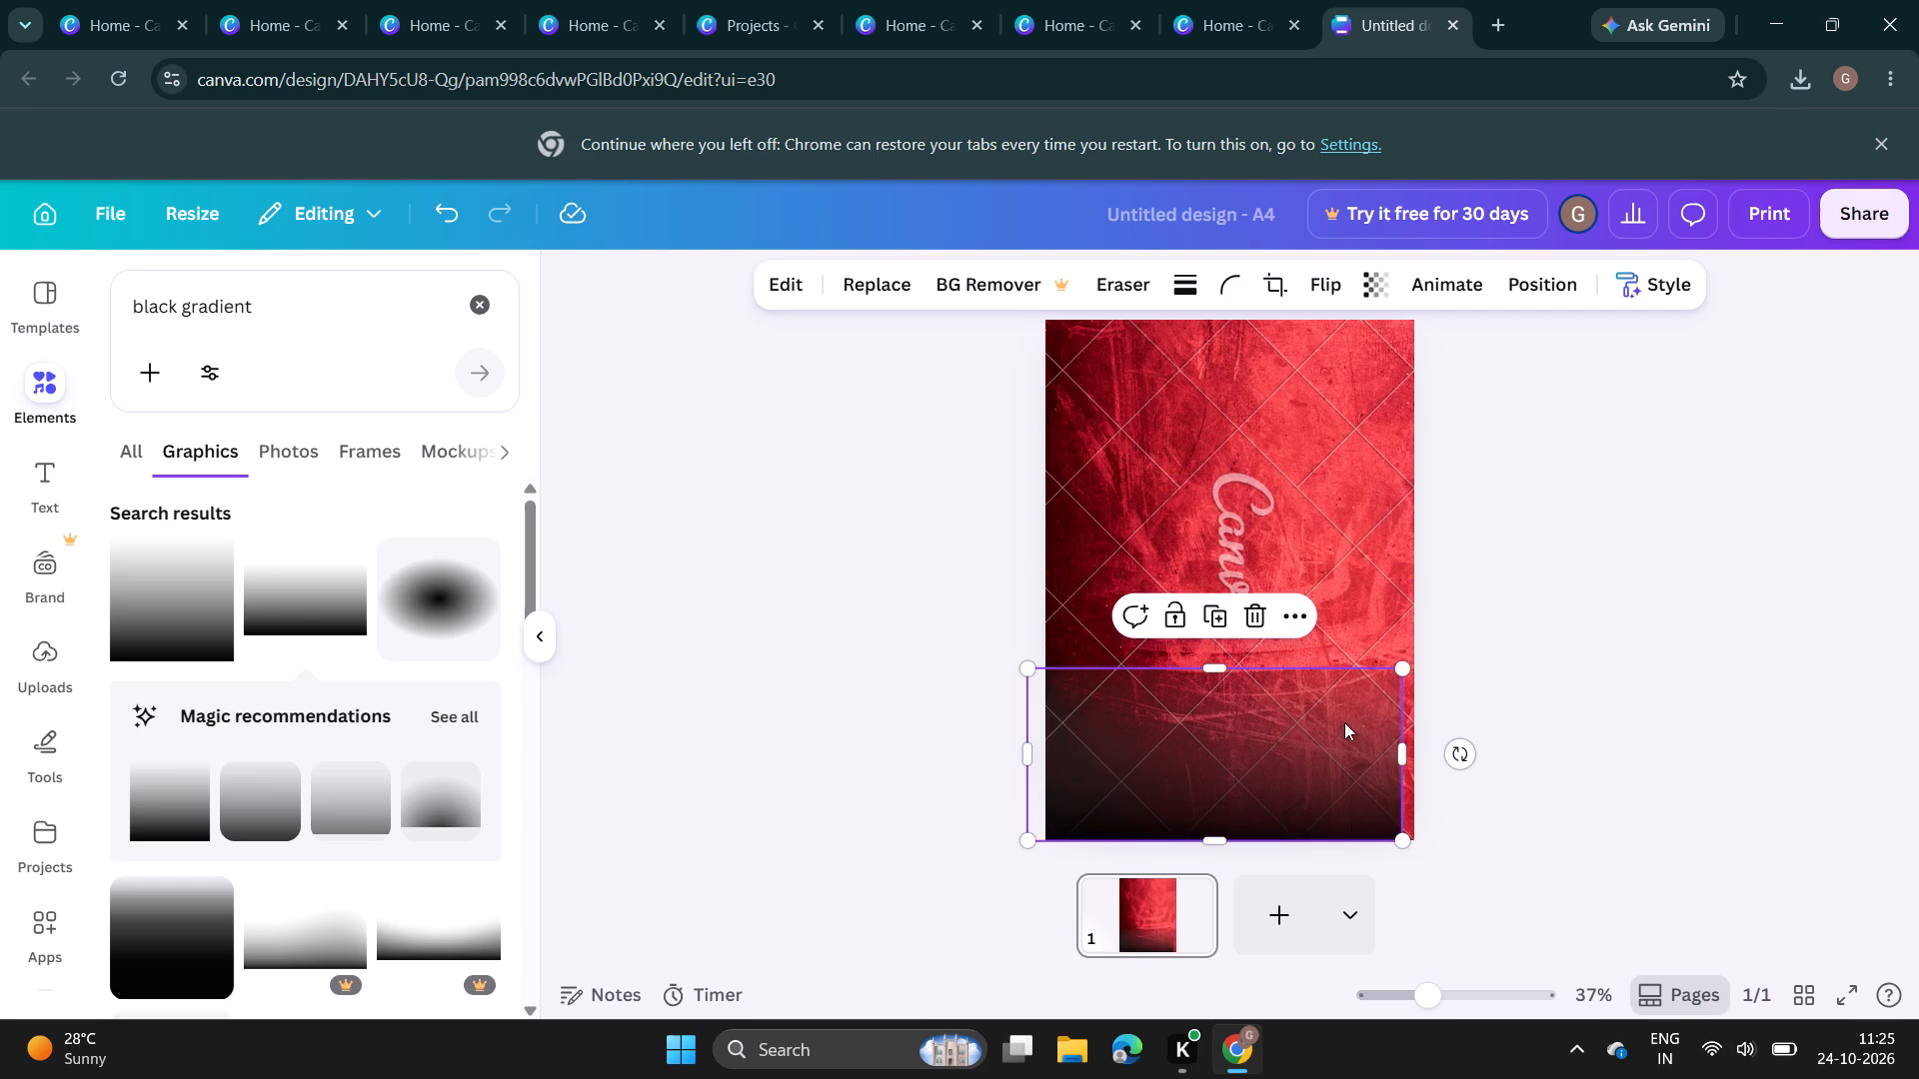
{"action": "left_click_drag", "start_coordinate": [1397, 746], "coordinate": [1411, 751]}
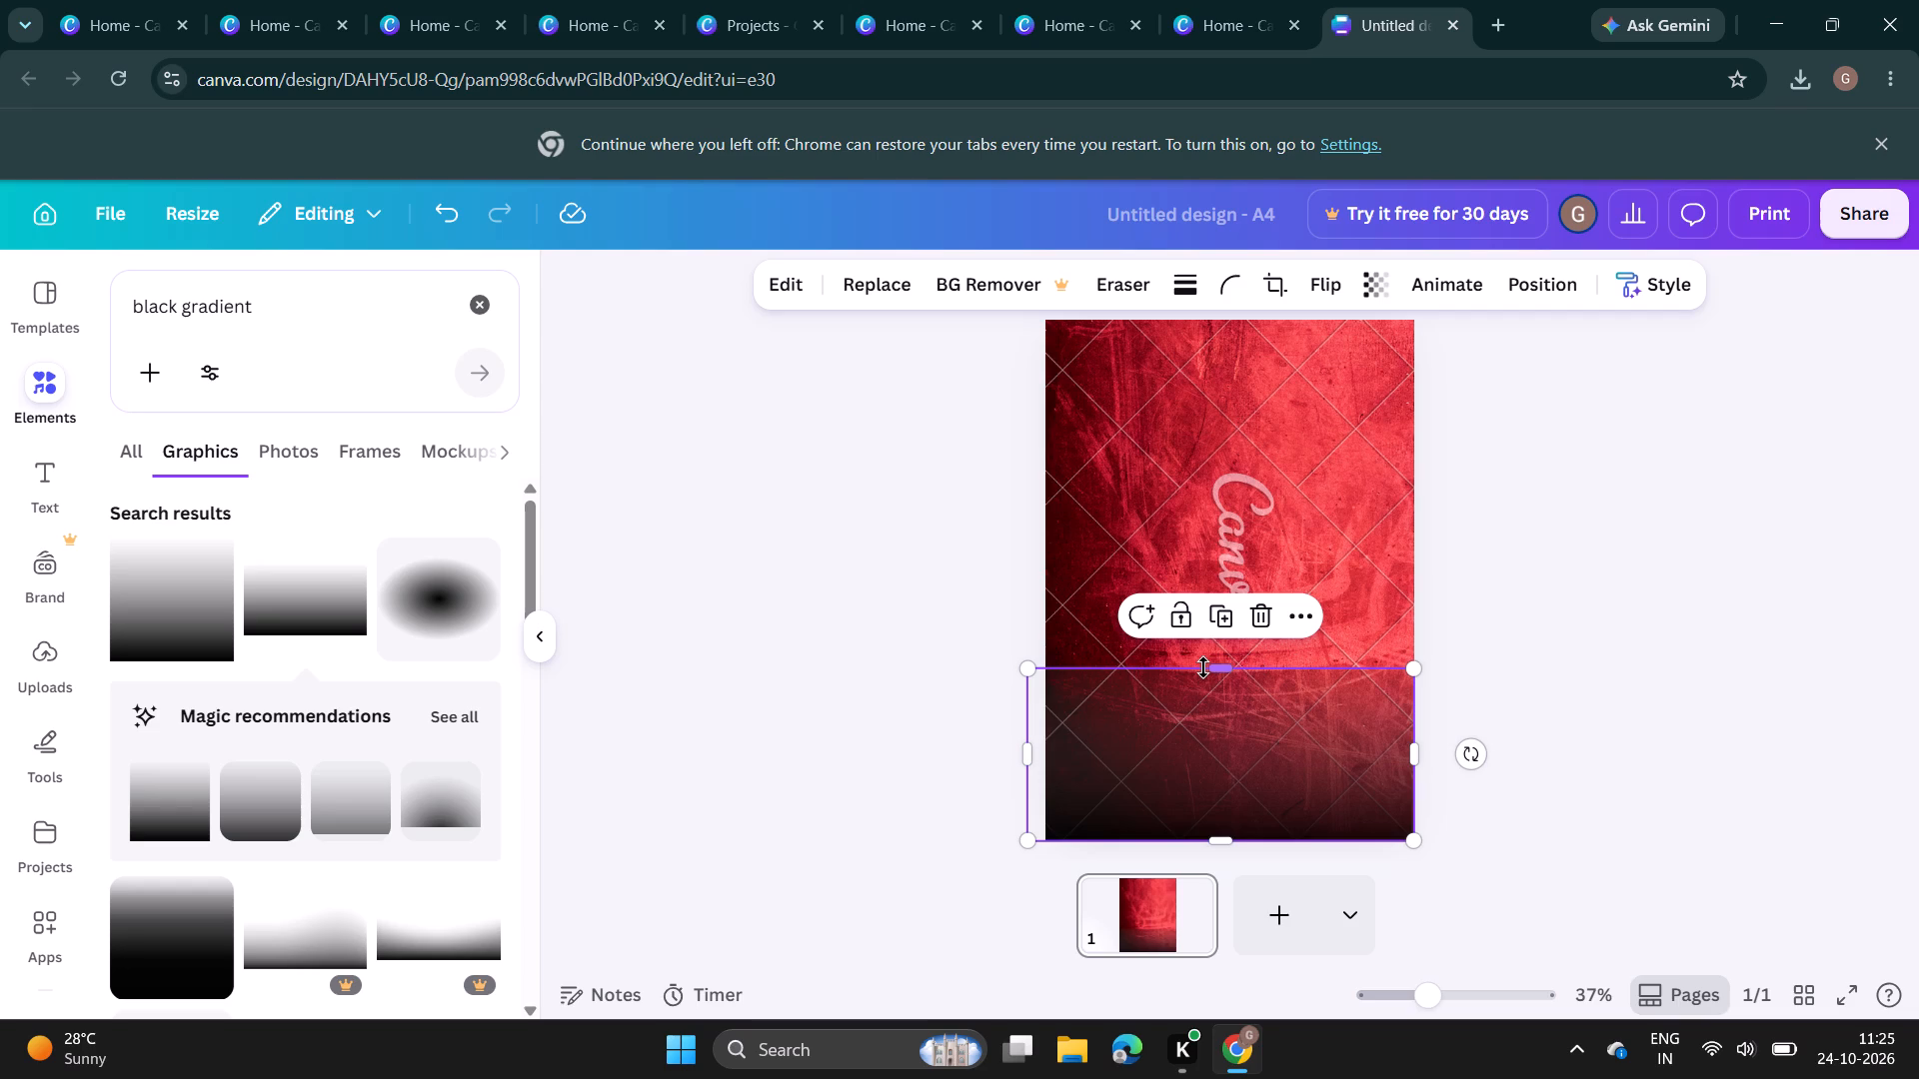
{"action": "left_click_drag", "start_coordinate": [1218, 665], "coordinate": [1230, 726]}
{"action": "left_click", "coordinate": [765, 645]}
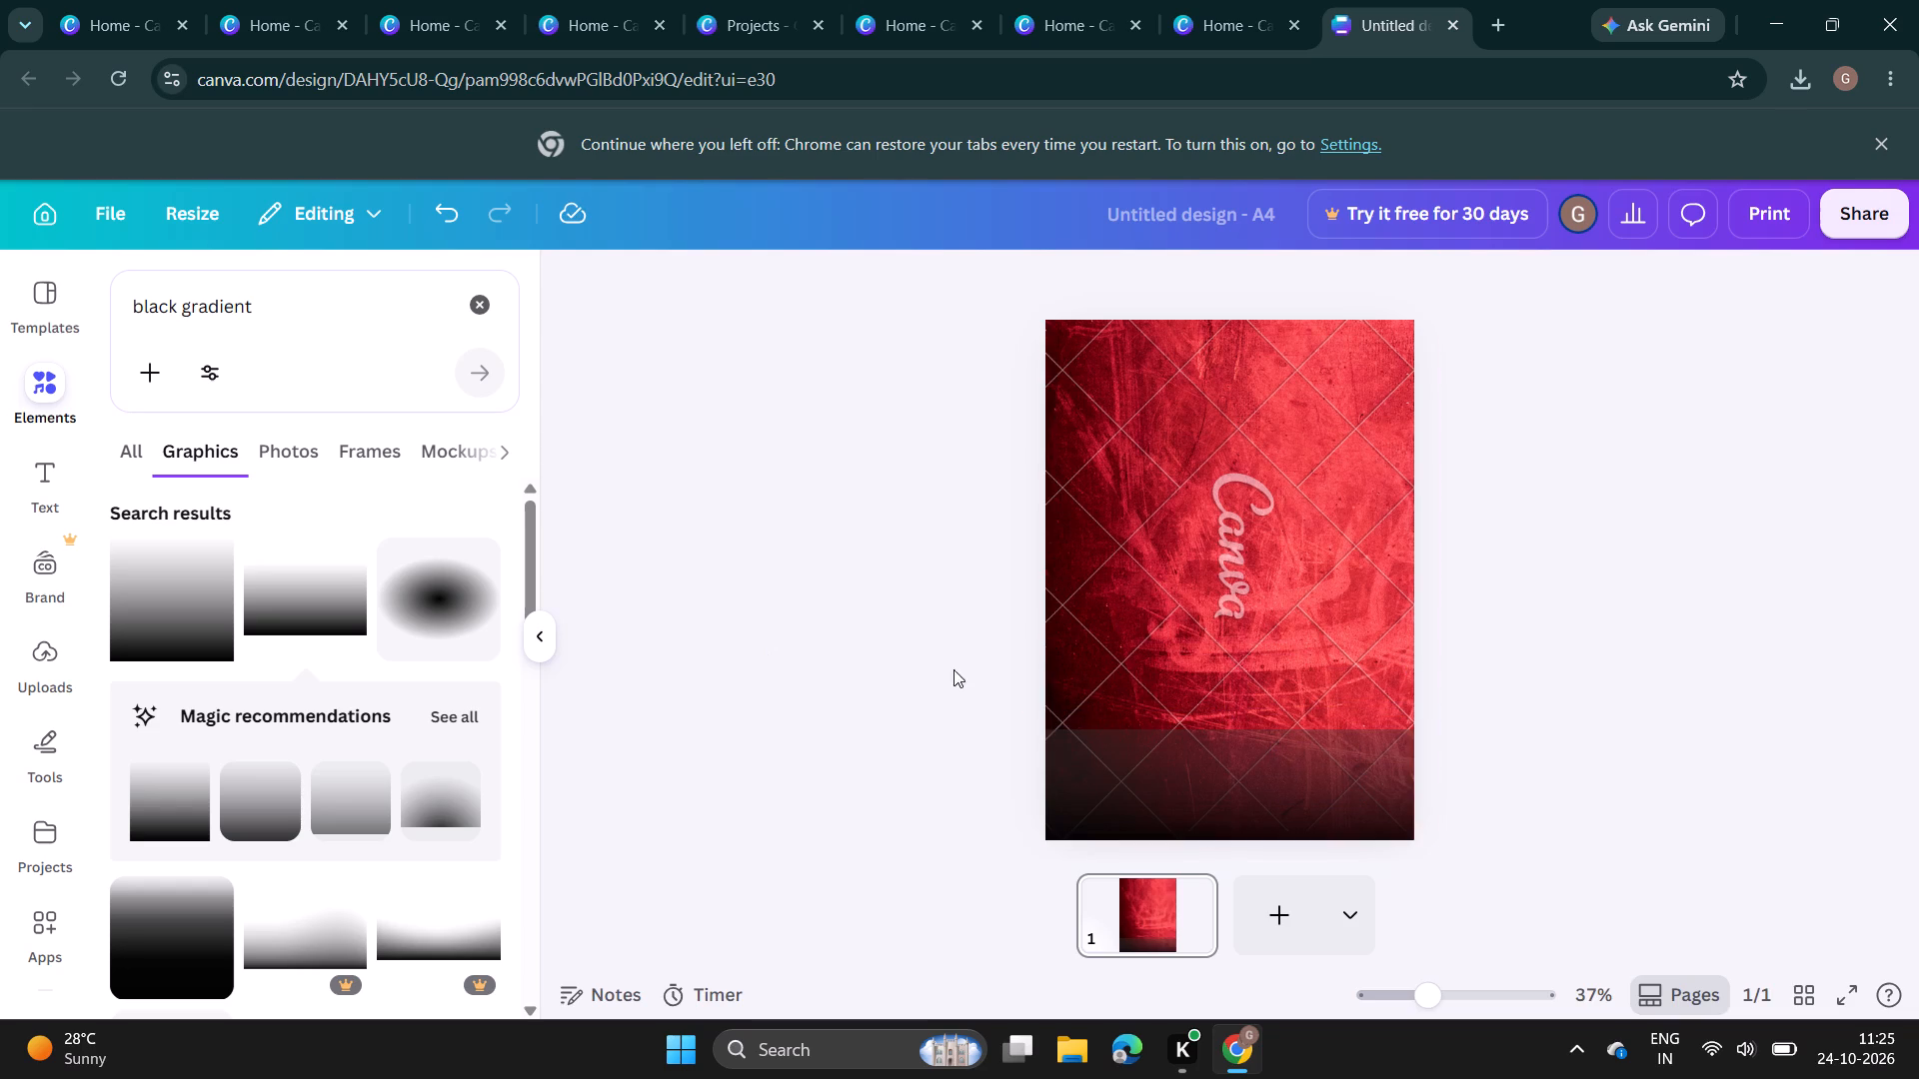
Add a second page and set its background to the black from the photo colours.
{"action": "scroll", "coordinate": [1144, 754], "scroll_direction": "down", "scroll_amount": 4}
{"action": "left_click", "coordinate": [1283, 899]}
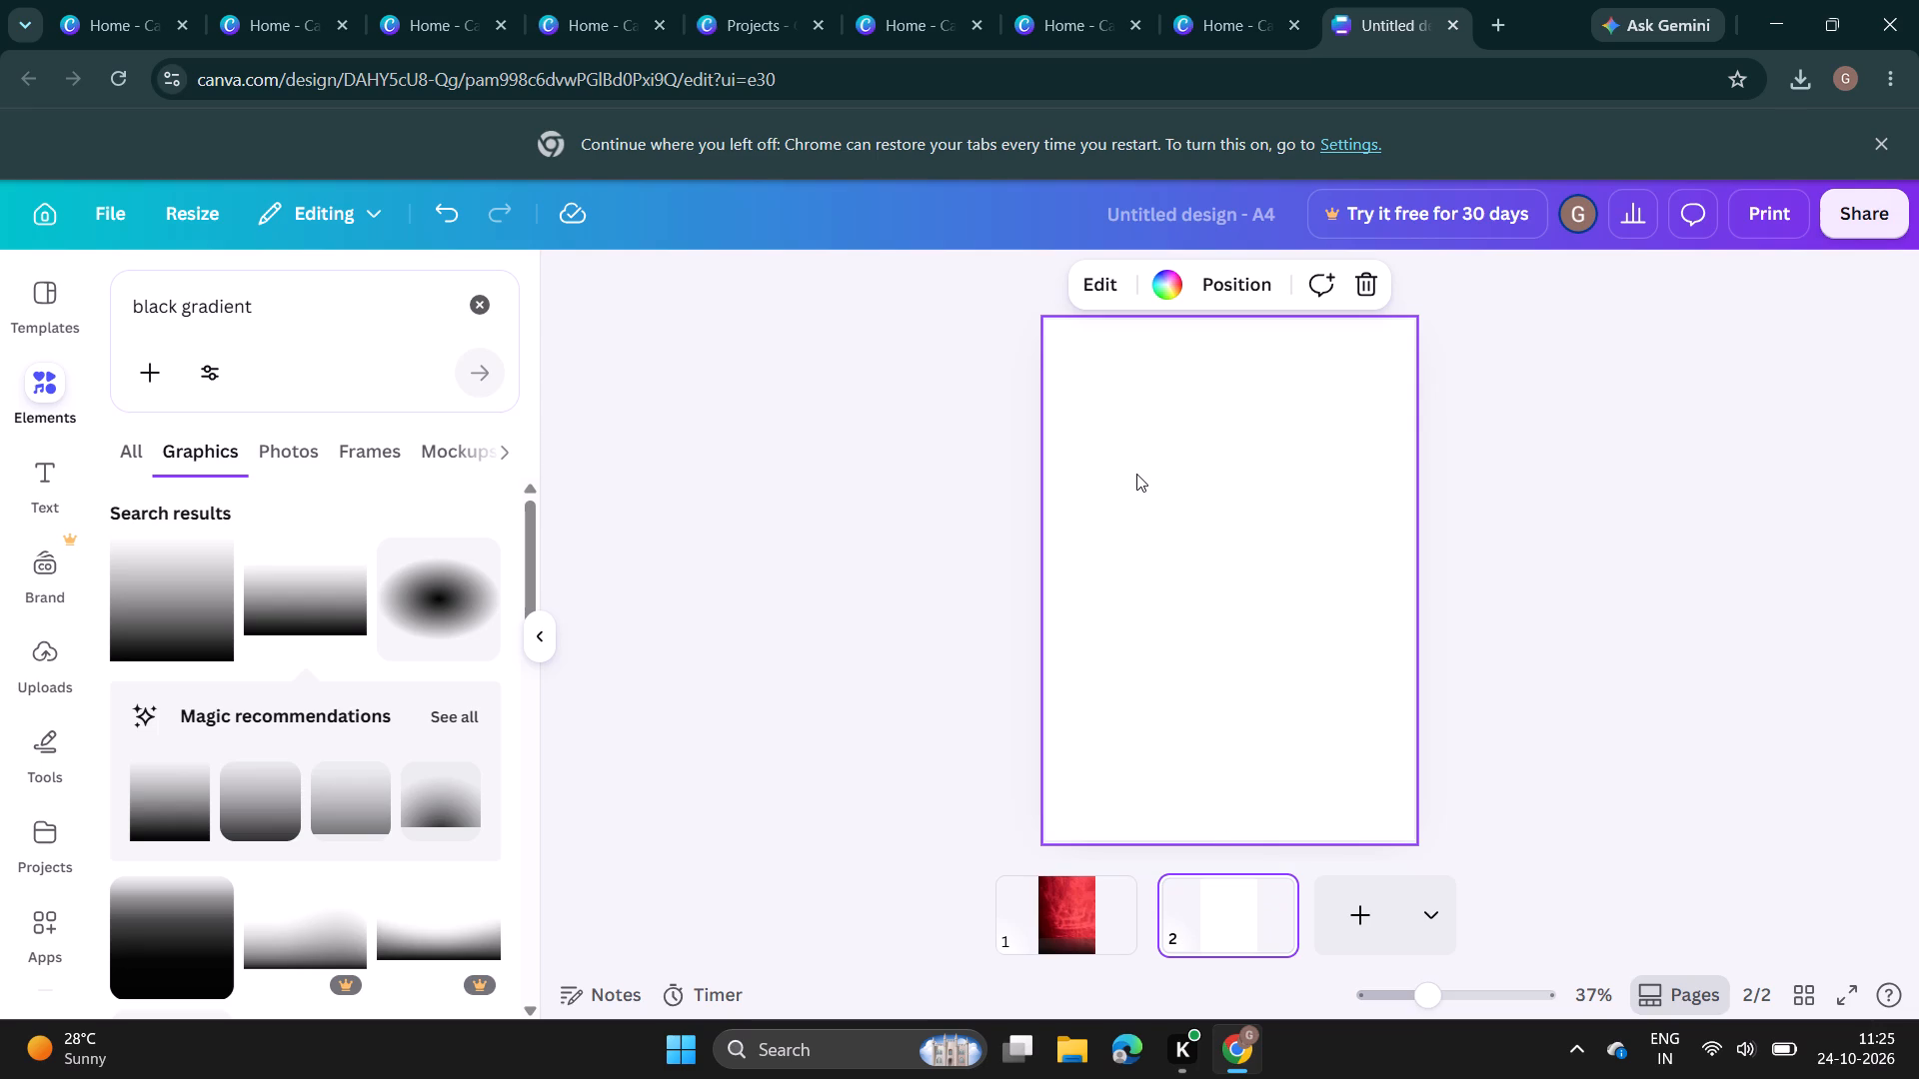
{"action": "left_click", "coordinate": [1175, 289]}
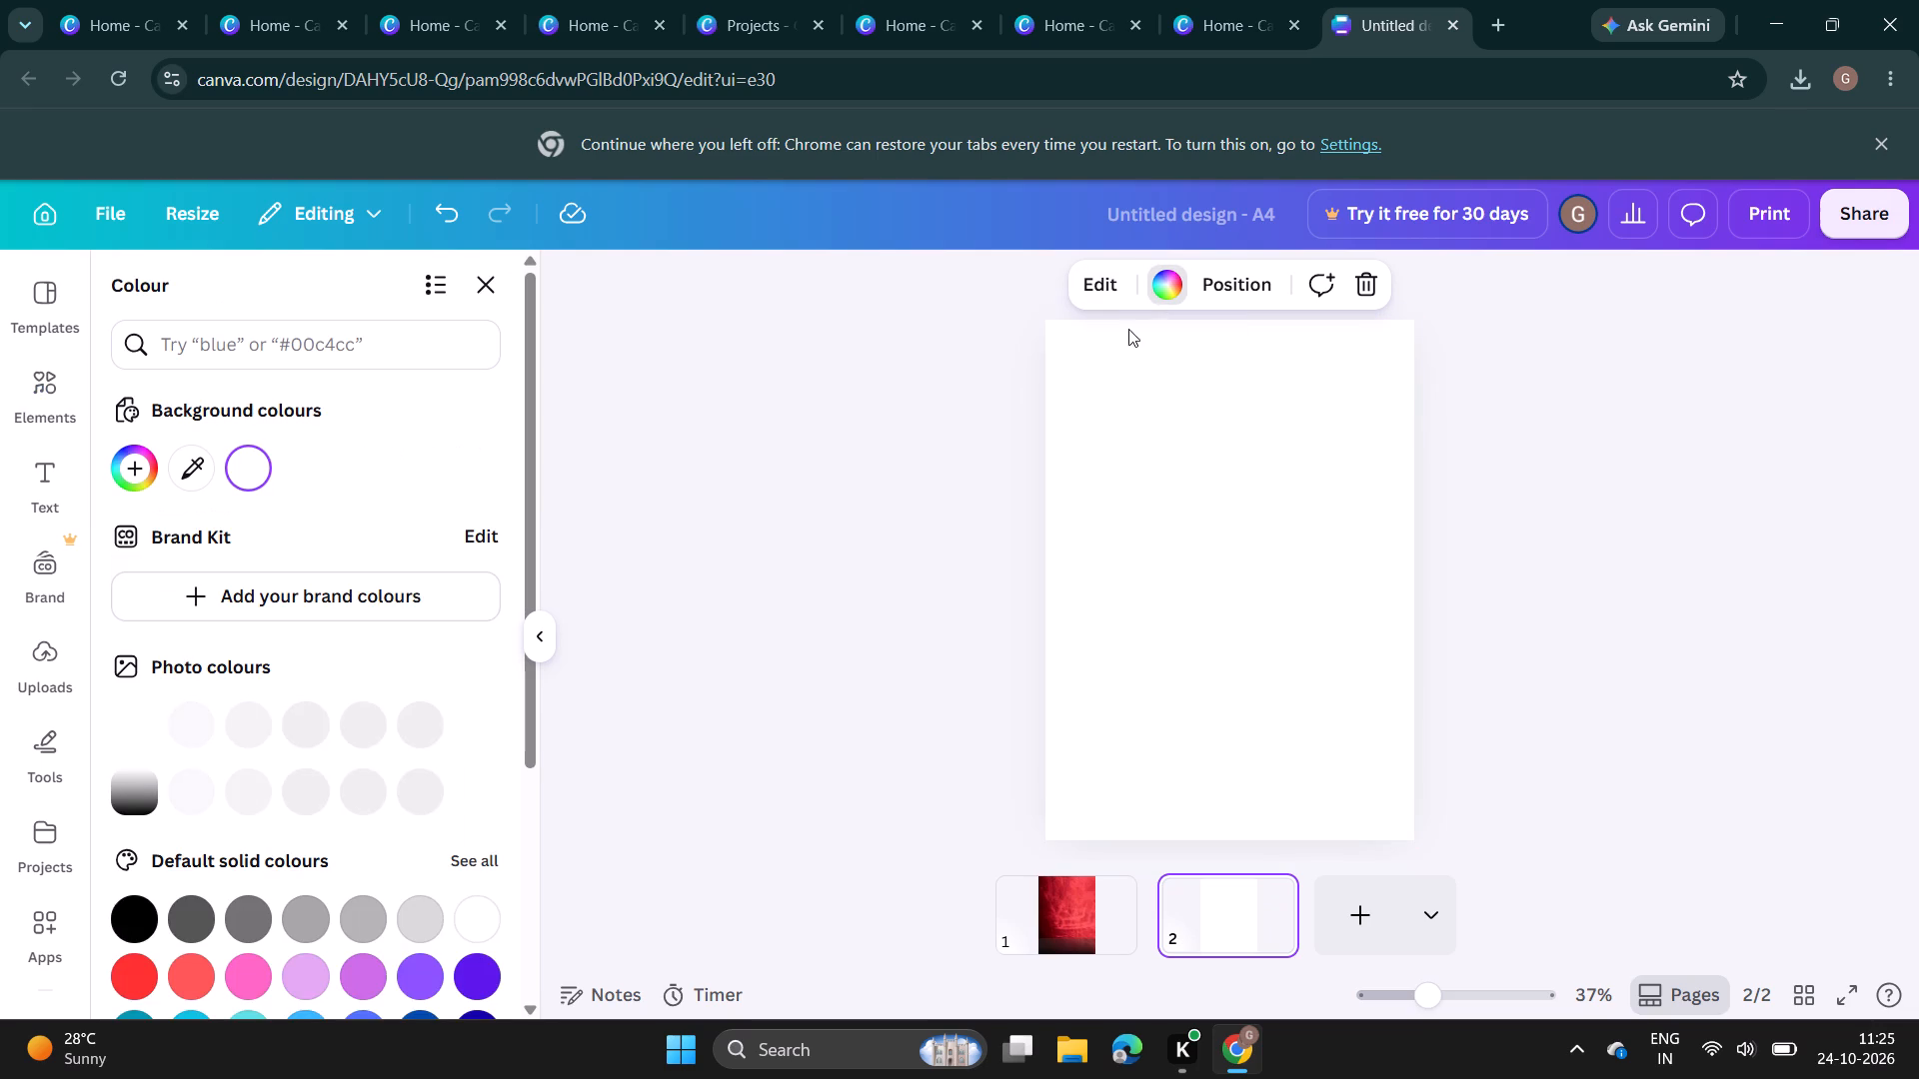
{"action": "left_click", "coordinate": [195, 780]}
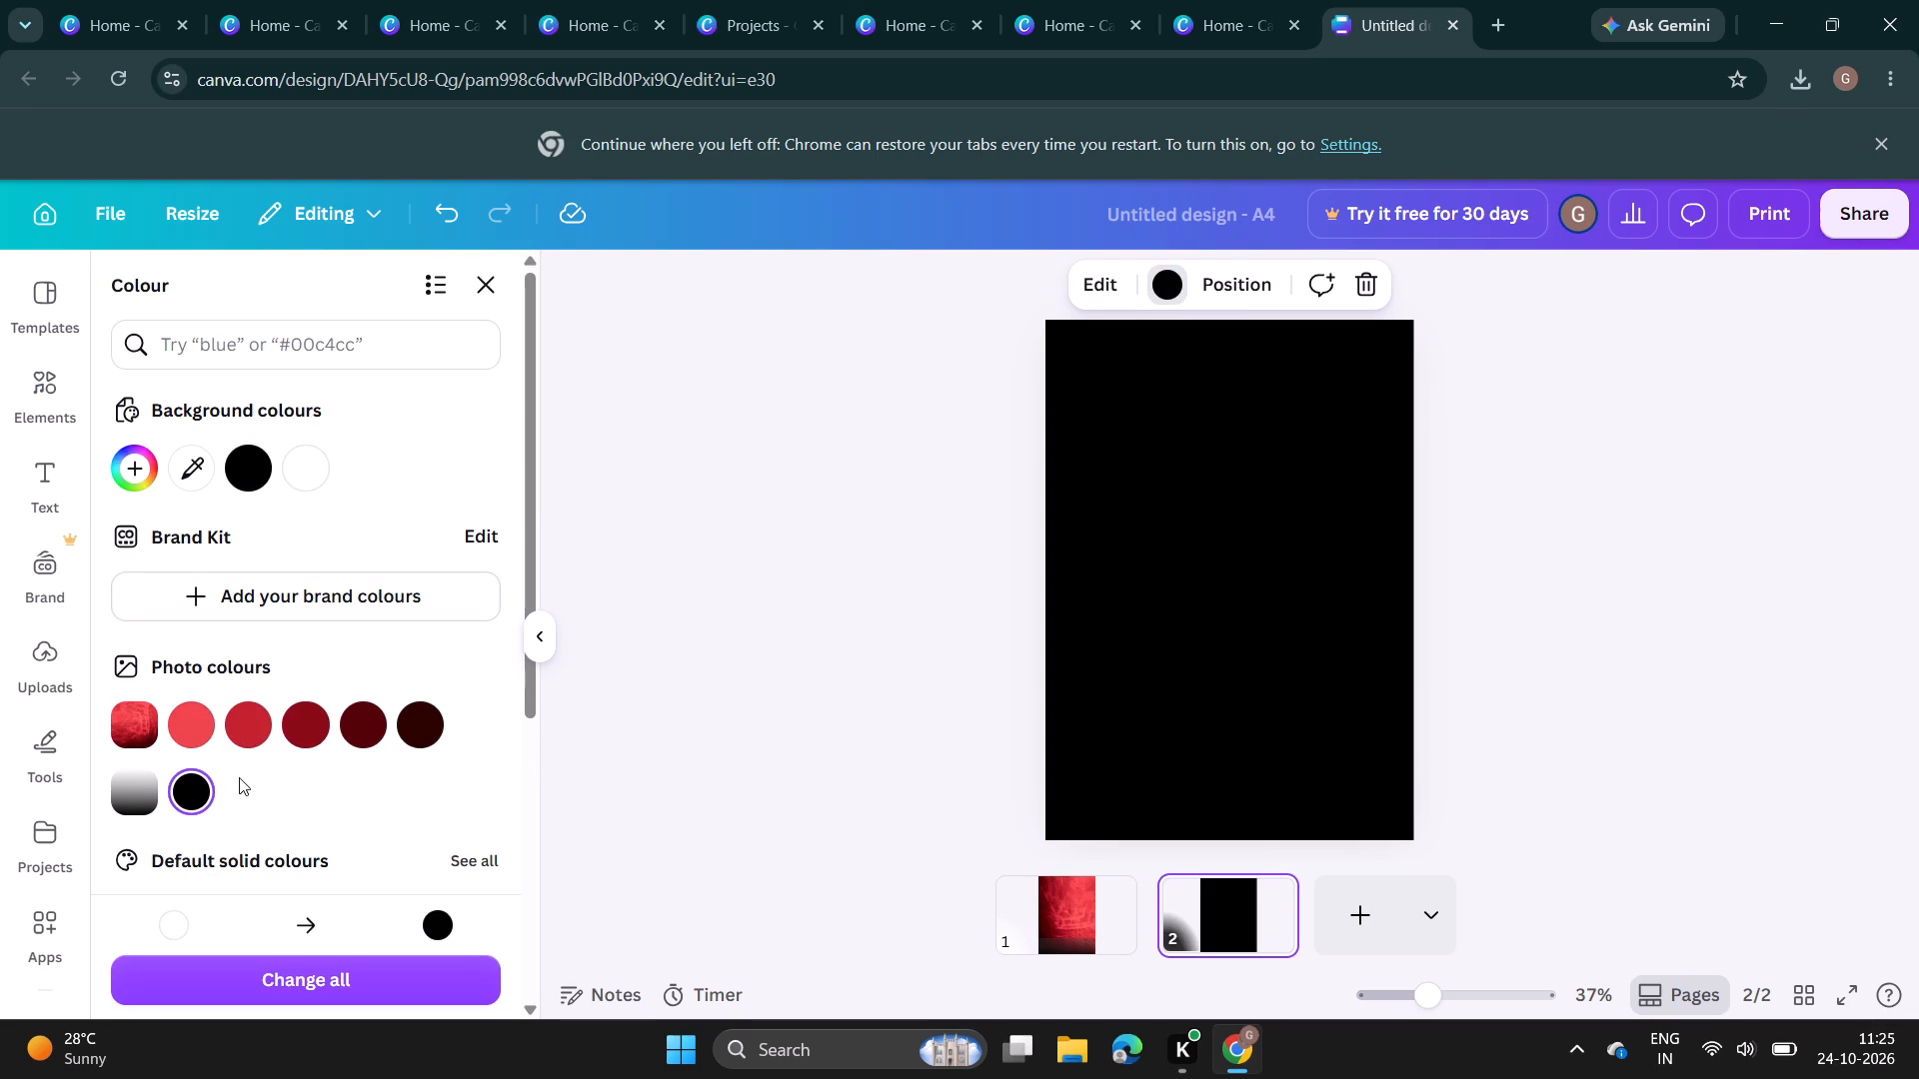
Add a heading reading SUPER to the black second page.
{"action": "left_click", "coordinate": [39, 485]}
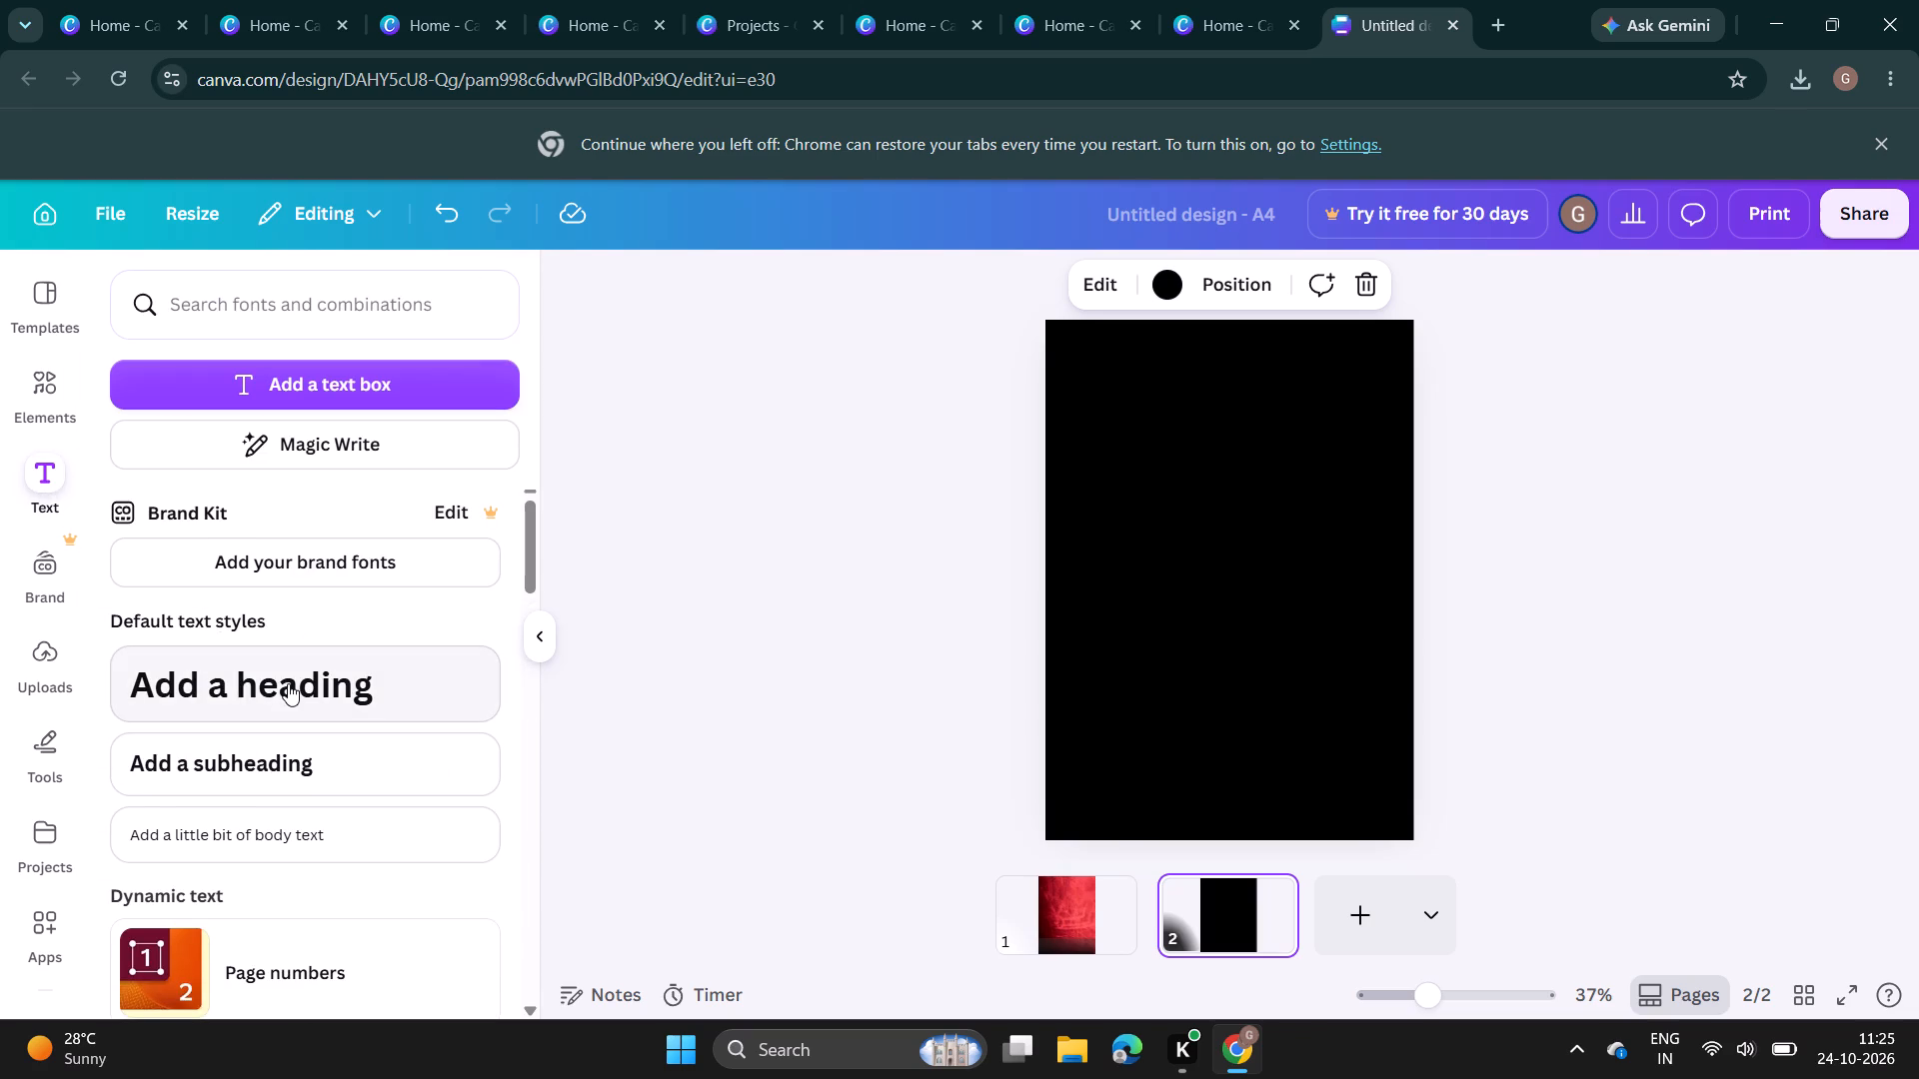
{"action": "left_click", "coordinate": [288, 683]}
{"action": "key", "text": "BackSpace"}
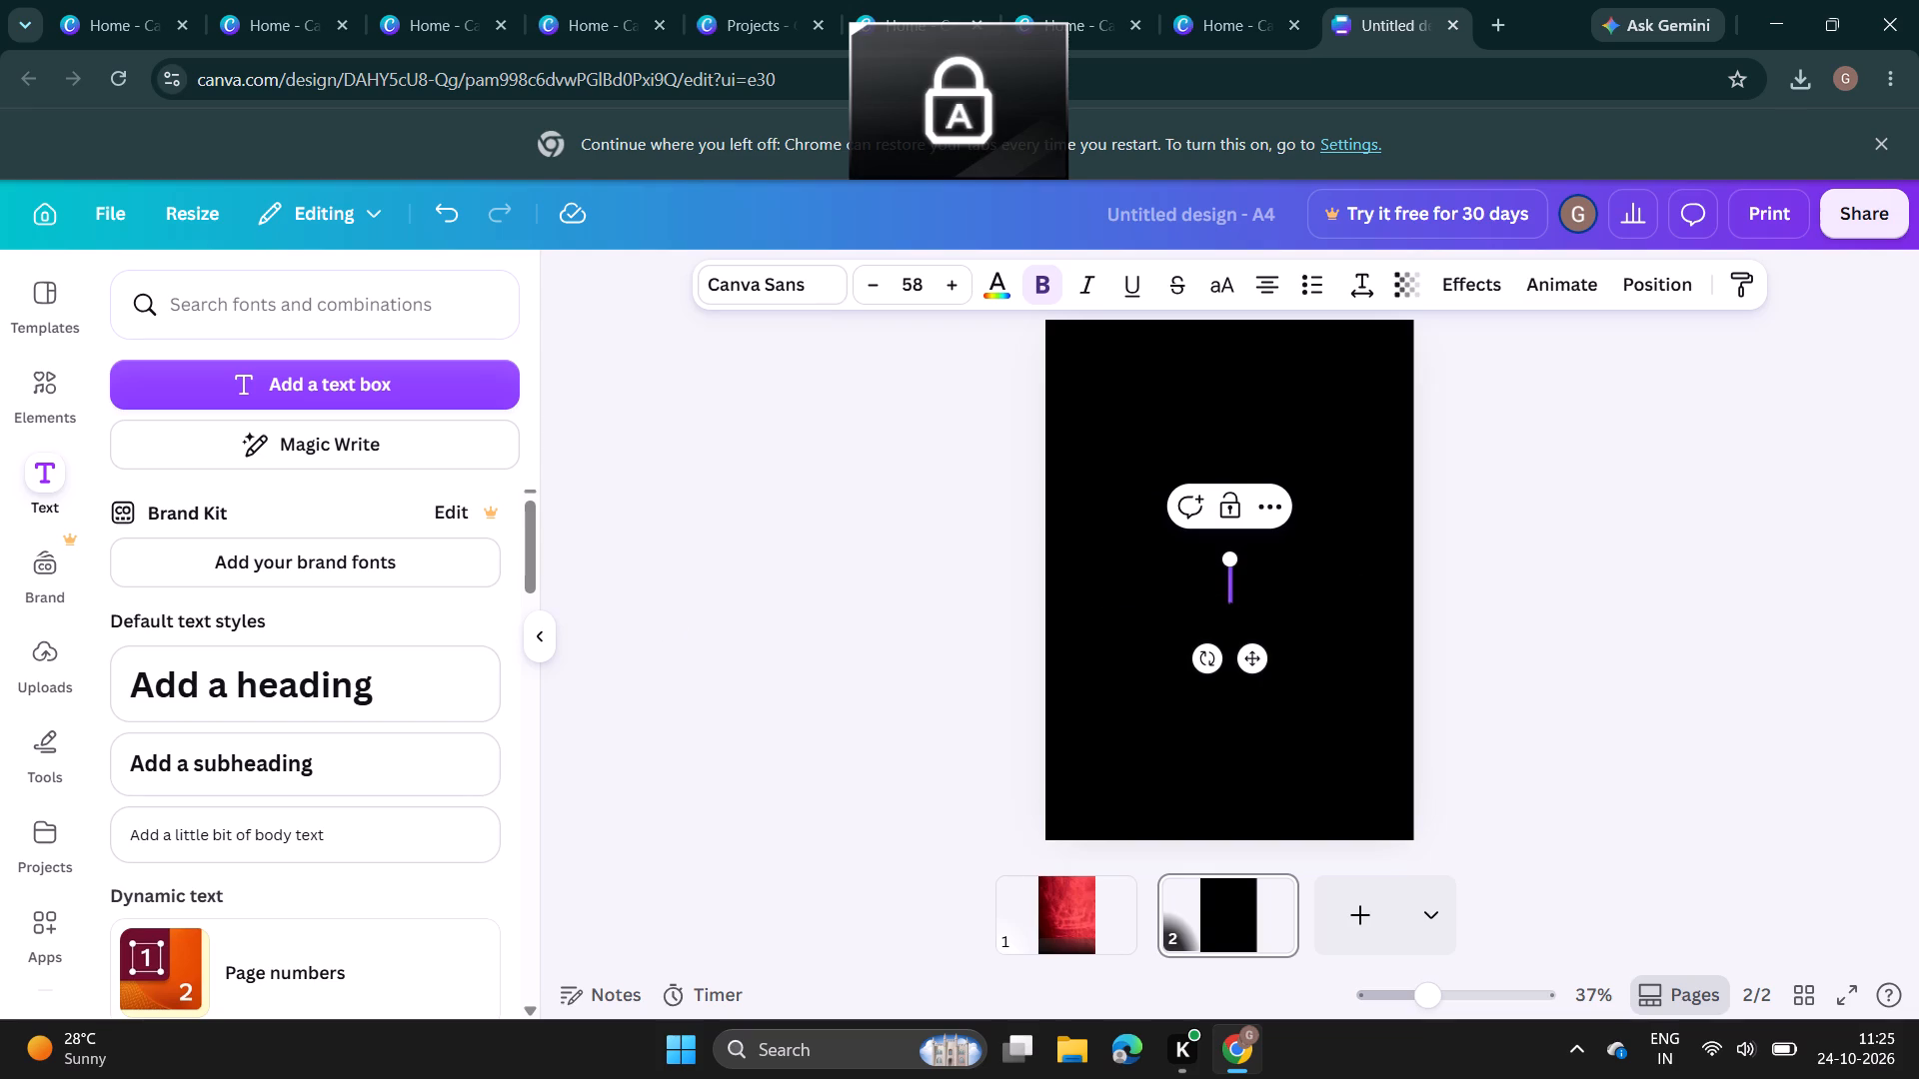
{"action": "type", "text": "SUPER"}
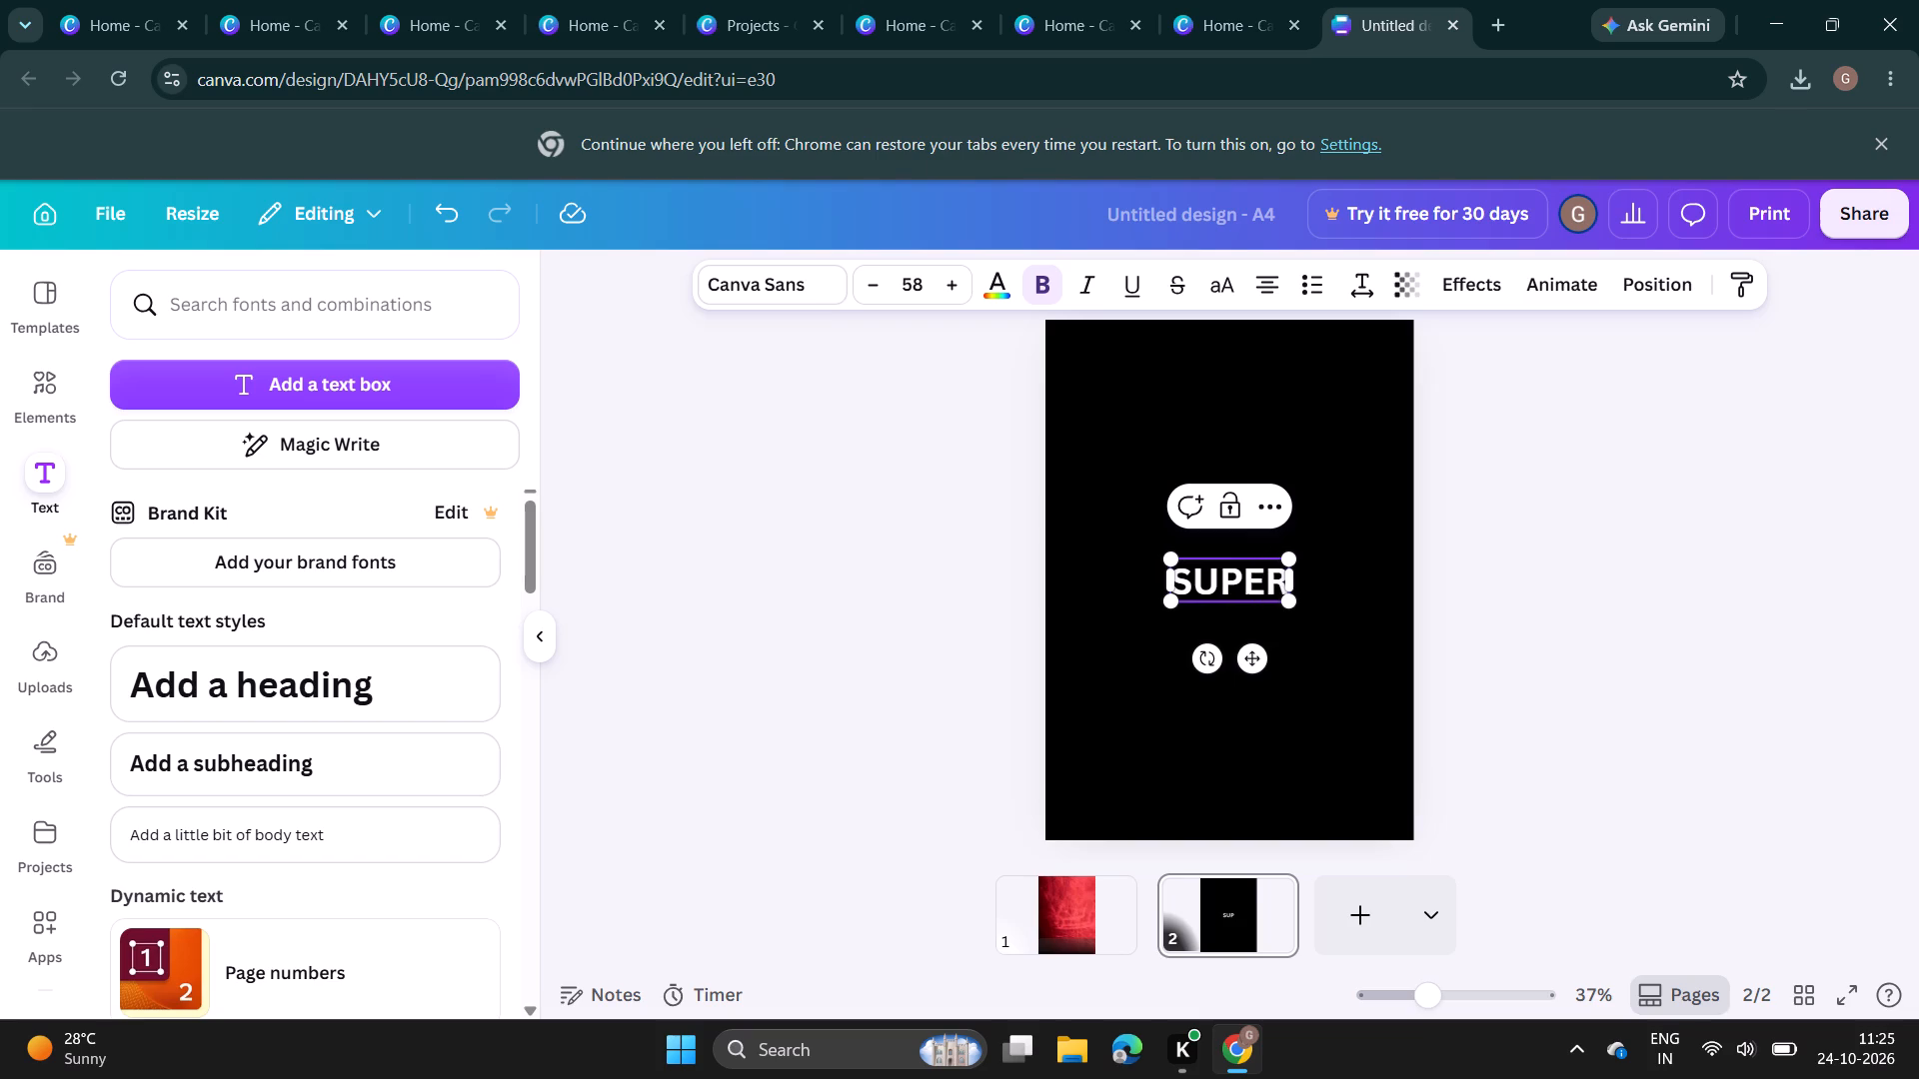
Enlarge the SUPER heading to font size 101 and move it up into the page's upper half.
{"action": "key", "text": "ctrl+shift+period"}
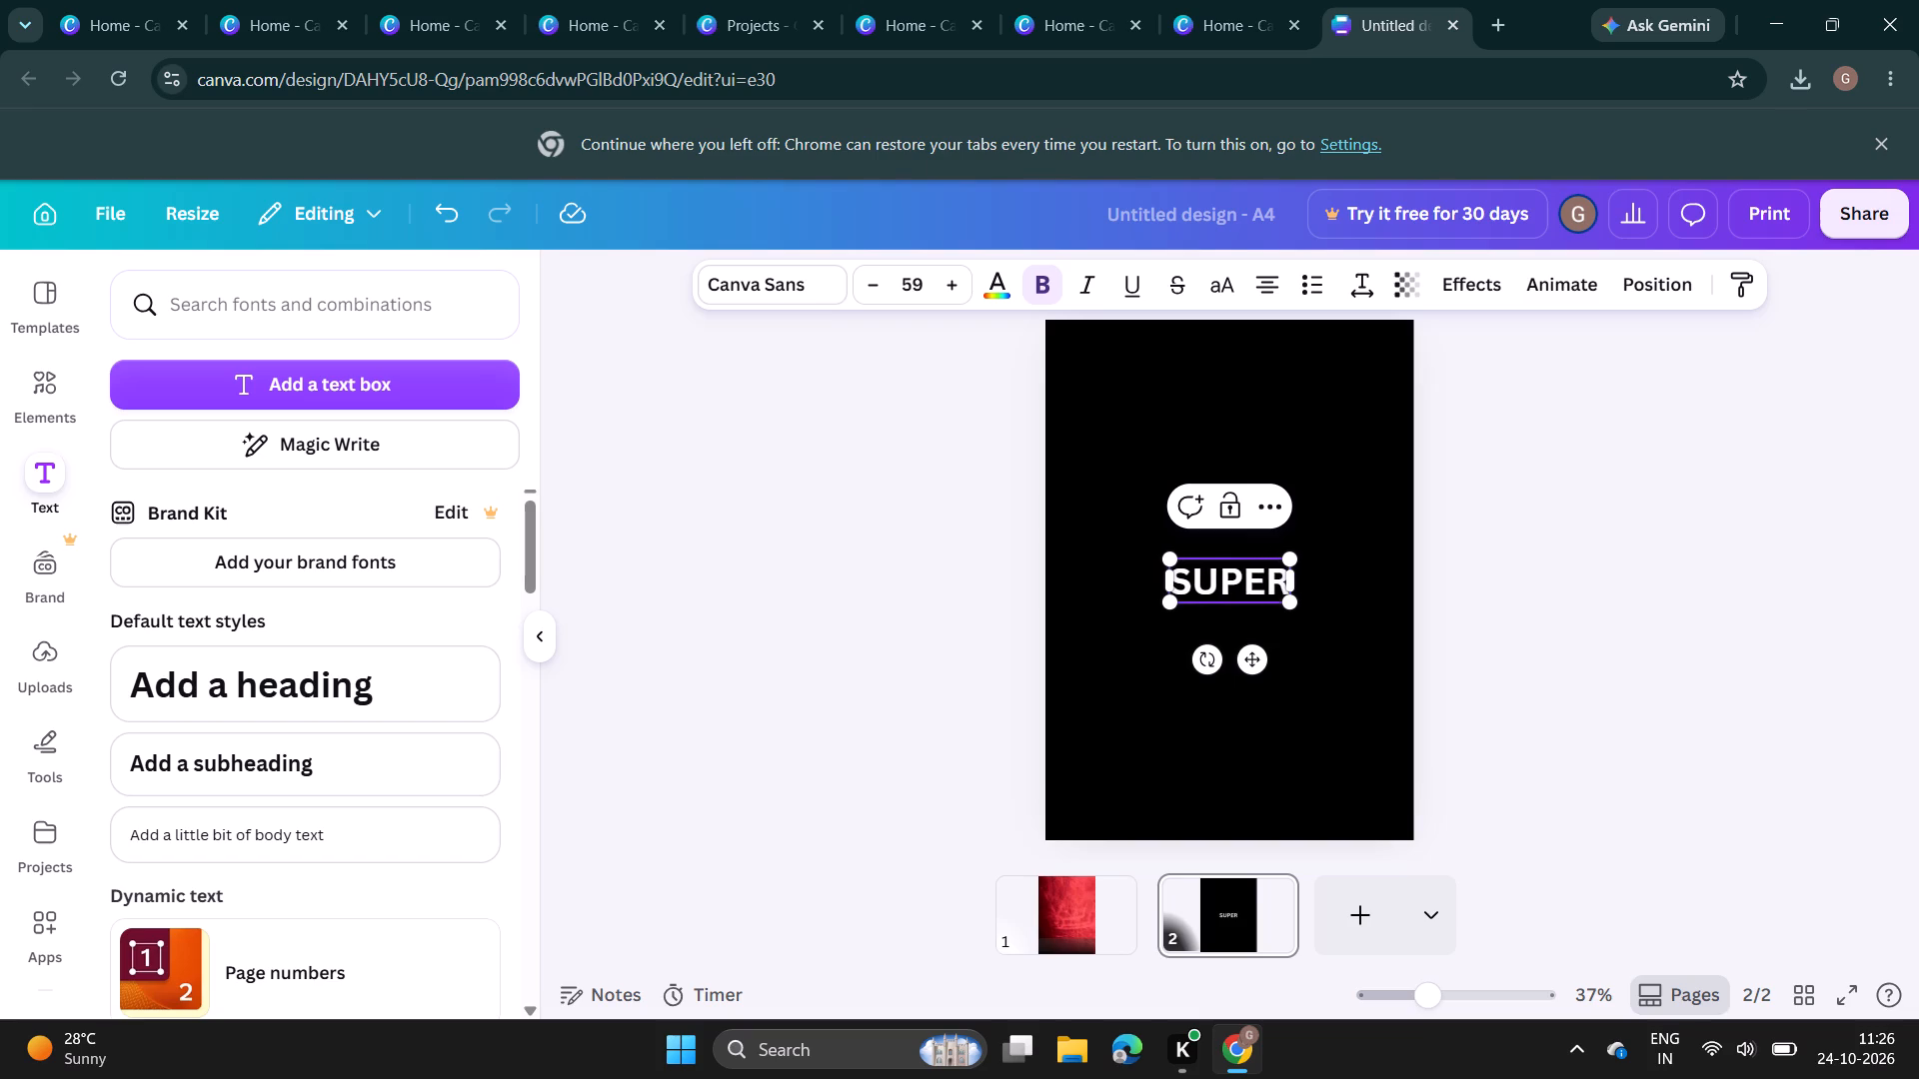
{"action": "key", "text": "ctrl+shift+period"}
{"action": "key", "text": "ctrl+shift+period"}
{"action": "key", "text": "ctrl+shift+period"}
{"action": "key", "text": "ctrl+shift+period"}
{"action": "key", "text": "ctrl+shift+period"}
{"action": "key", "text": "ctrl+shift+period"}
{"action": "key", "text": "ctrl+shift+period"}
{"action": "key", "text": "ctrl+shift+period"}
{"action": "key", "text": "ctrl+shift+period"}
{"action": "key", "text": "ctrl+shift+period"}
{"action": "key", "text": "ctrl+shift+period"}
{"action": "key", "text": "ctrl+shift+period"}
{"action": "key", "text": "ctrl+shift+period"}
{"action": "key", "text": "ctrl+shift+period"}
{"action": "key", "text": "ctrl+shift+period"}
{"action": "key", "text": "ctrl+shift+period"}
{"action": "key", "text": "ctrl+shift+period"}
{"action": "key", "text": "ctrl+shift+period"}
{"action": "key", "text": "ctrl+shift+period"}
{"action": "key", "text": "ctrl+shift+period"}
{"action": "key", "text": "ctrl+shift+period"}
{"action": "key", "text": "ctrl+shift+period"}
{"action": "key", "text": "ctrl+shift+period"}
{"action": "key", "text": "ctrl+shift+period"}
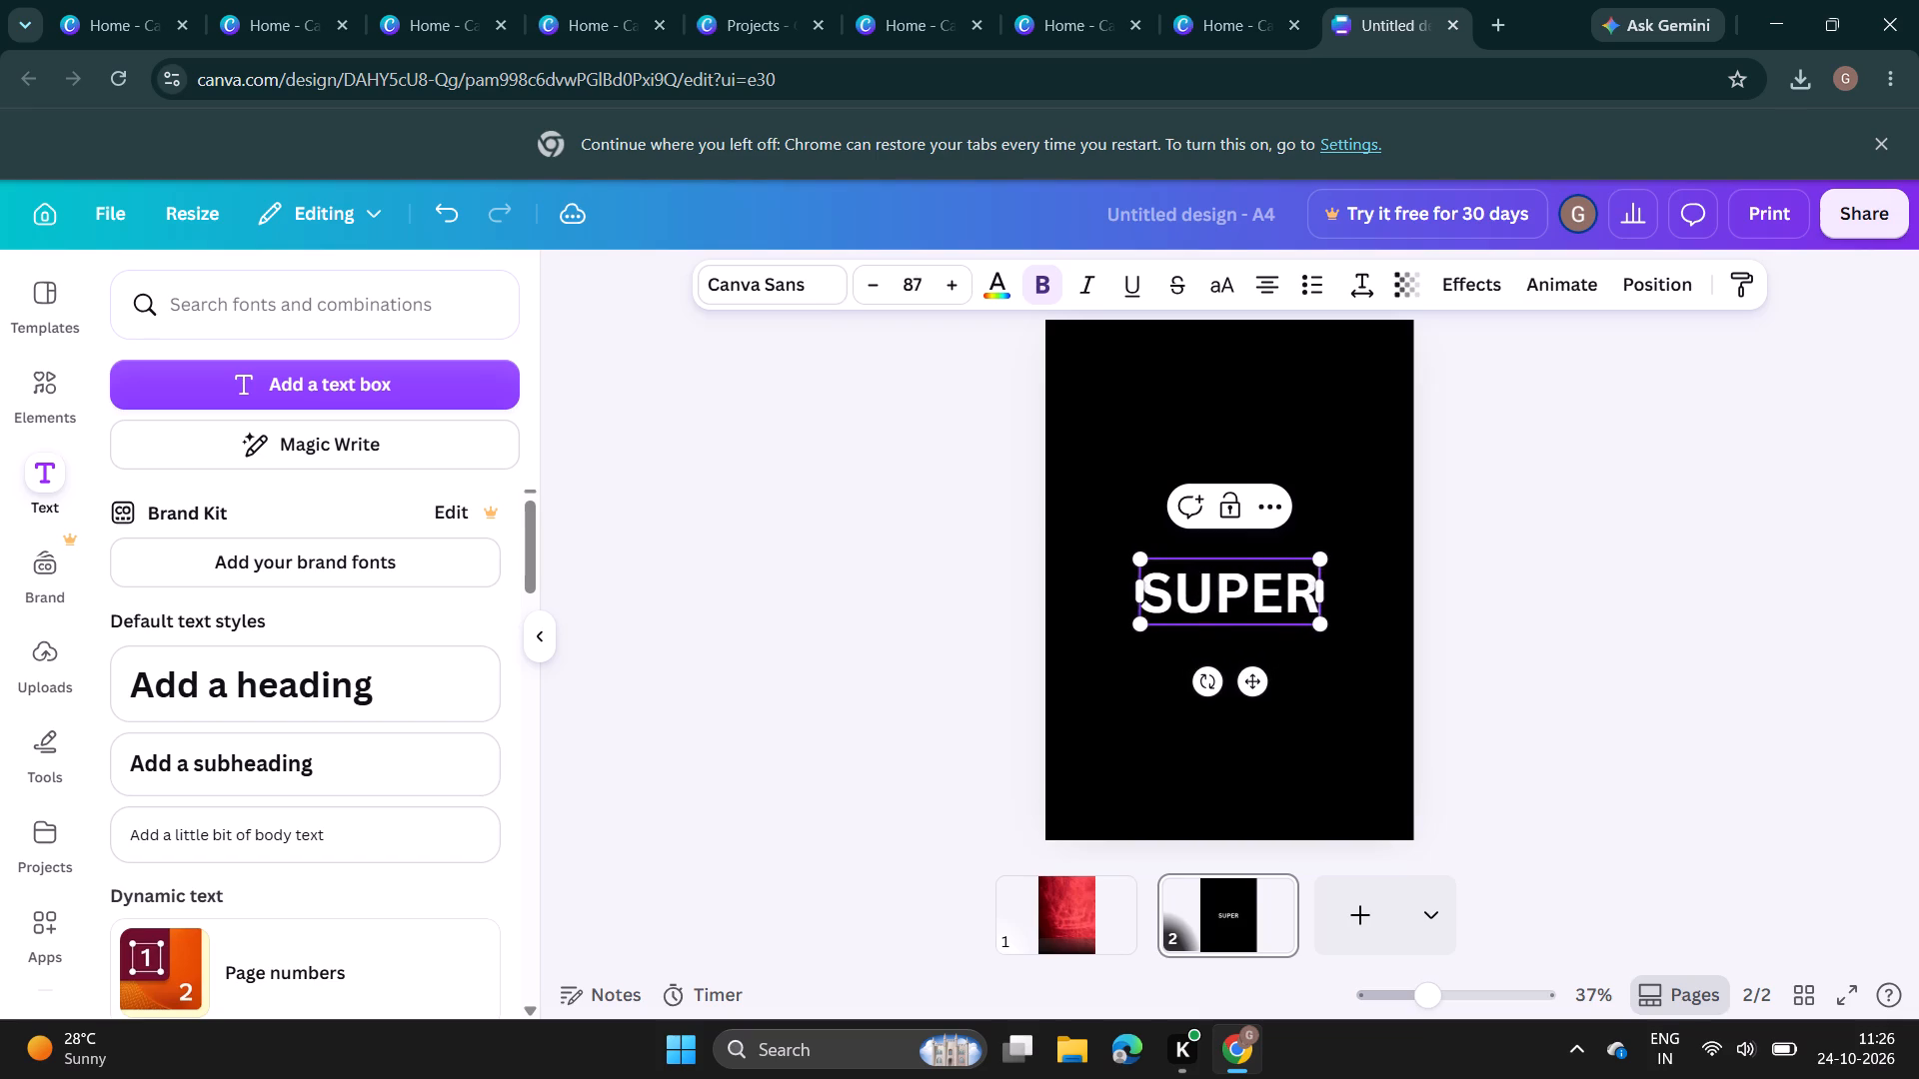
{"action": "left_click_drag", "start_coordinate": [1211, 766], "coordinate": [1211, 749]}
{"action": "left_click_drag", "start_coordinate": [1238, 602], "coordinate": [1244, 501]}
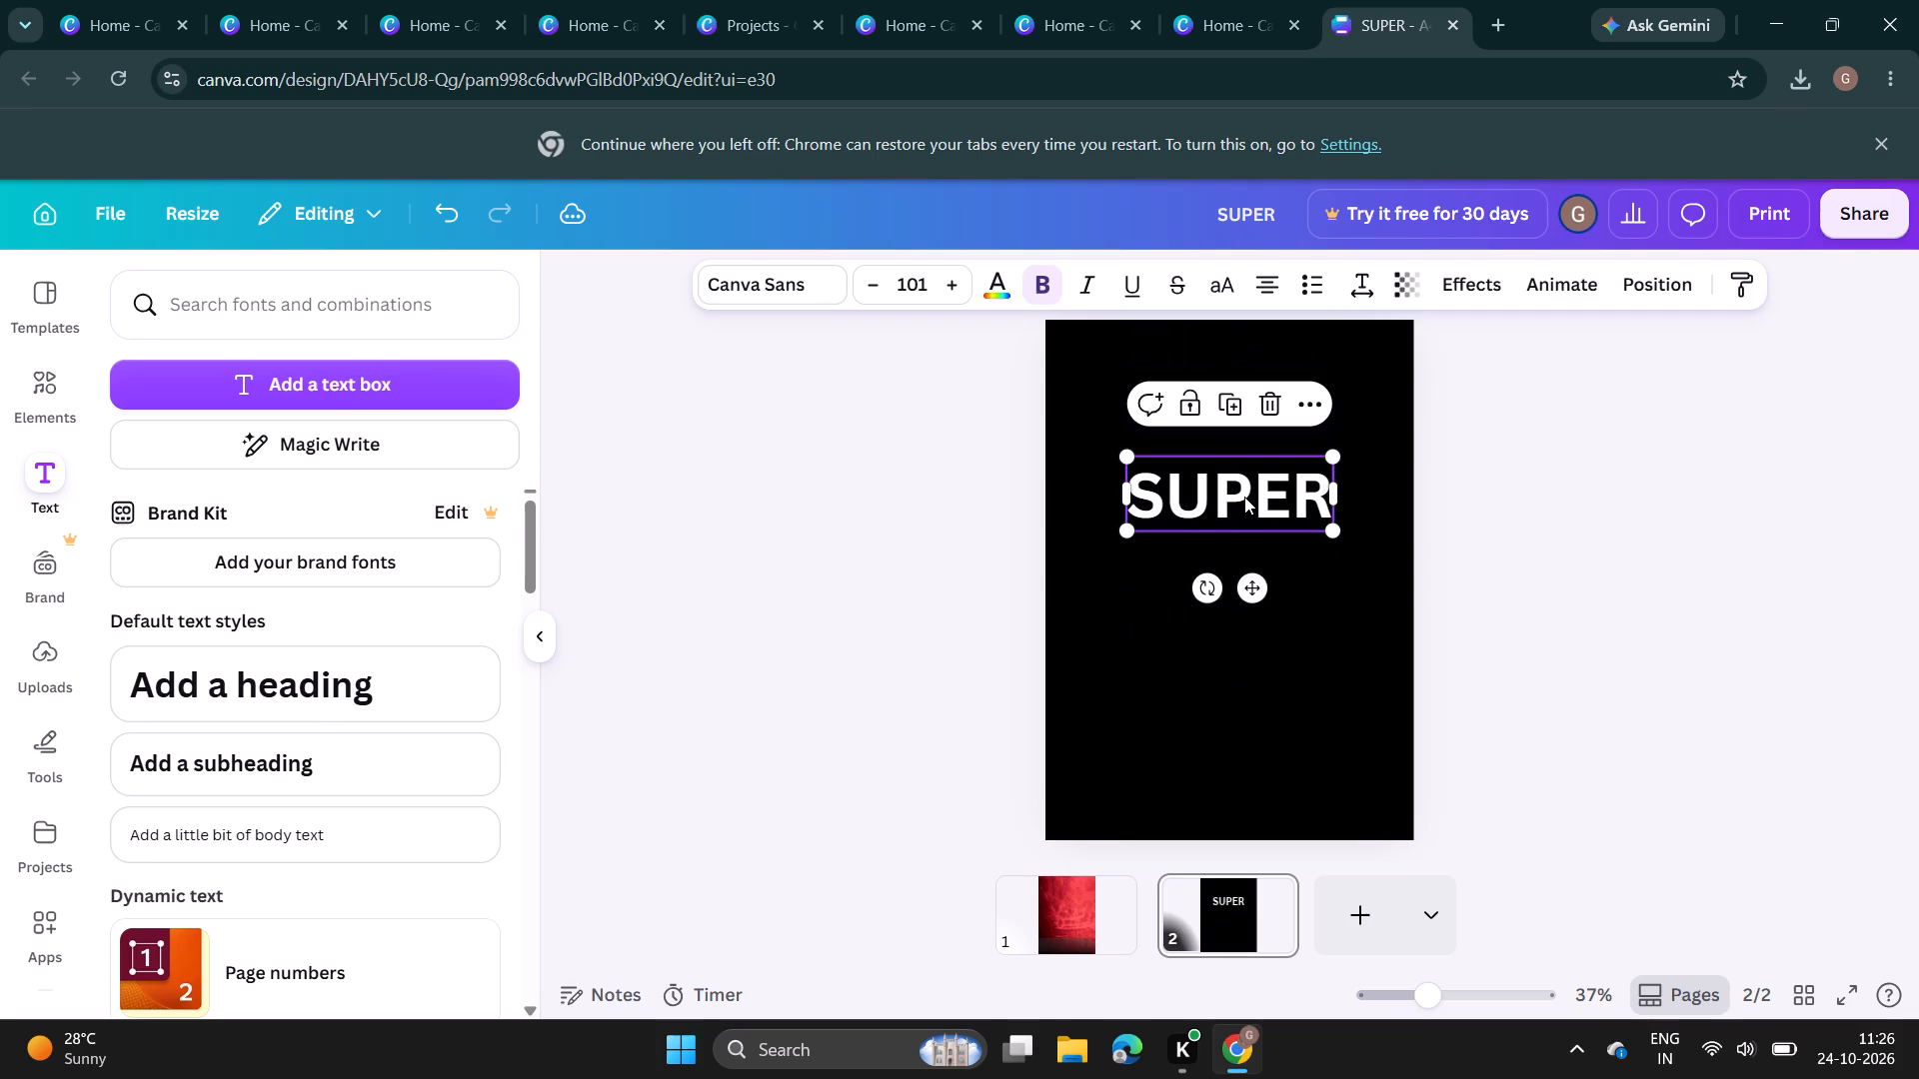
Add a second heading reading BURGER directly below SUPER.
{"action": "left_click", "coordinate": [223, 679]}
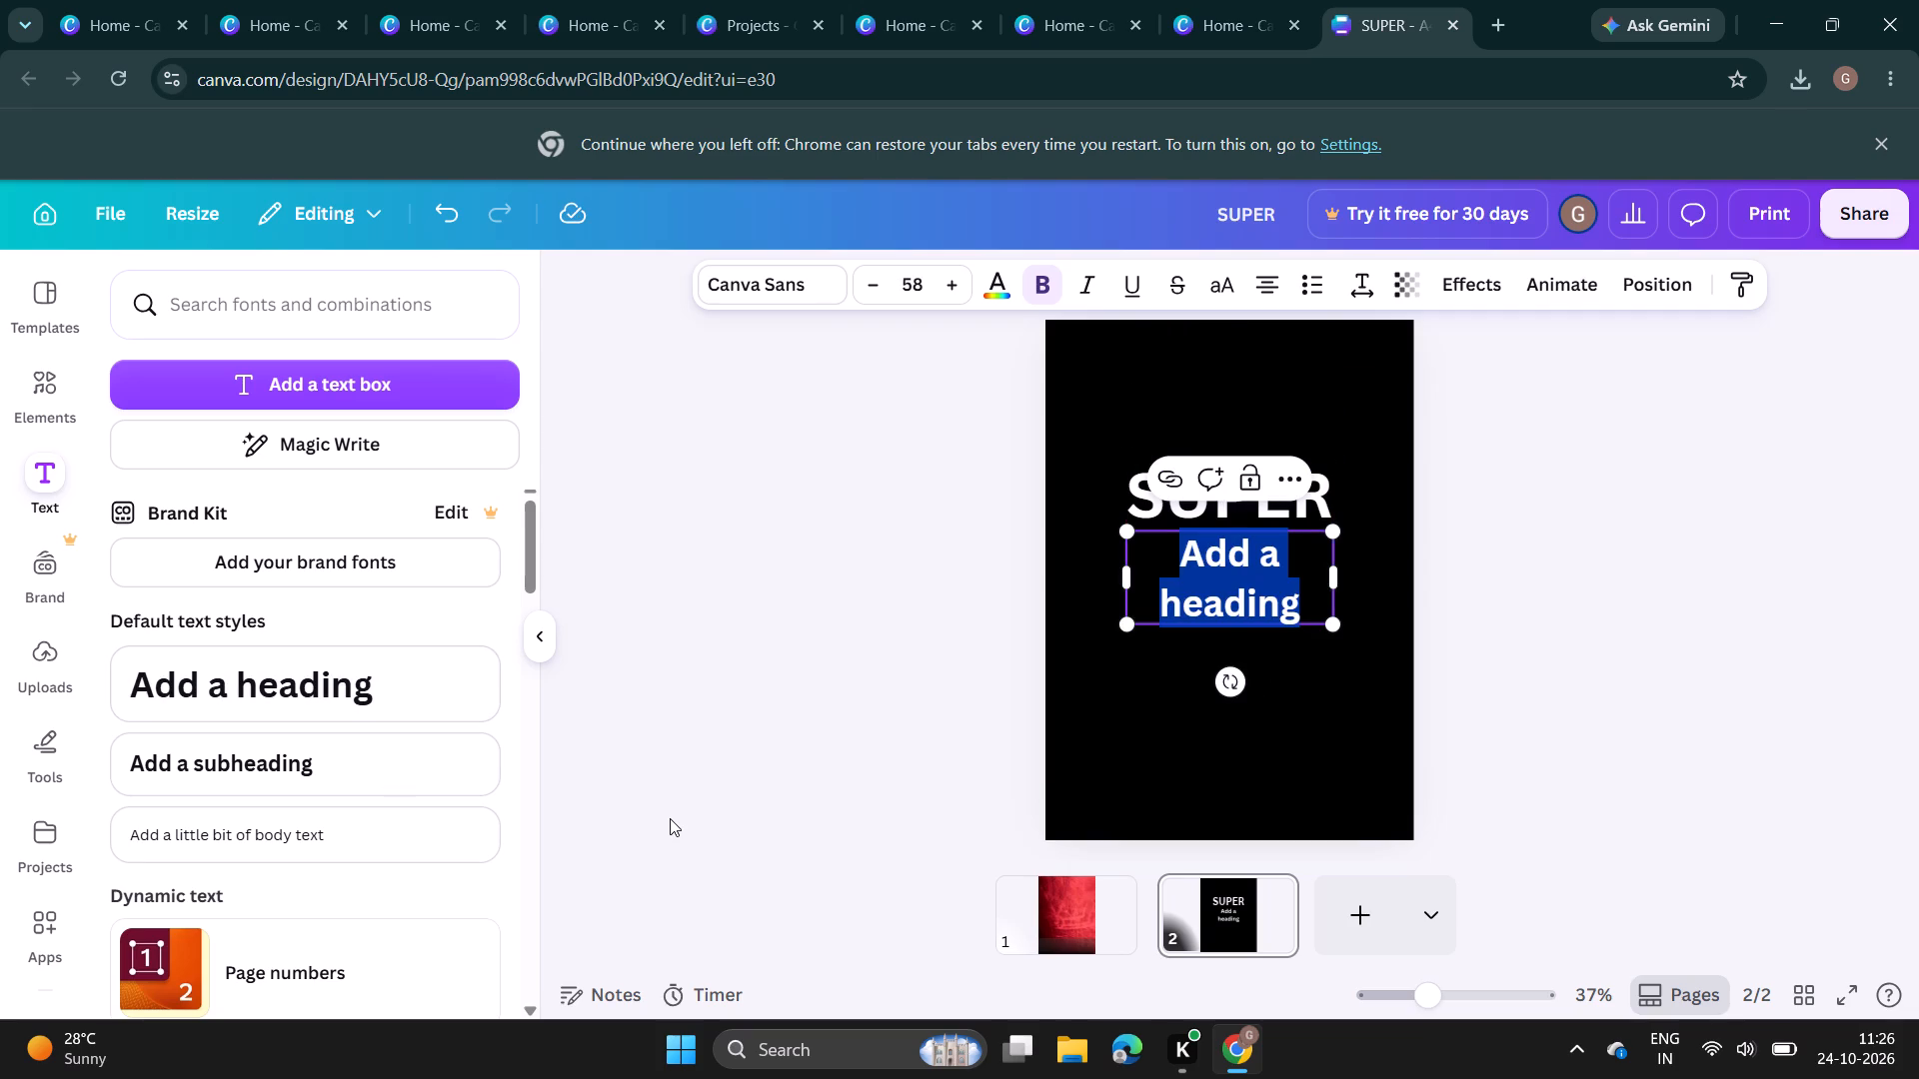
{"action": "key", "text": "BackSpace"}
{"action": "type", "text": "BURGER"}
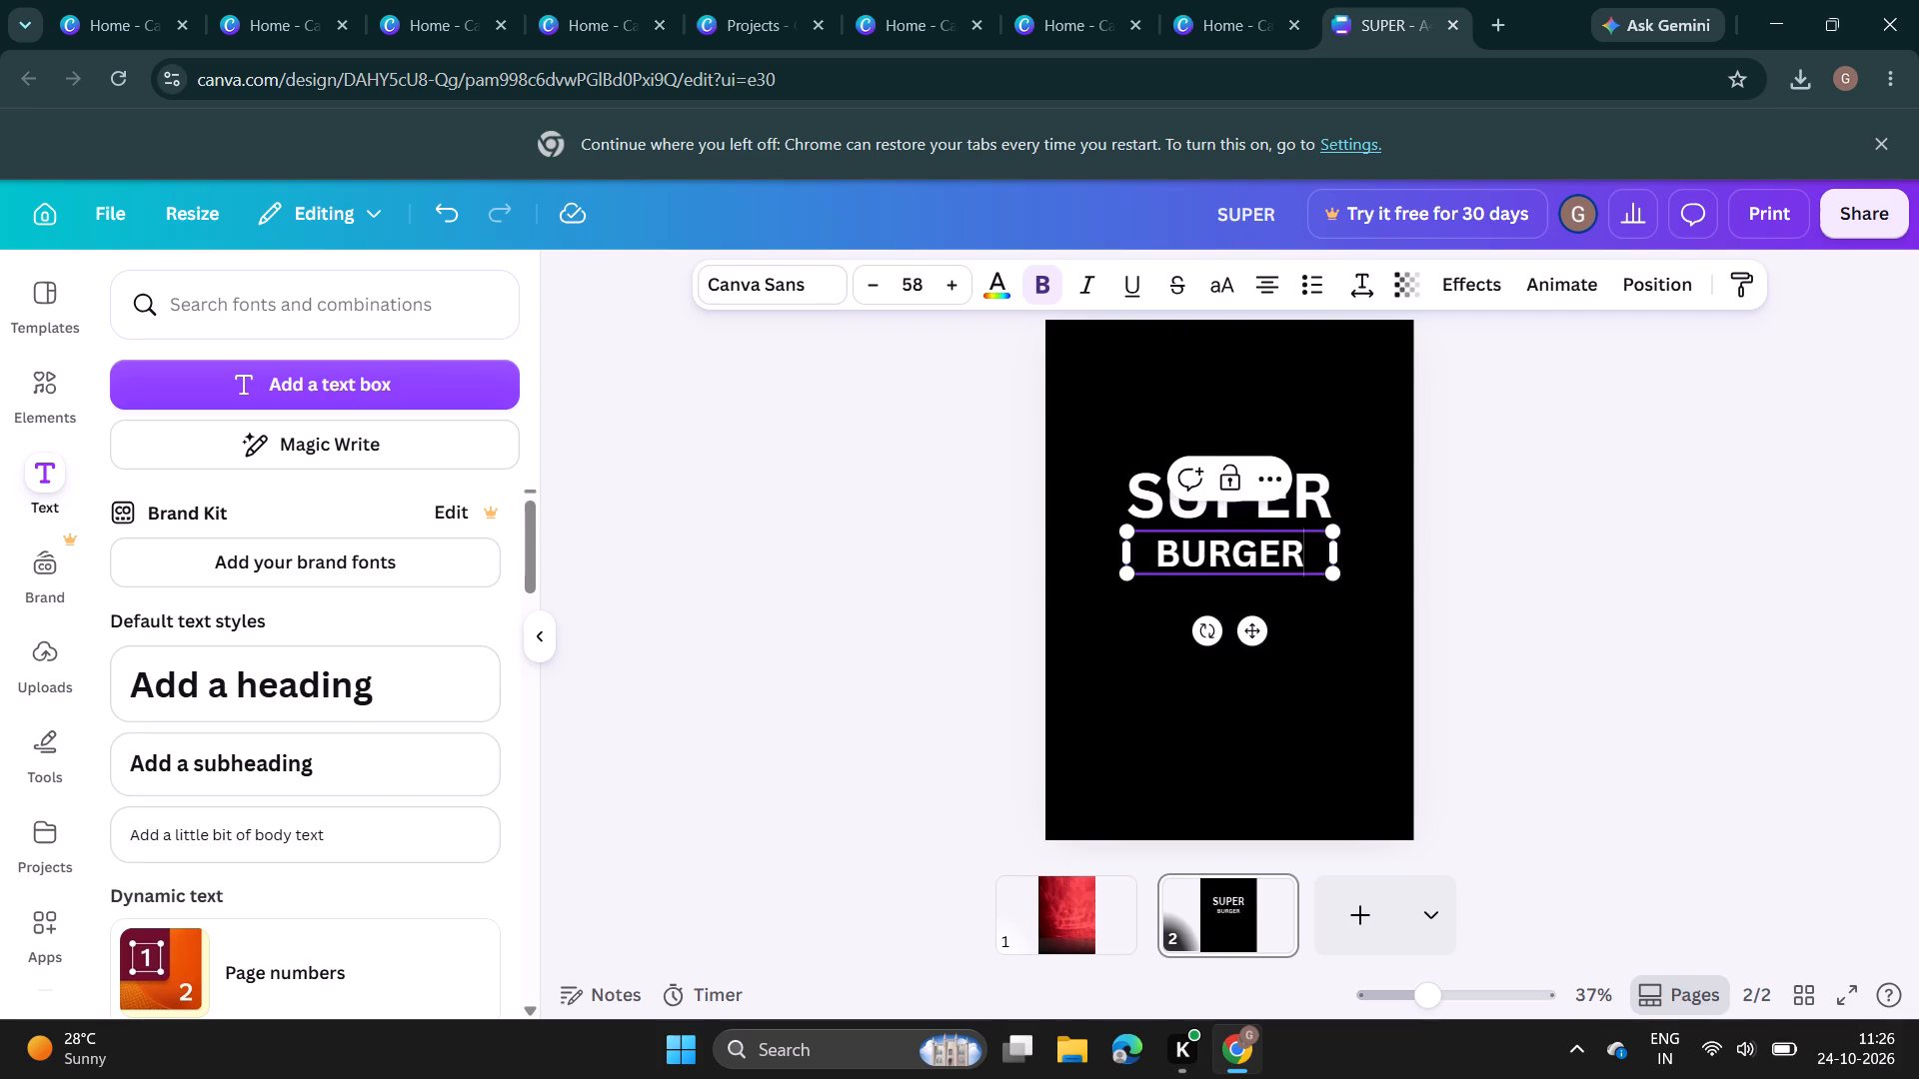
Enlarge the BURGER heading to font size 80, about as wide as SUPER.
{"action": "key", "text": "ctrl+shift+period"}
{"action": "key", "text": "ctrl+shift+period"}
{"action": "key", "text": "ctrl+shift+period"}
{"action": "key", "text": "ctrl+shift+period"}
{"action": "key", "text": "ctrl+shift+period"}
{"action": "key", "text": "ctrl+shift+period"}
{"action": "key", "text": "ctrl+shift+period"}
{"action": "key", "text": "ctrl+shift+period"}
{"action": "key", "text": "ctrl+shift+period"}
{"action": "key", "text": "ctrl+shift+period"}
{"action": "key", "text": "ctrl+shift+period"}
{"action": "key", "text": "ctrl+shift+period"}
{"action": "key", "text": "ctrl+shift+period"}
{"action": "key", "text": "ctrl+shift+period"}
{"action": "key", "text": "ctrl+shift+period"}
{"action": "key", "text": "ctrl+shift+period"}
{"action": "key", "text": "ctrl+shift+period"}
{"action": "key", "text": "ctrl+shift+period"}
{"action": "key", "text": "ctrl+shift+period"}
{"action": "key", "text": "ctrl+shift+period"}
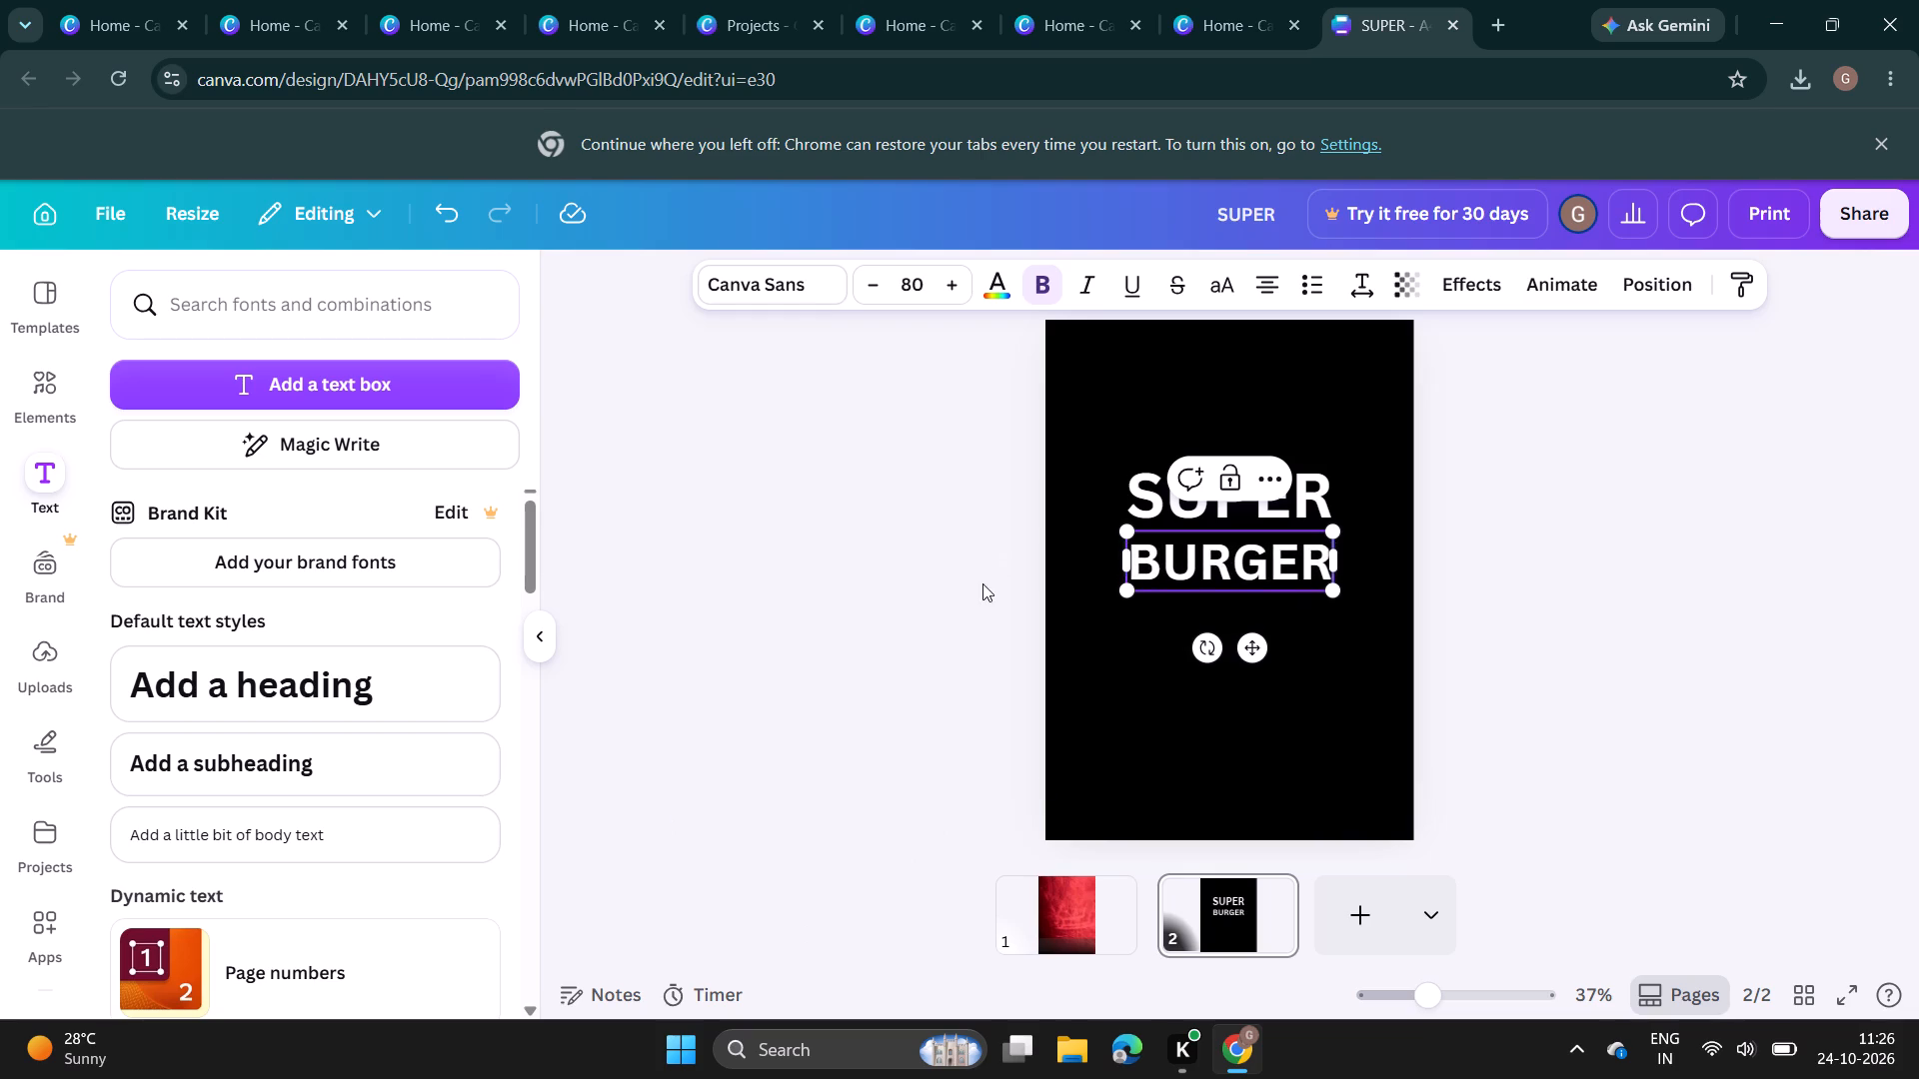
{"action": "left_click", "coordinate": [936, 618]}
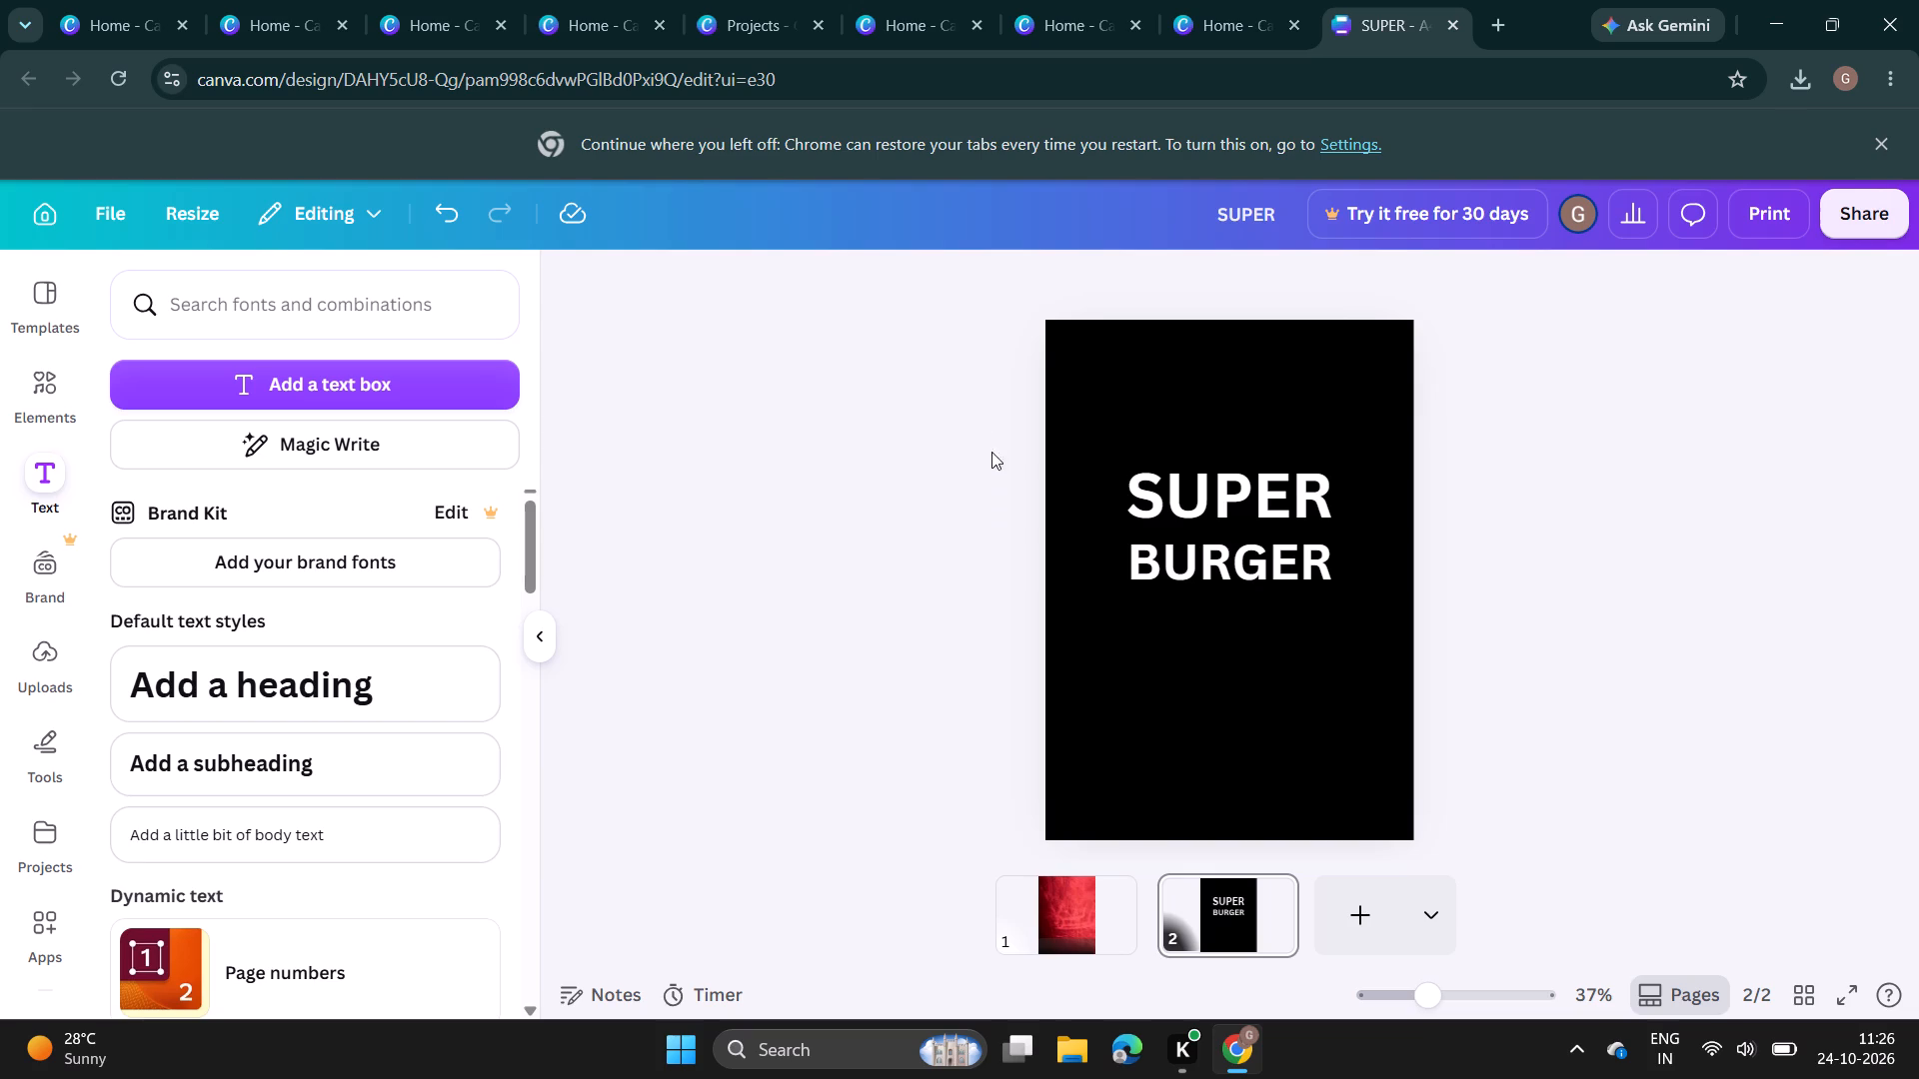
Search the fonts for "Rusting Printe" and set the SUPER heading to Rustic Printed Stamp.
{"action": "left_click", "coordinate": [1183, 525]}
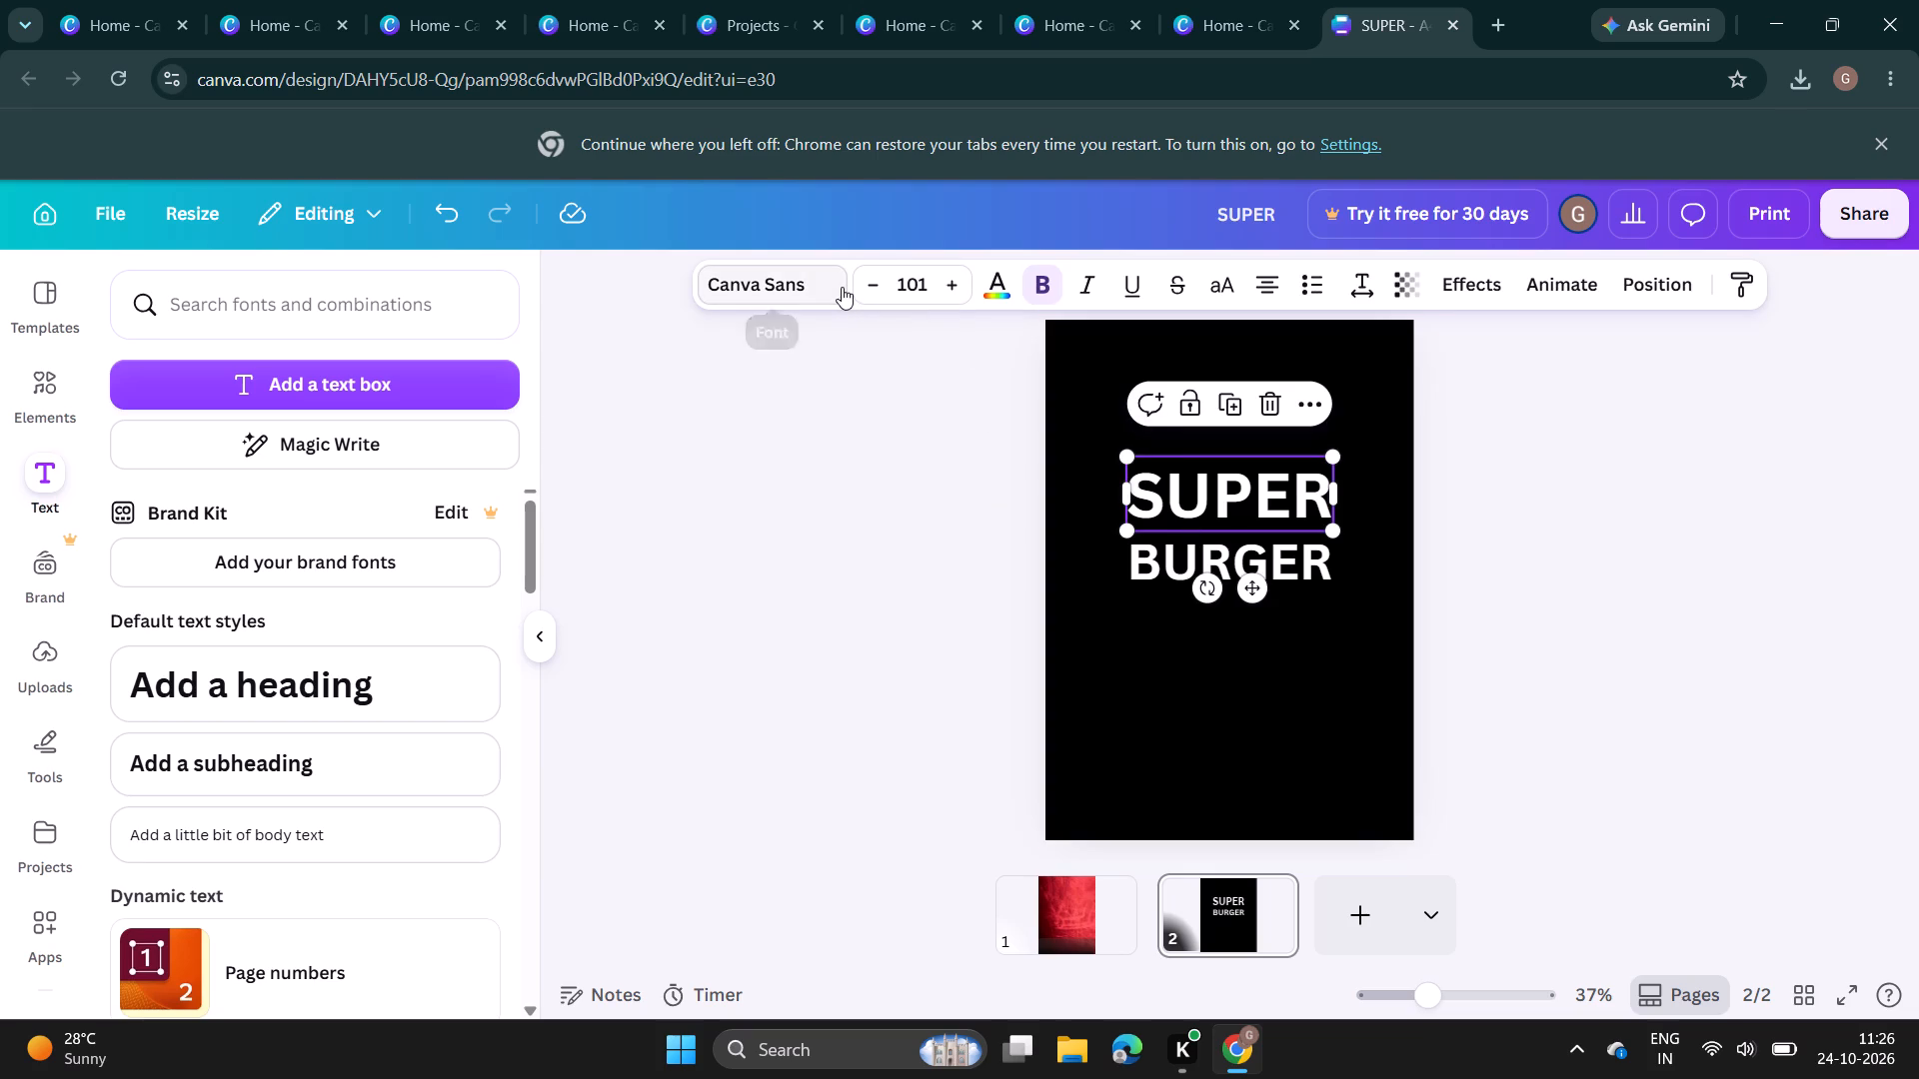
{"action": "left_click", "coordinate": [842, 287]}
{"action": "left_click", "coordinate": [835, 286]}
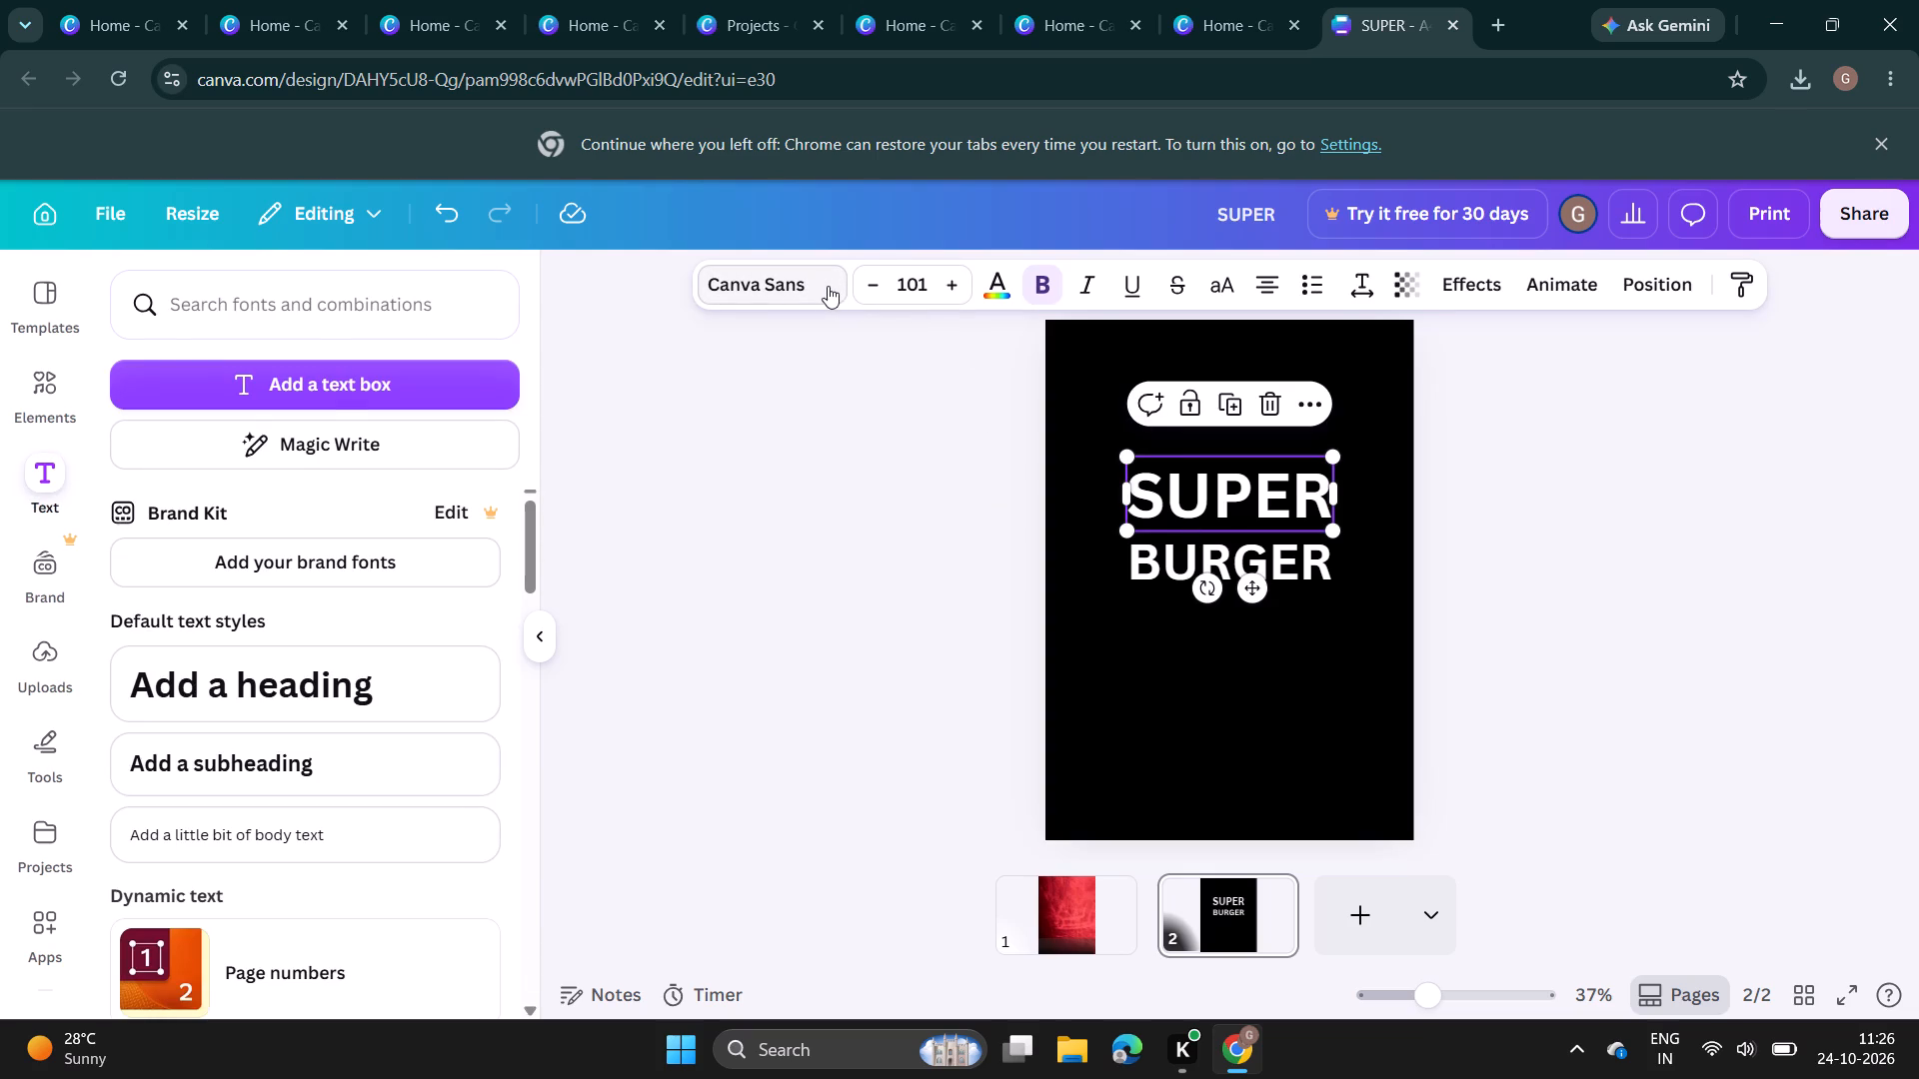
{"action": "left_click", "coordinate": [813, 284]}
{"action": "scroll", "coordinate": [310, 810], "scroll_direction": "down", "scroll_amount": 4}
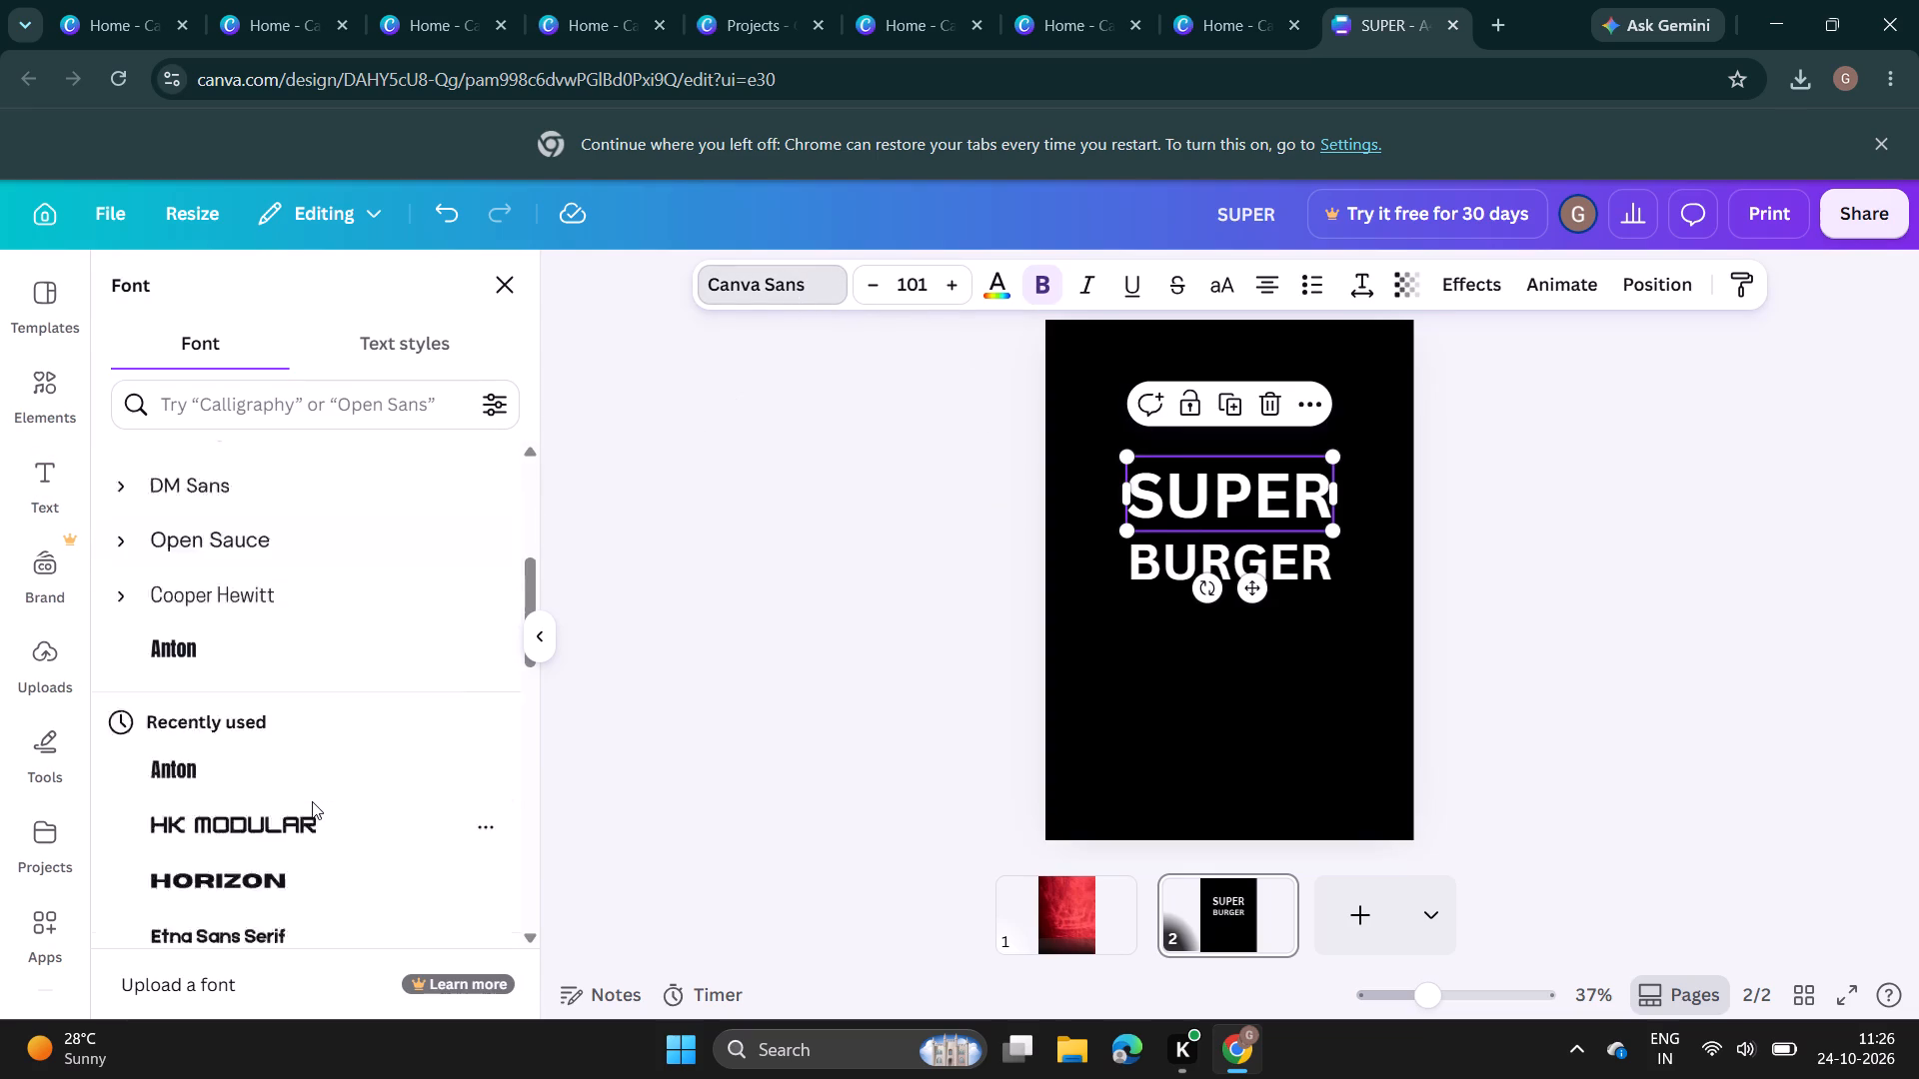
{"action": "scroll", "coordinate": [318, 776], "scroll_direction": "down", "scroll_amount": 4}
{"action": "scroll", "coordinate": [318, 776], "scroll_direction": "up", "scroll_amount": 5}
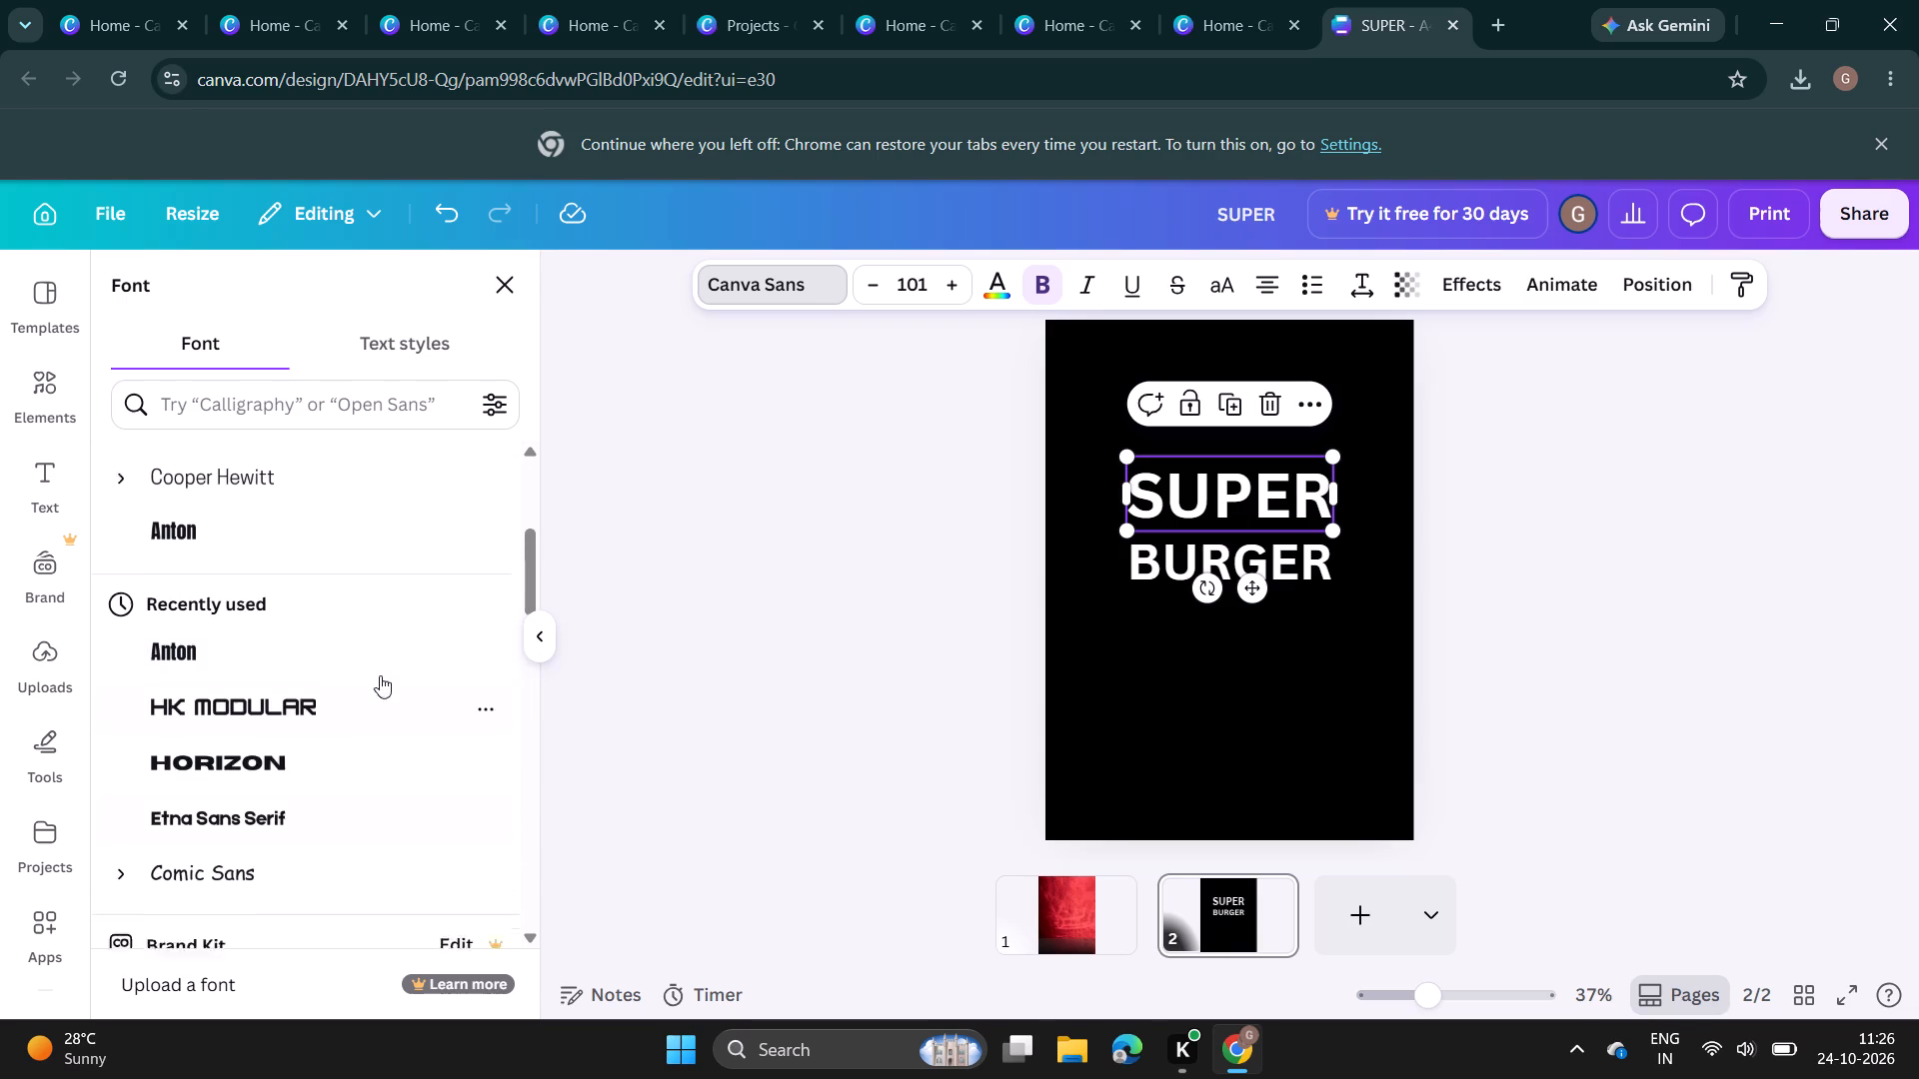
{"action": "scroll", "coordinate": [395, 597], "scroll_direction": "down", "scroll_amount": 3}
{"action": "scroll", "coordinate": [395, 597], "scroll_direction": "up", "scroll_amount": 2}
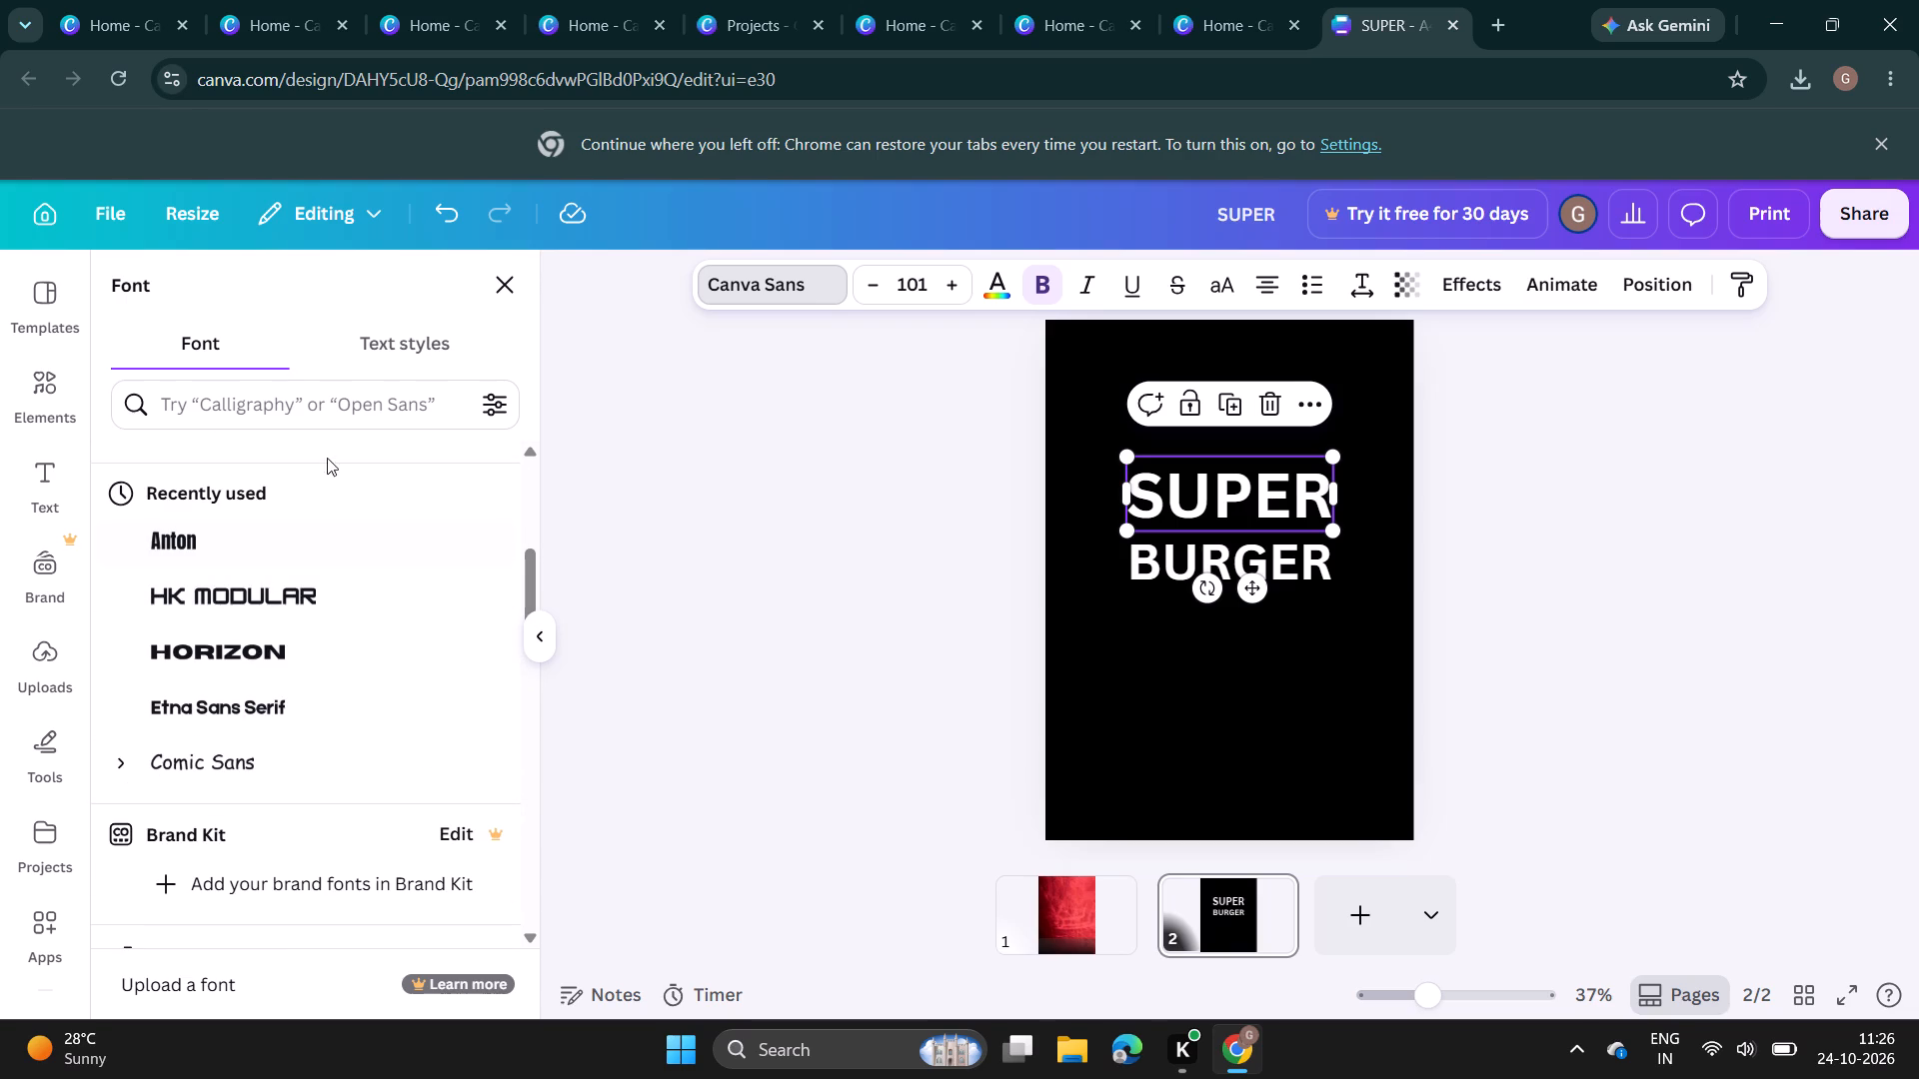
{"action": "left_click", "coordinate": [350, 395]}
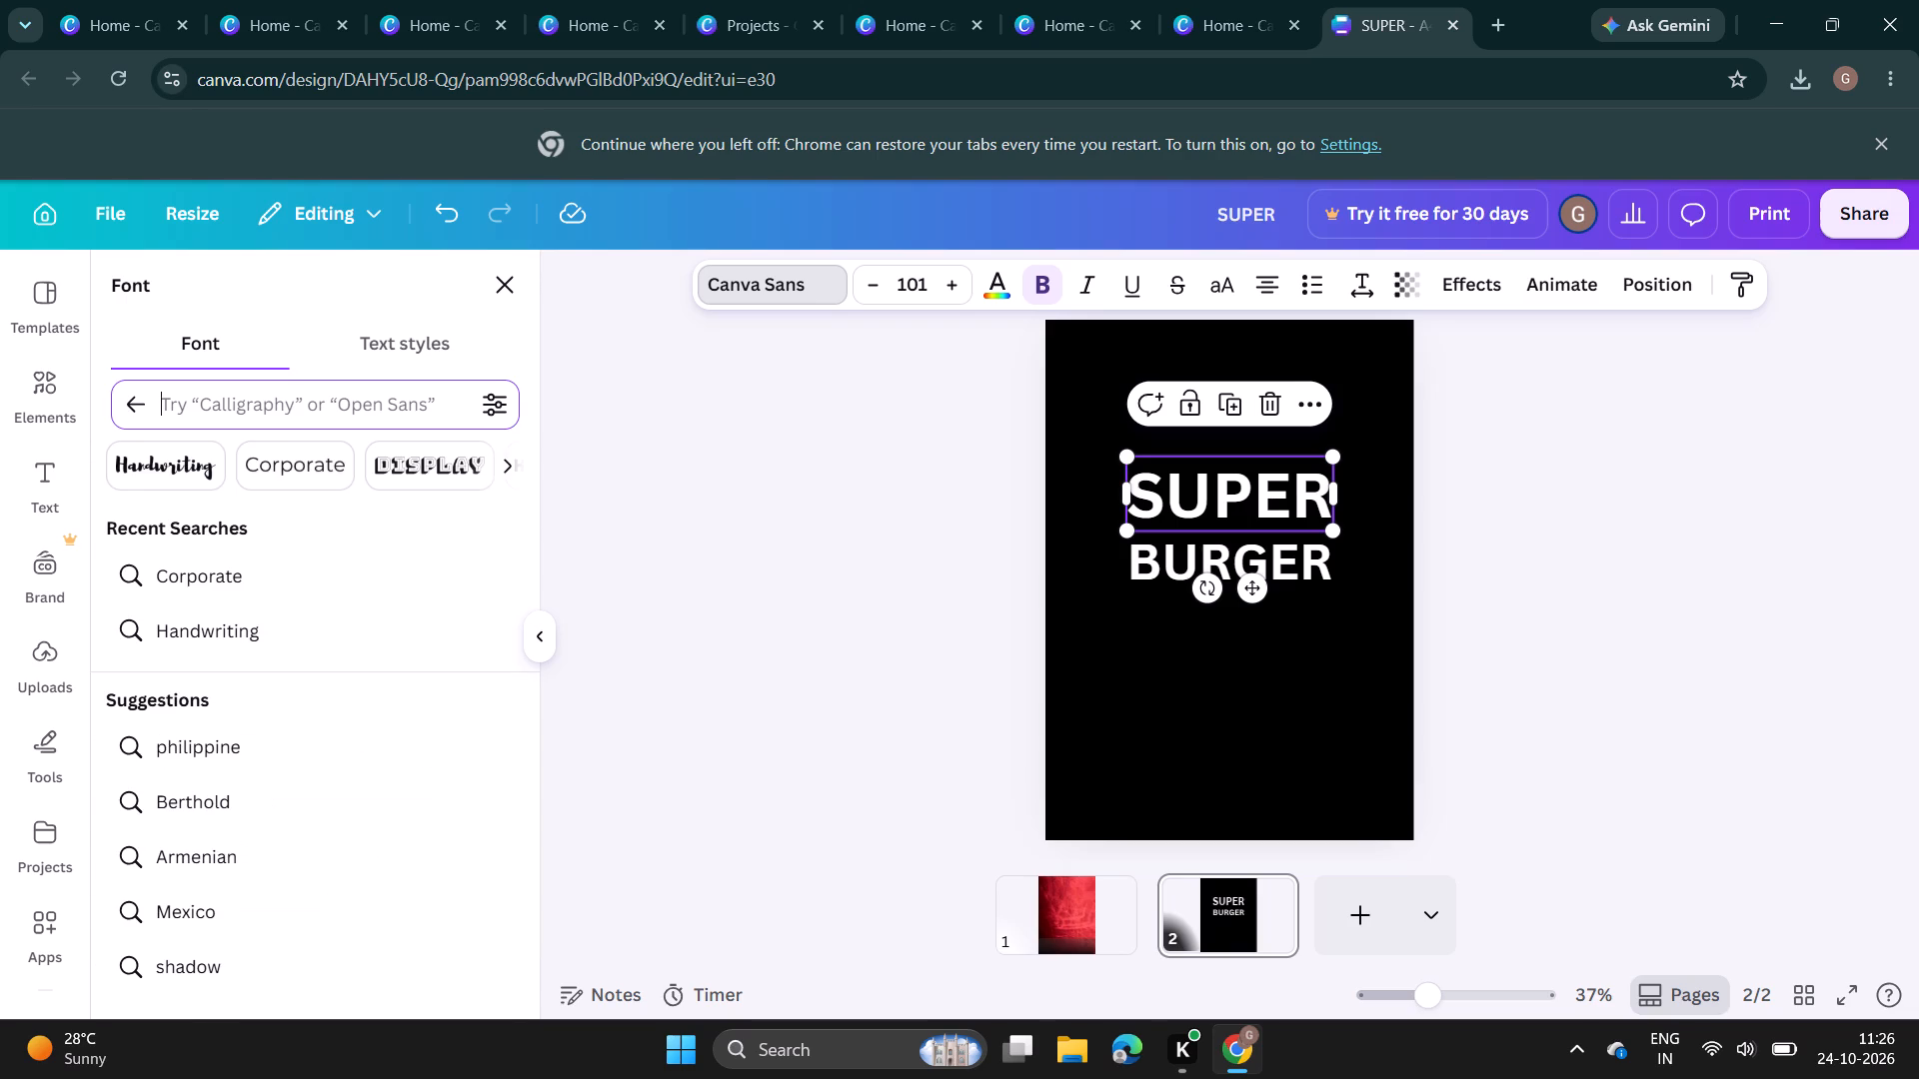
{"action": "type", "text": "usting"}
{"action": "key", "text": "space"}
{"action": "type", "text": "rinte"}
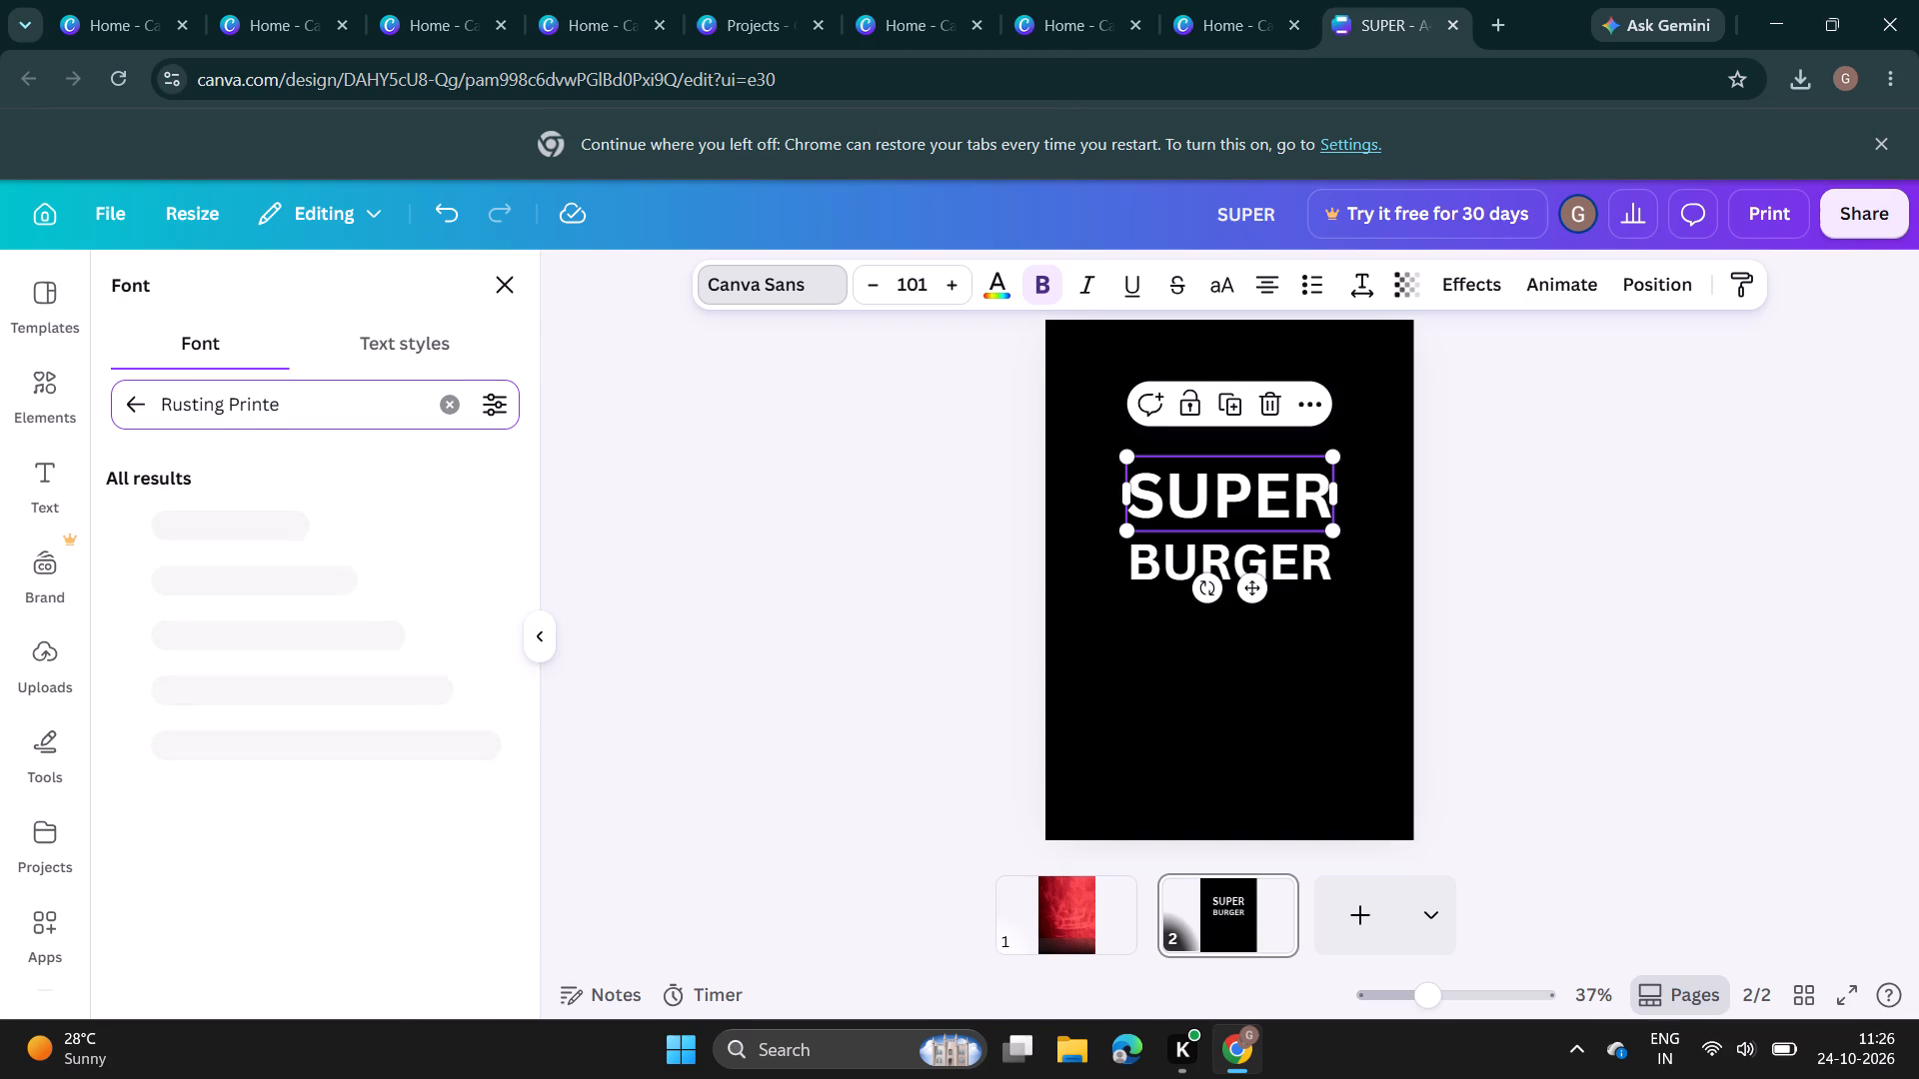
{"action": "left_click", "coordinate": [330, 635]}
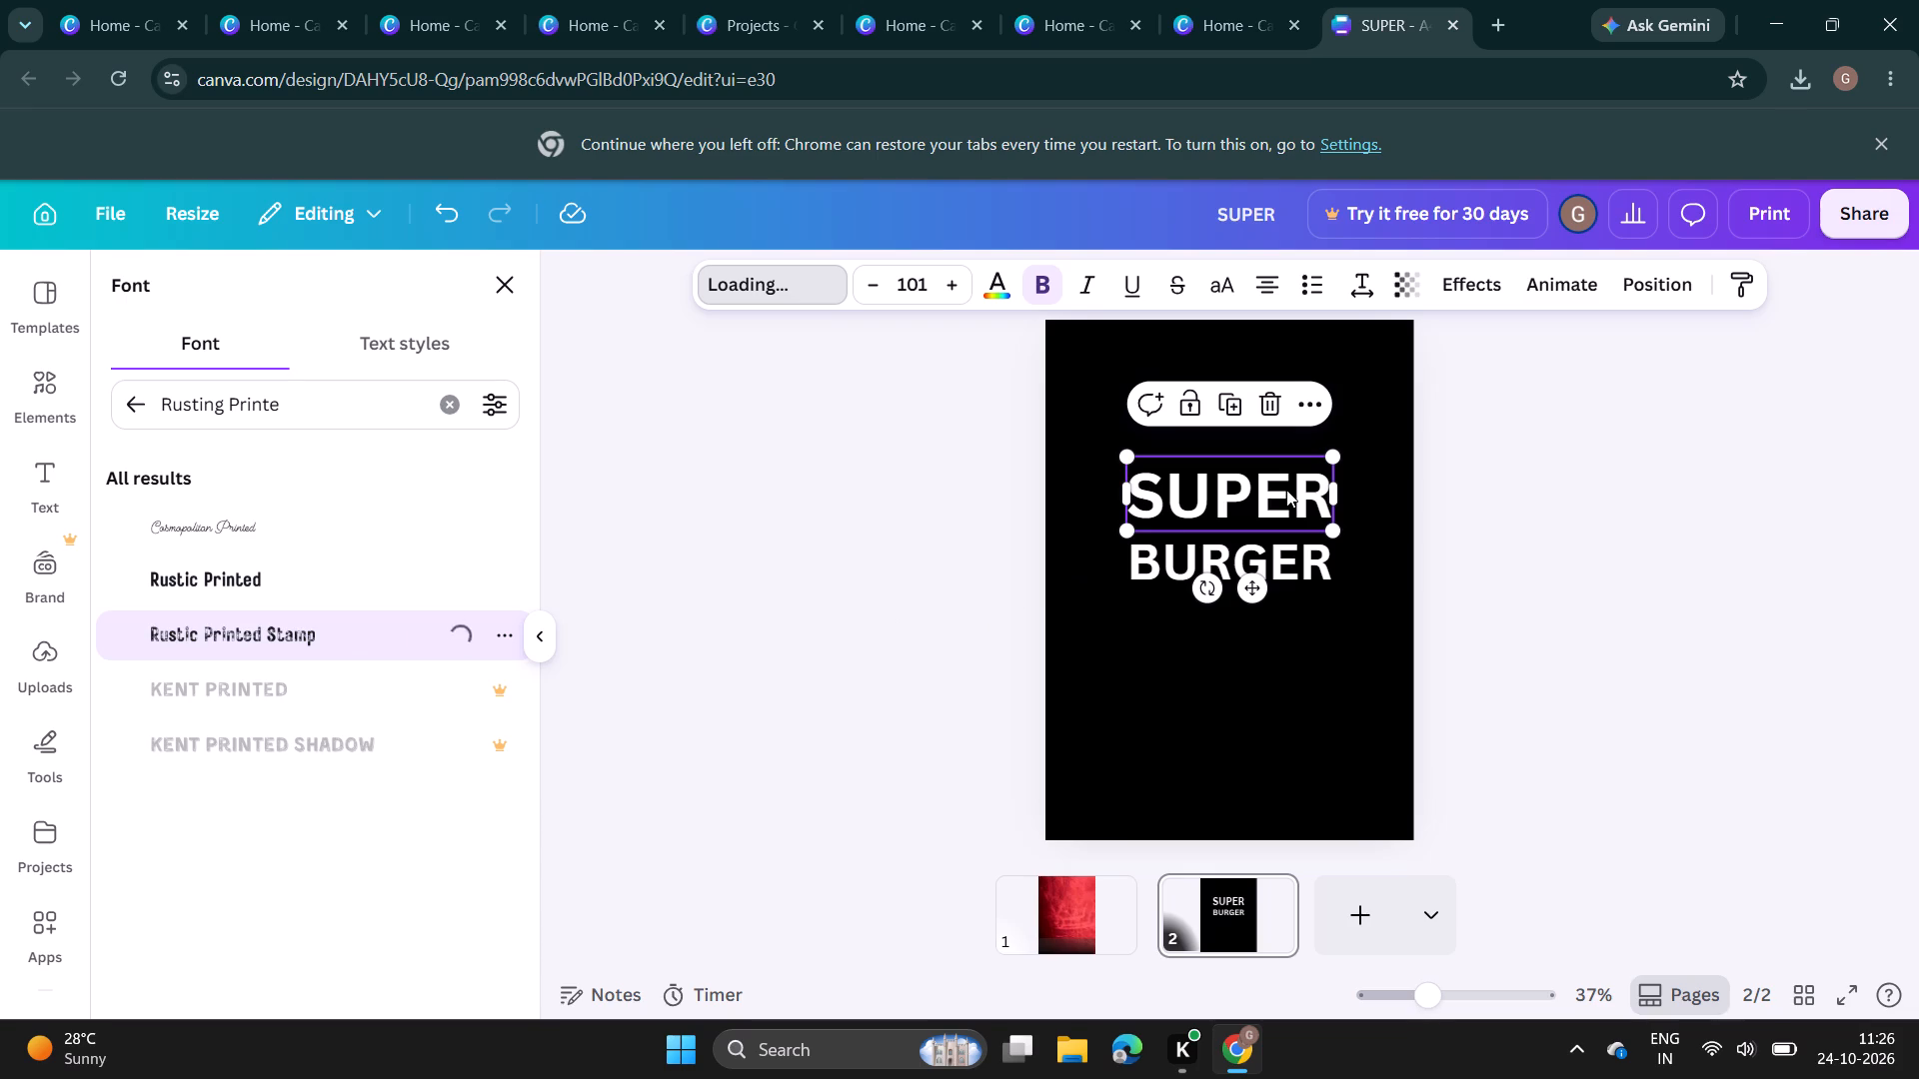
Set the BURGER heading to the Rustic Printed Stamp font as well.
{"action": "left_click", "coordinate": [1287, 578]}
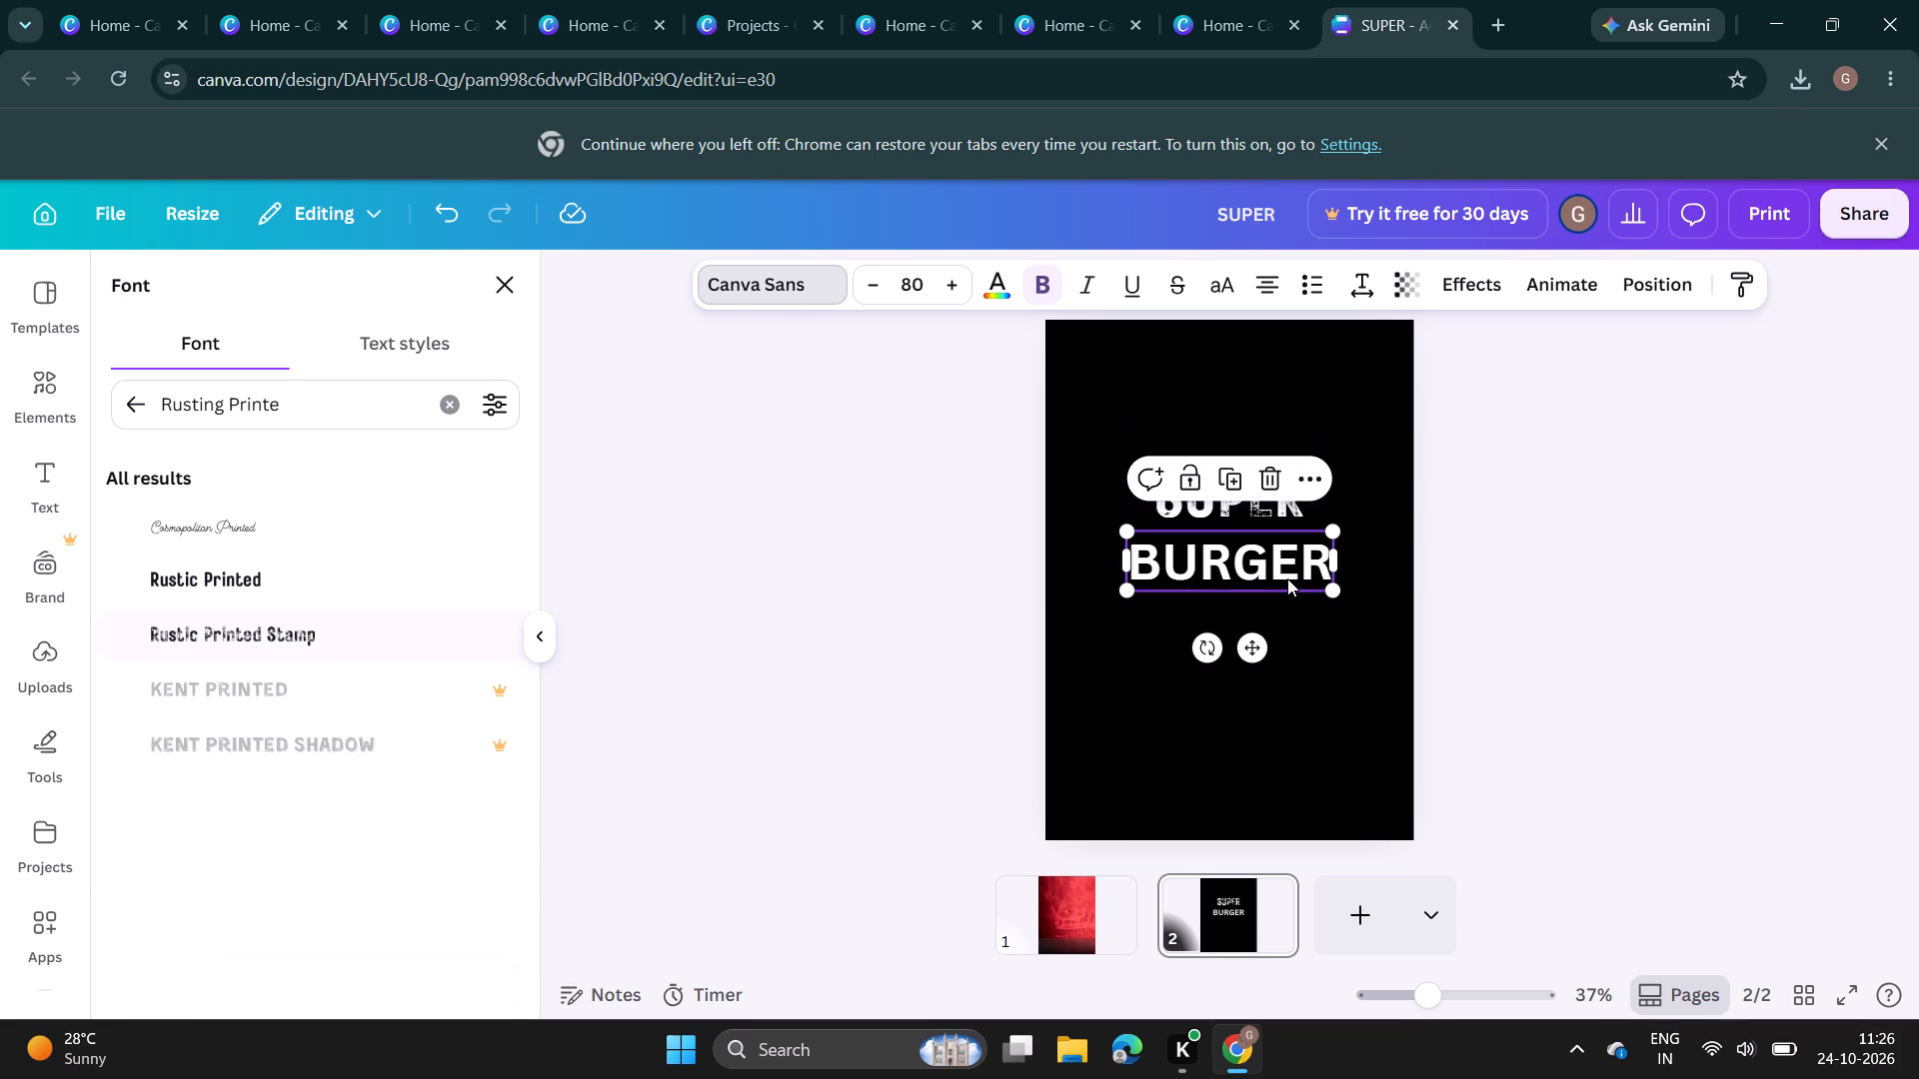
{"action": "left_click", "coordinate": [266, 640]}
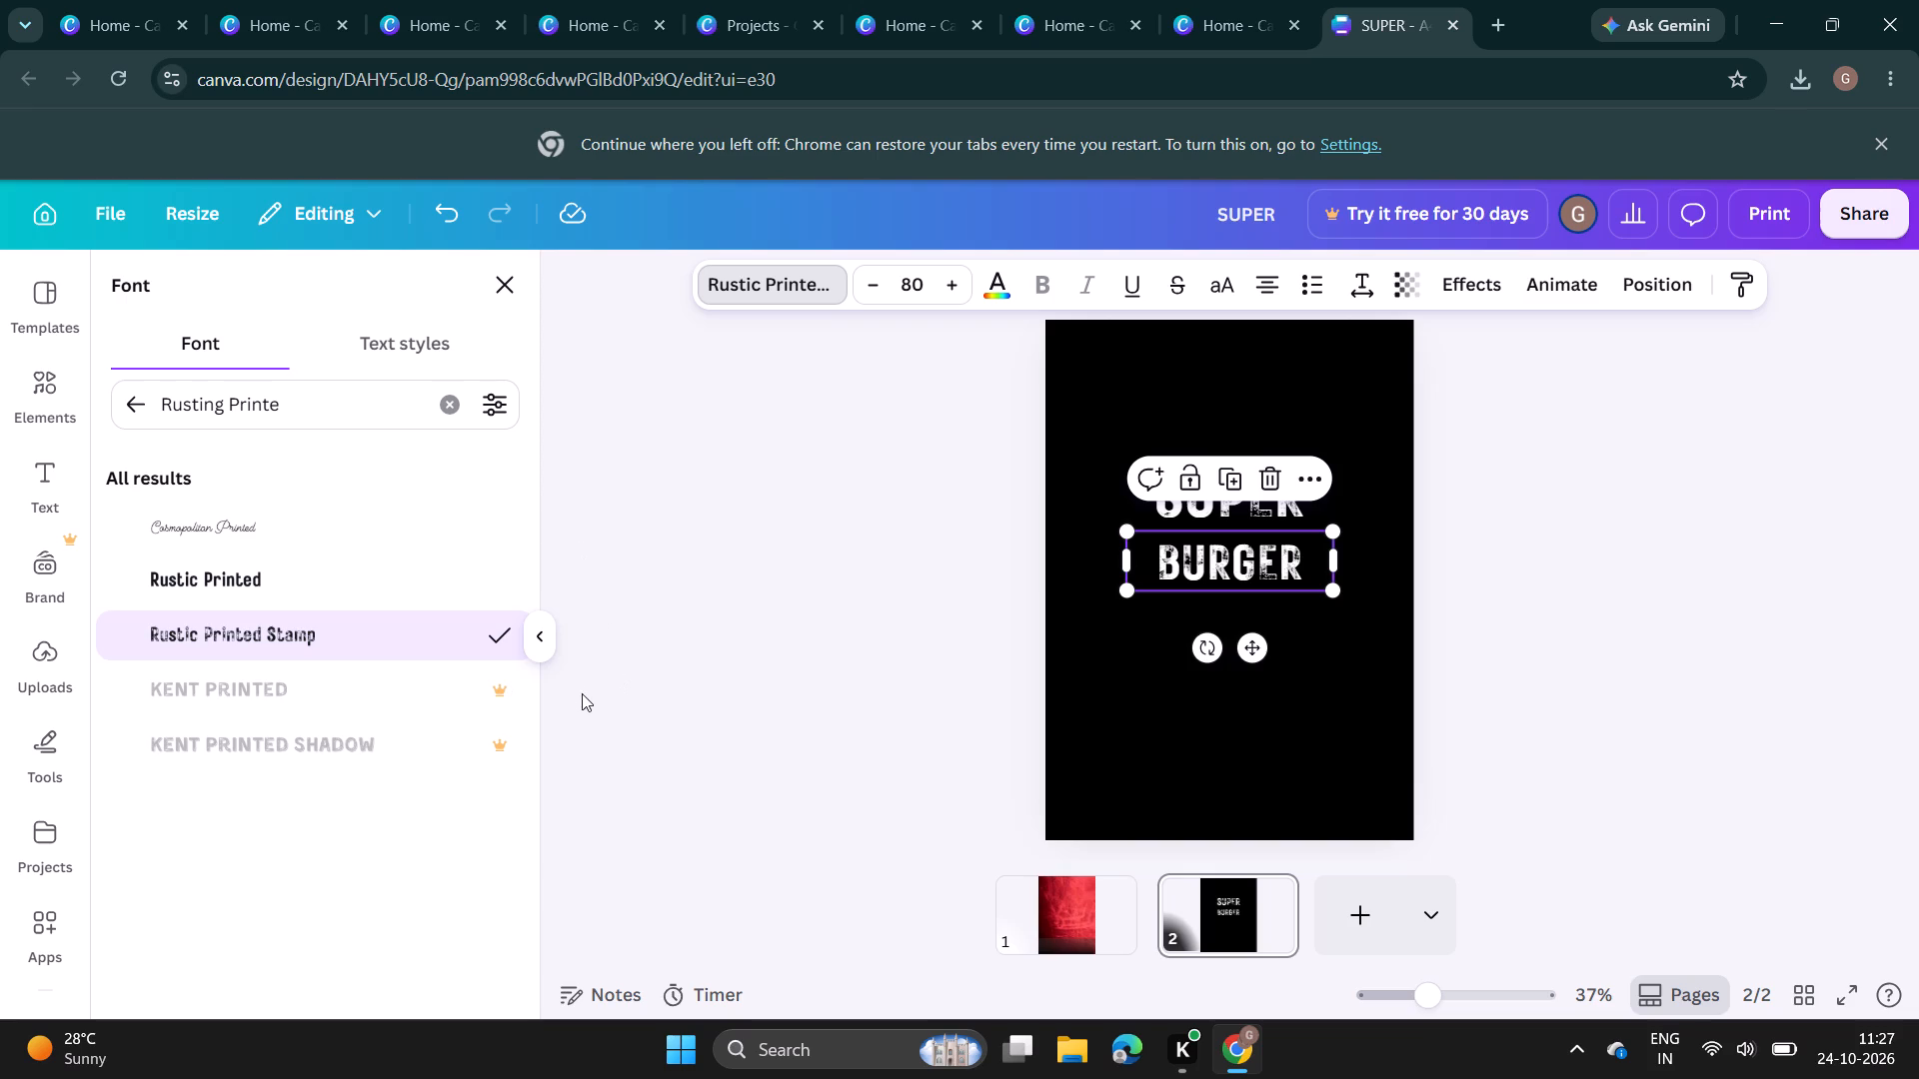
{"action": "left_click", "coordinate": [1115, 455]}
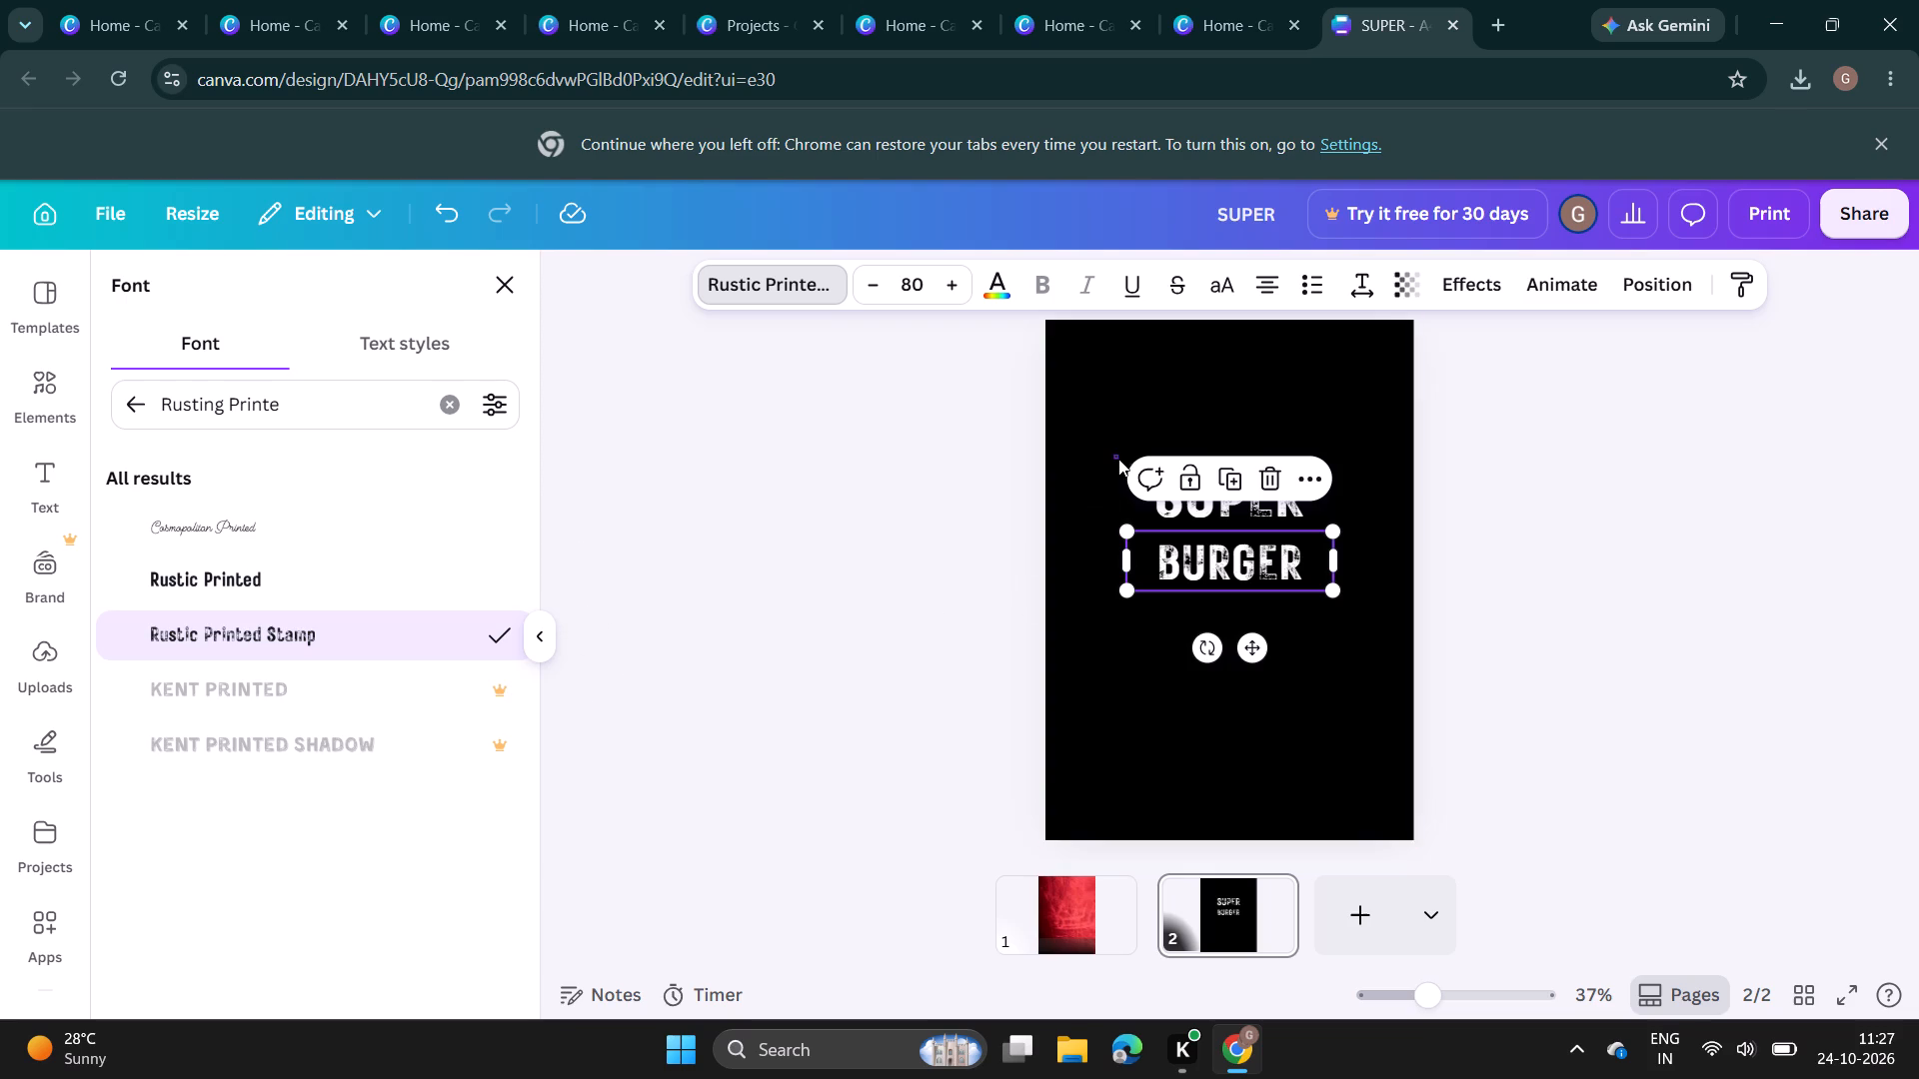